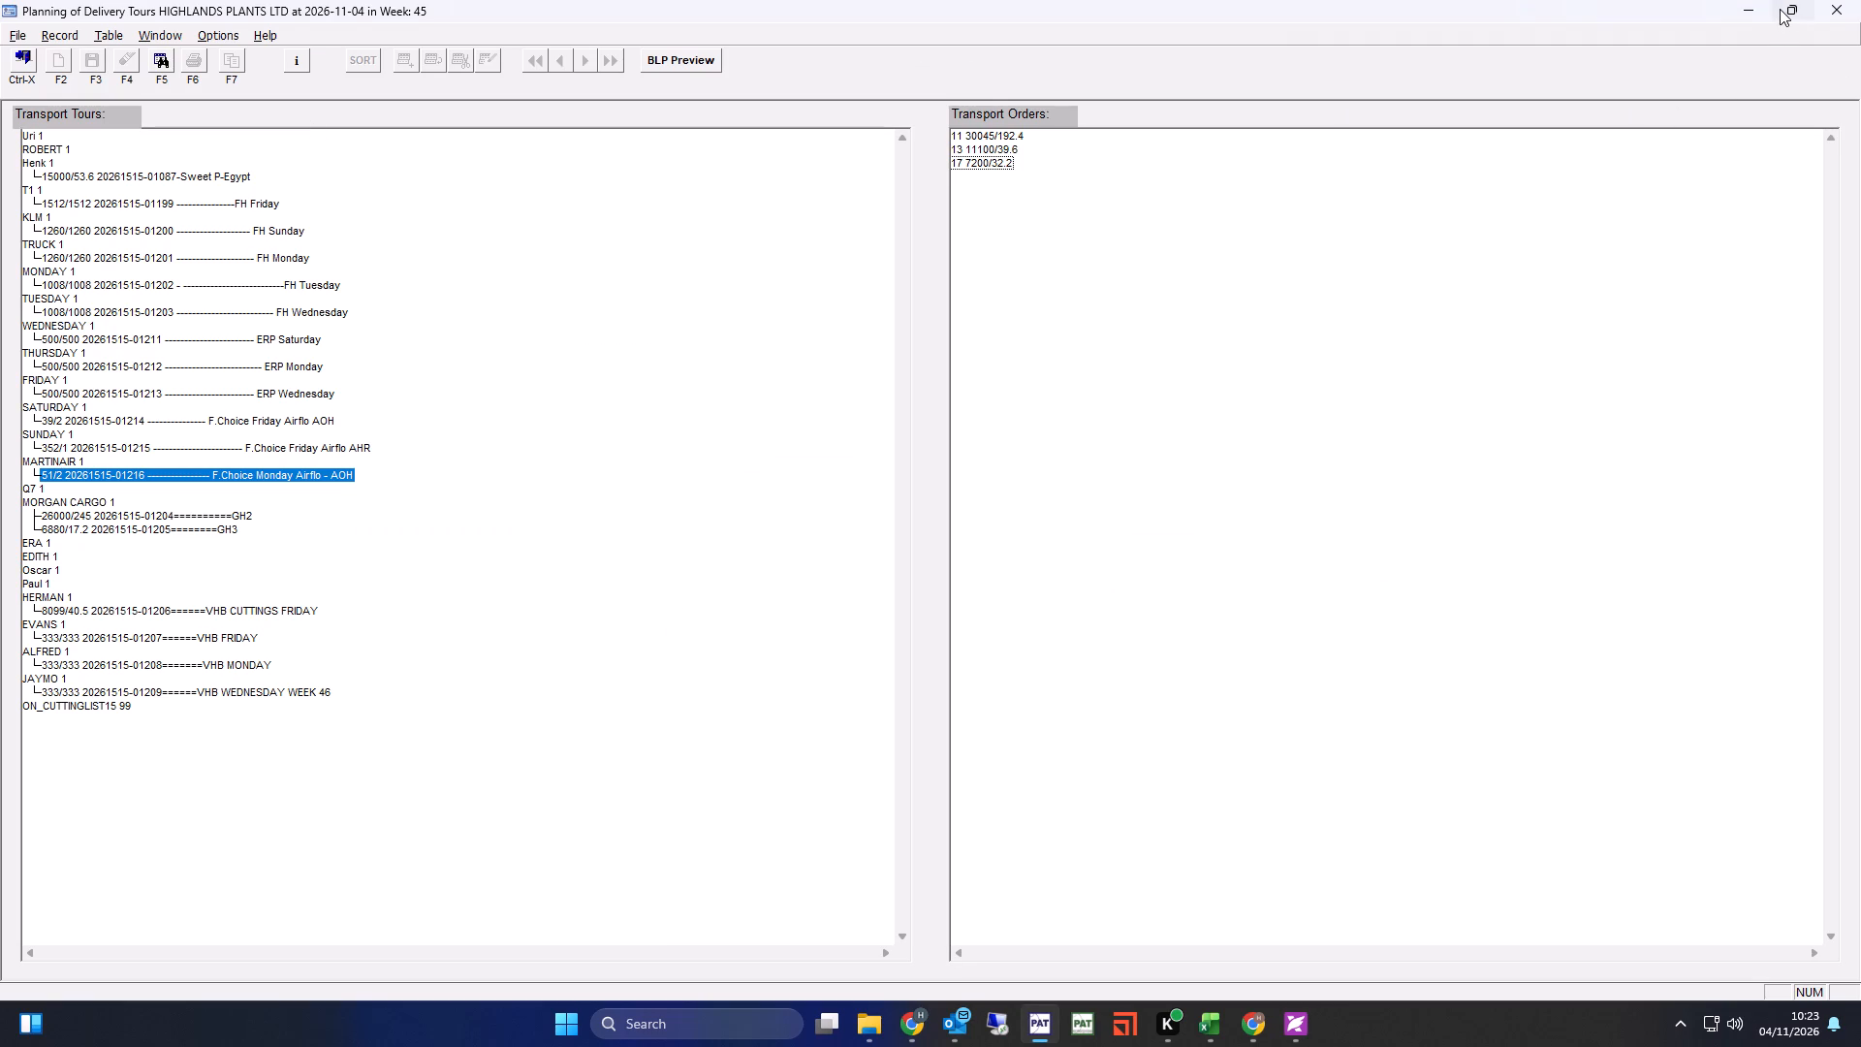
Open Order Administration via Selection Template and include consignment and level of variety in the selection.
click(175, 124)
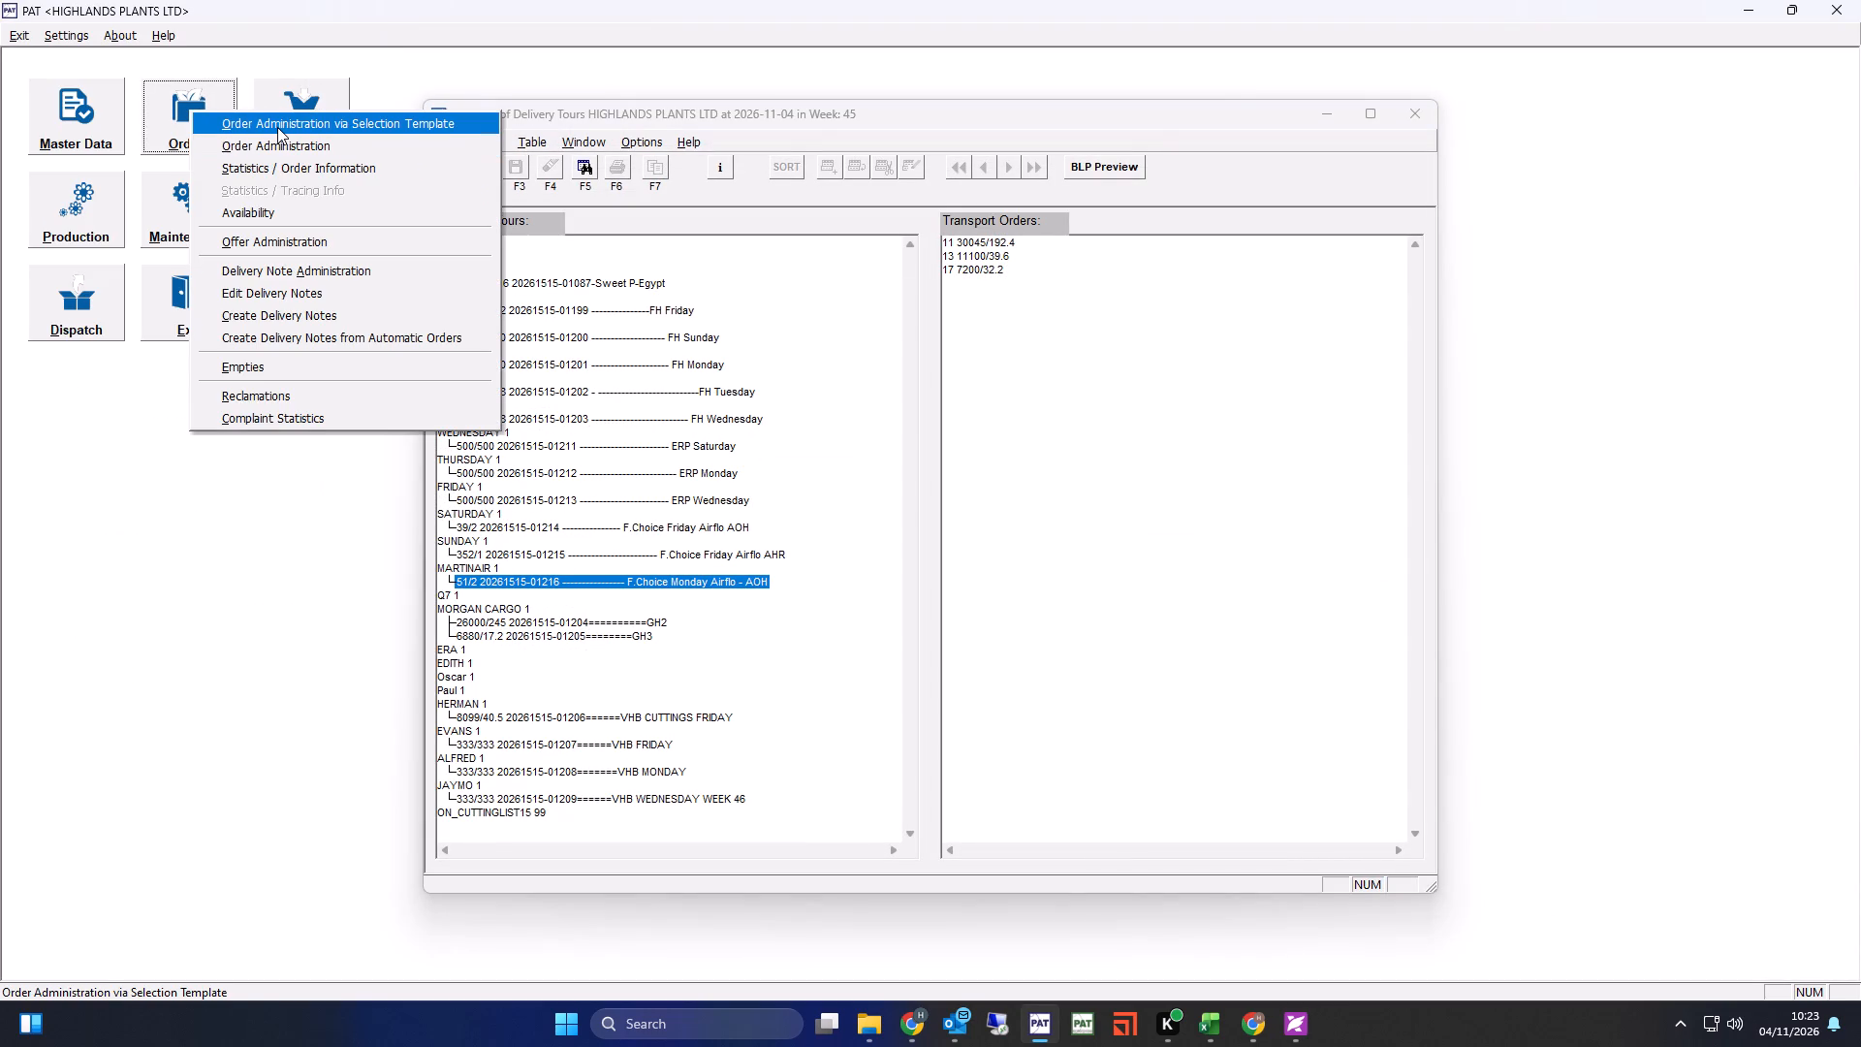
click(280, 121)
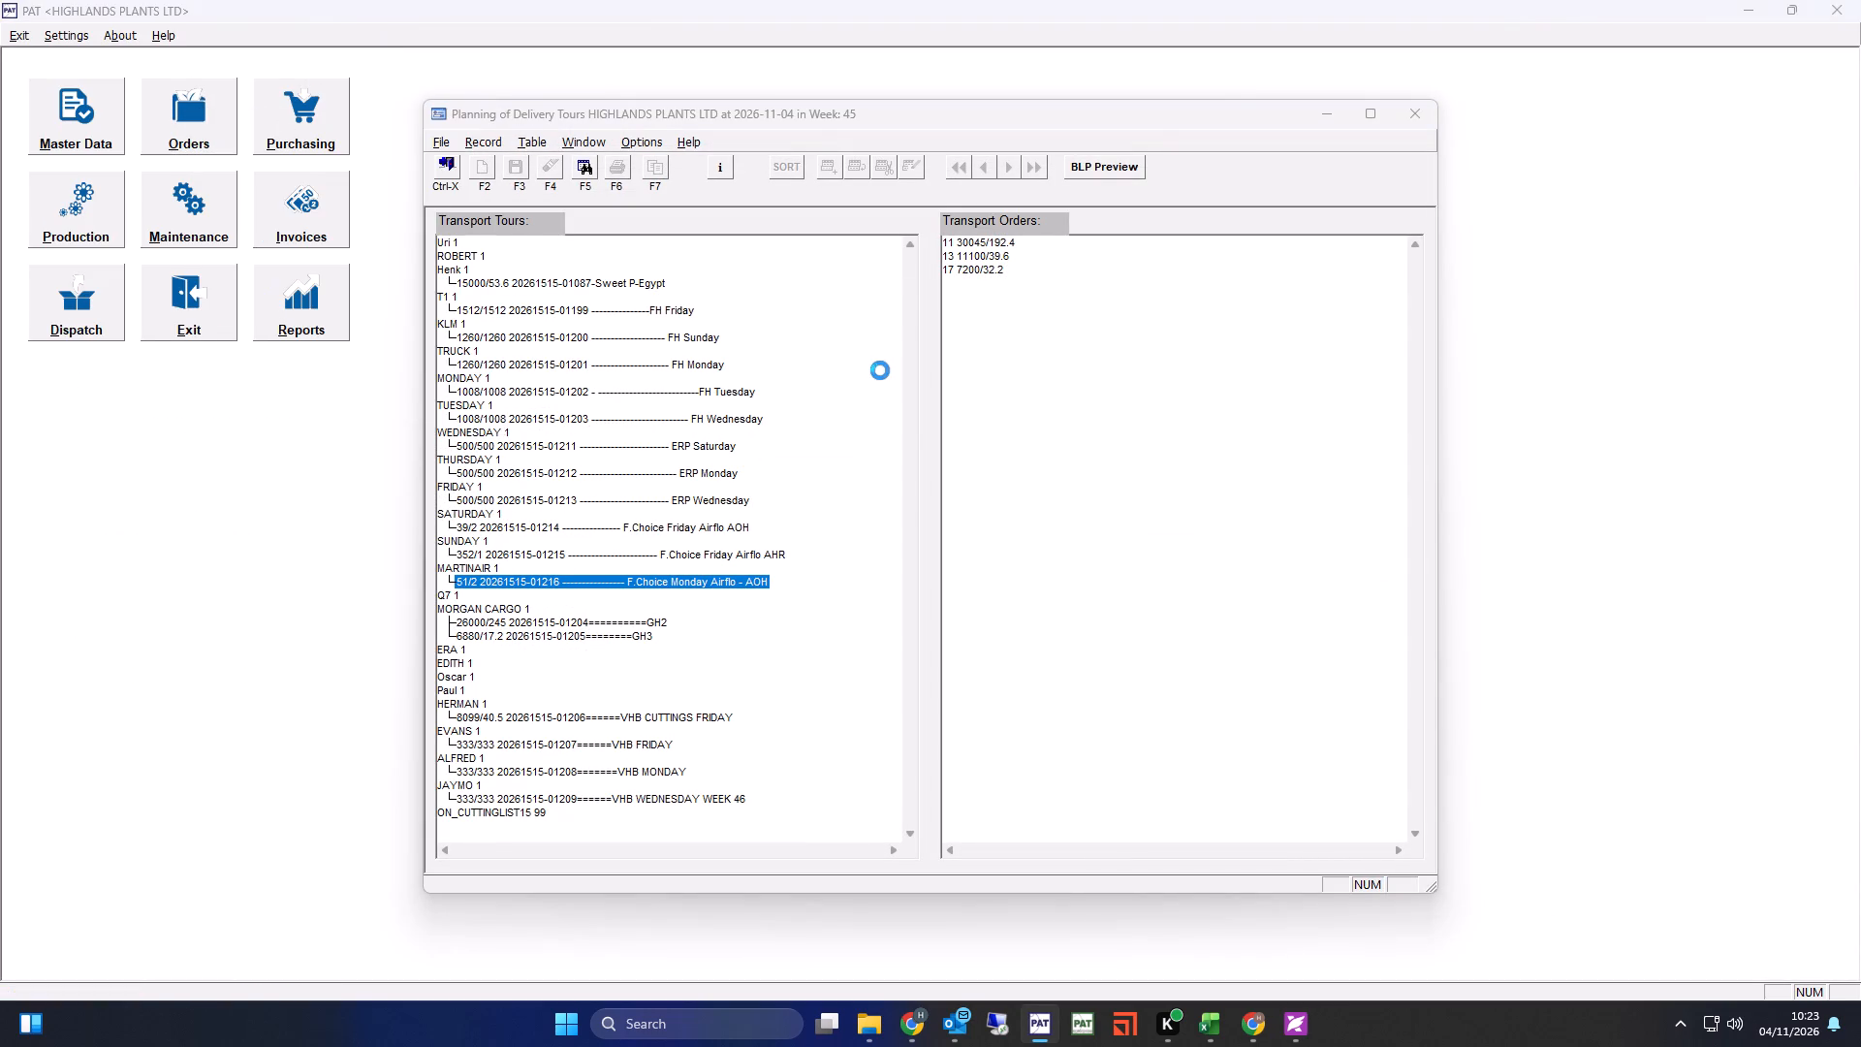
click(1049, 394)
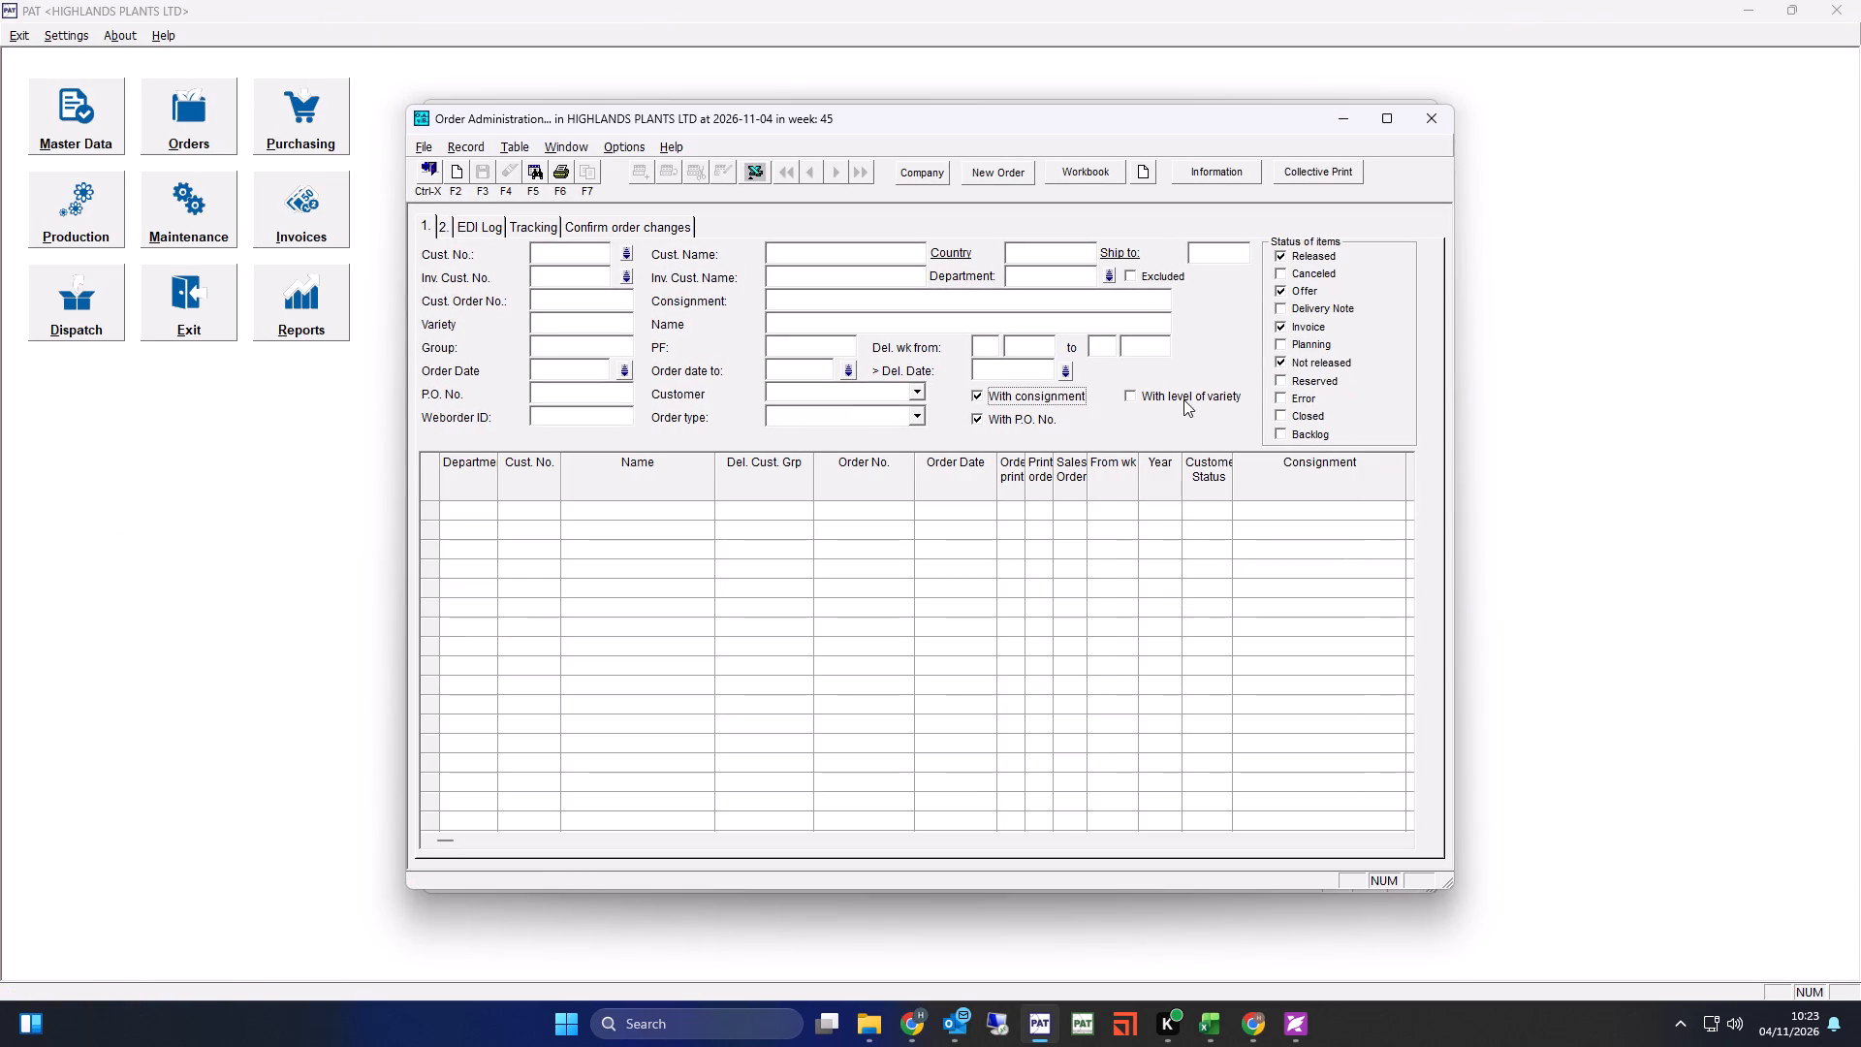
click(1183, 399)
Search for orders with consignment X from delivery week 45 of 2026 and maximize the order list window.
click(990, 344)
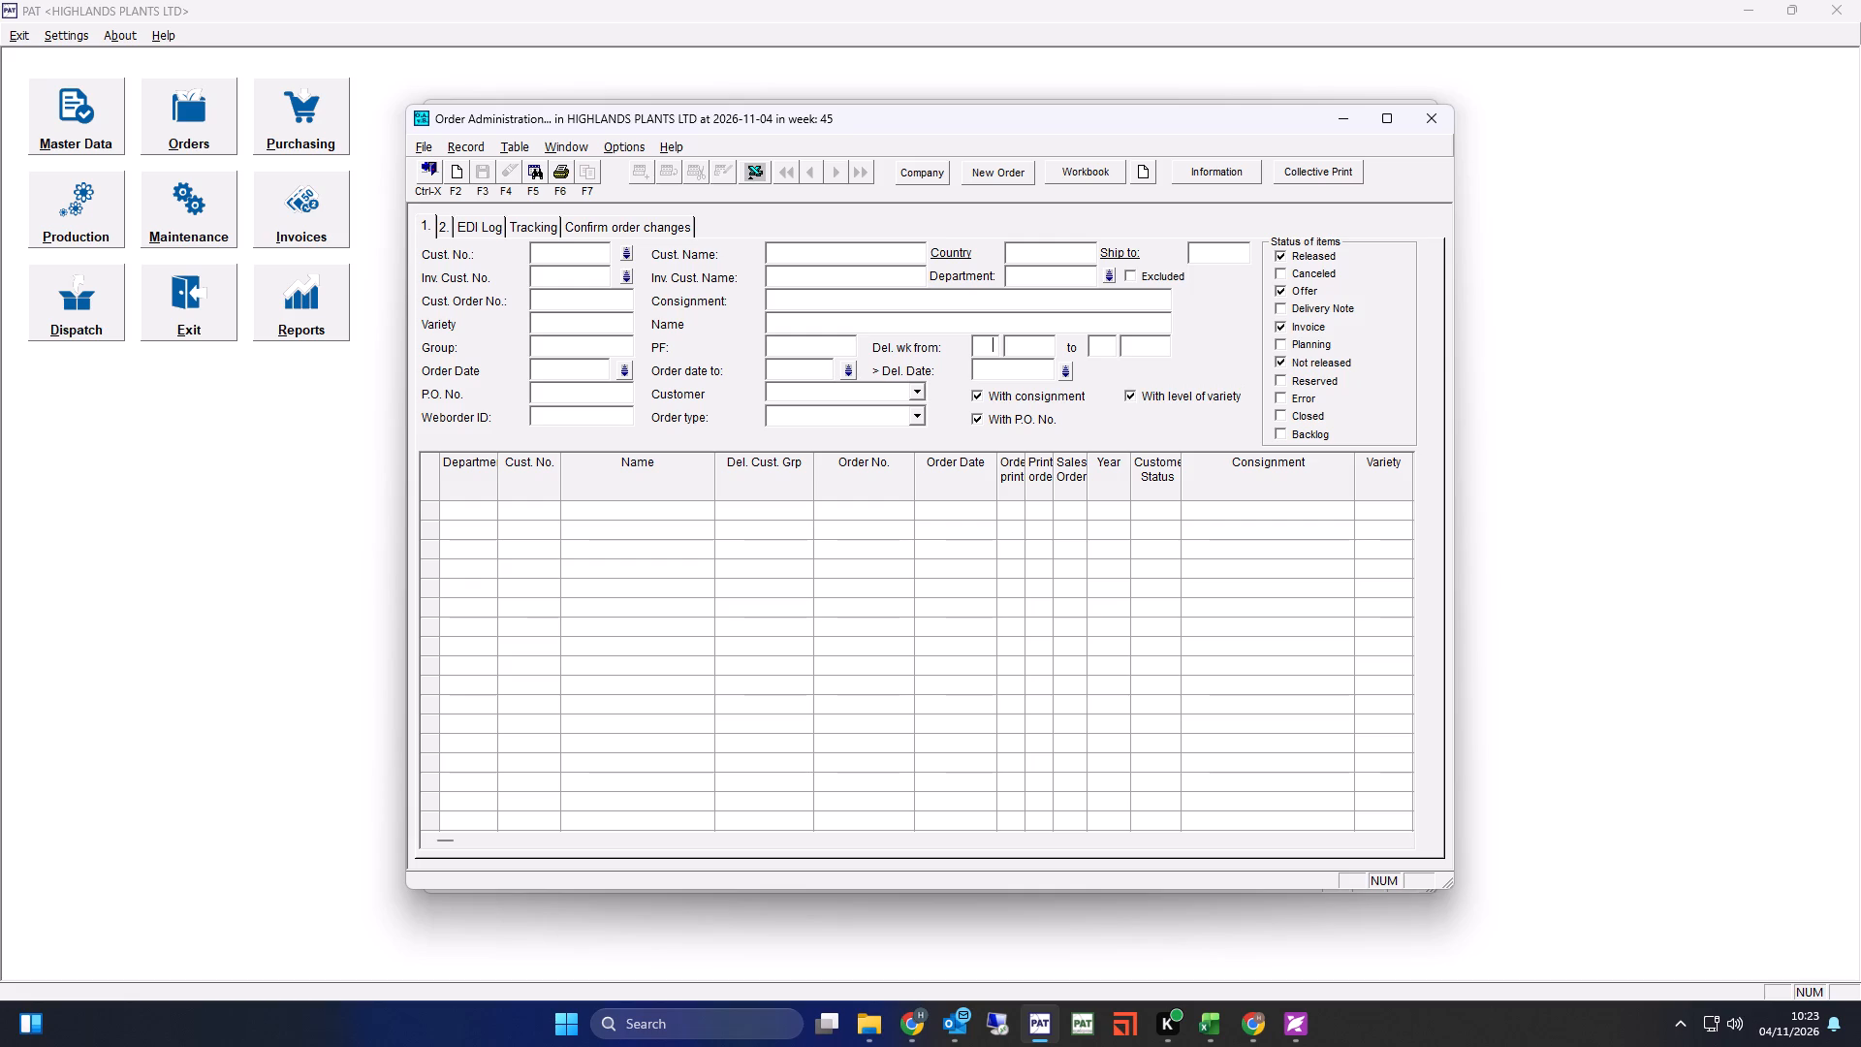
click(990, 344)
text(45)
key(Return)
text(26)
key(Return)
click(890, 307)
key(x)
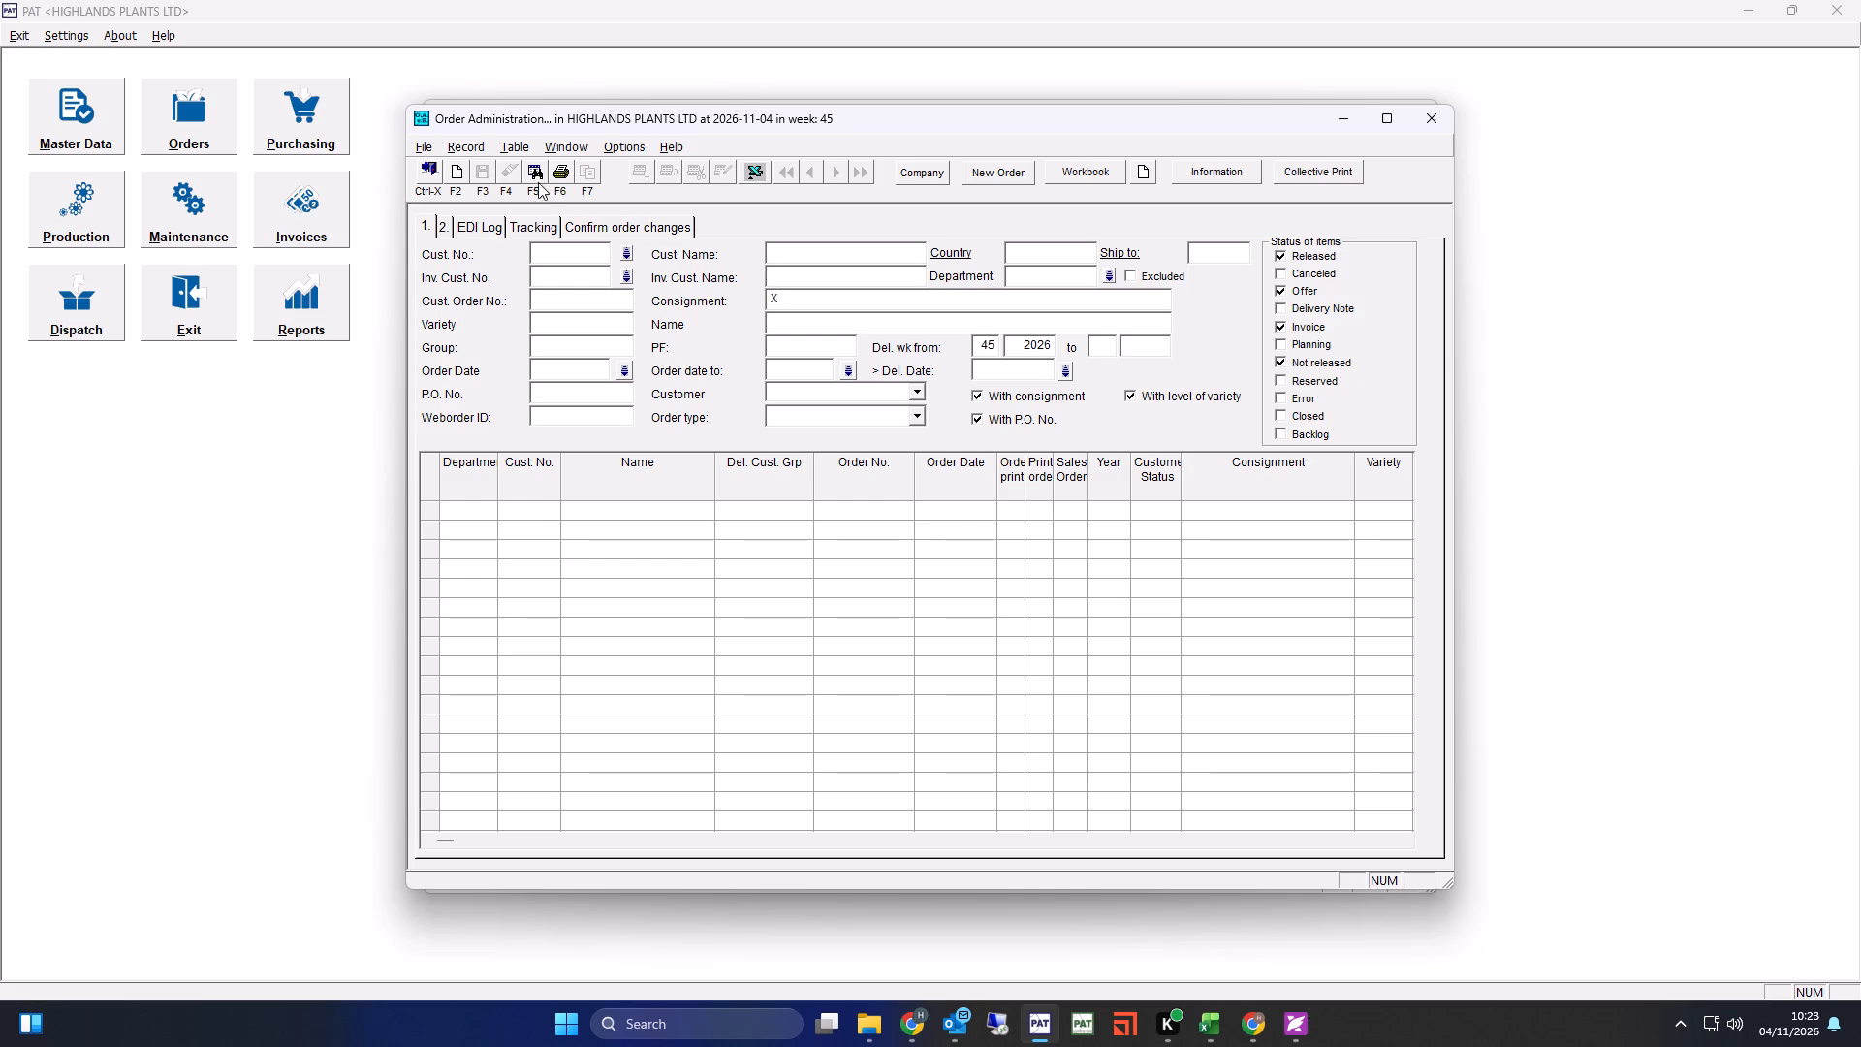
click(527, 176)
click(1387, 111)
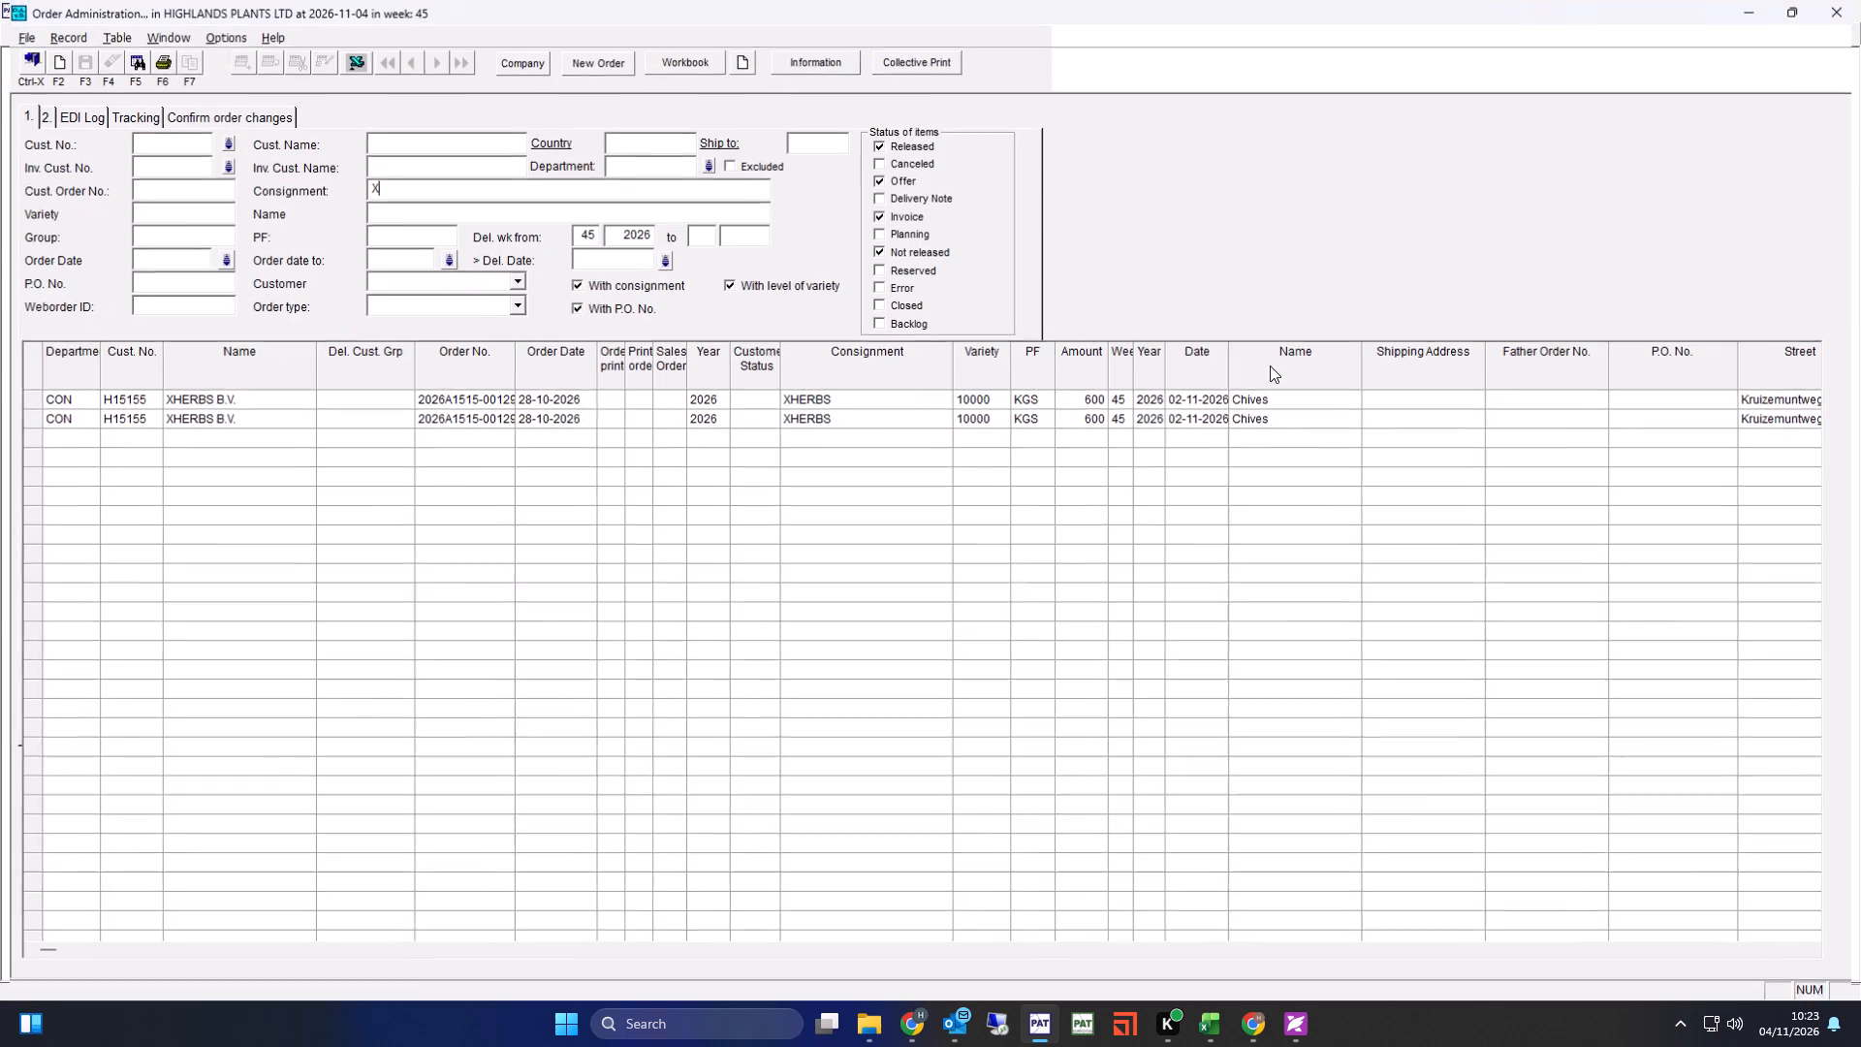
Open the first XHERBS order in the results and copy the full text of its Chives variety line.
double_click(1147, 395)
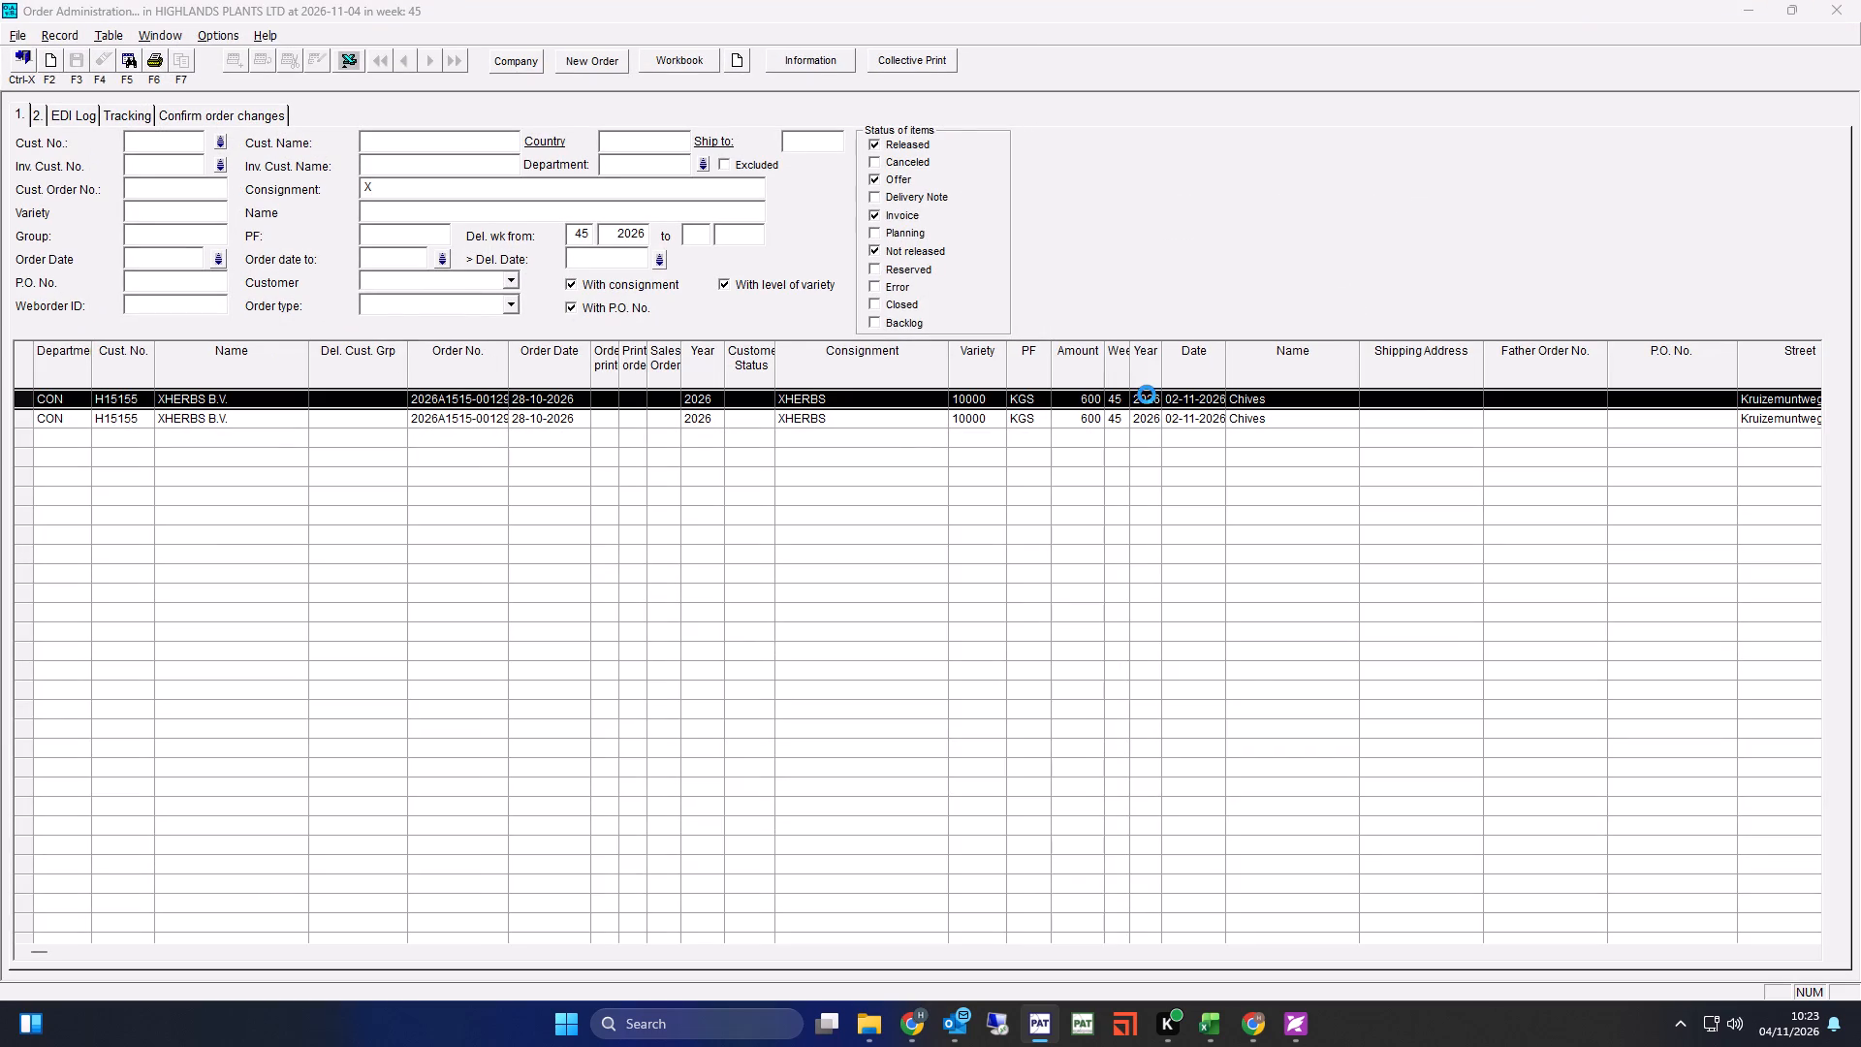
click(1398, 119)
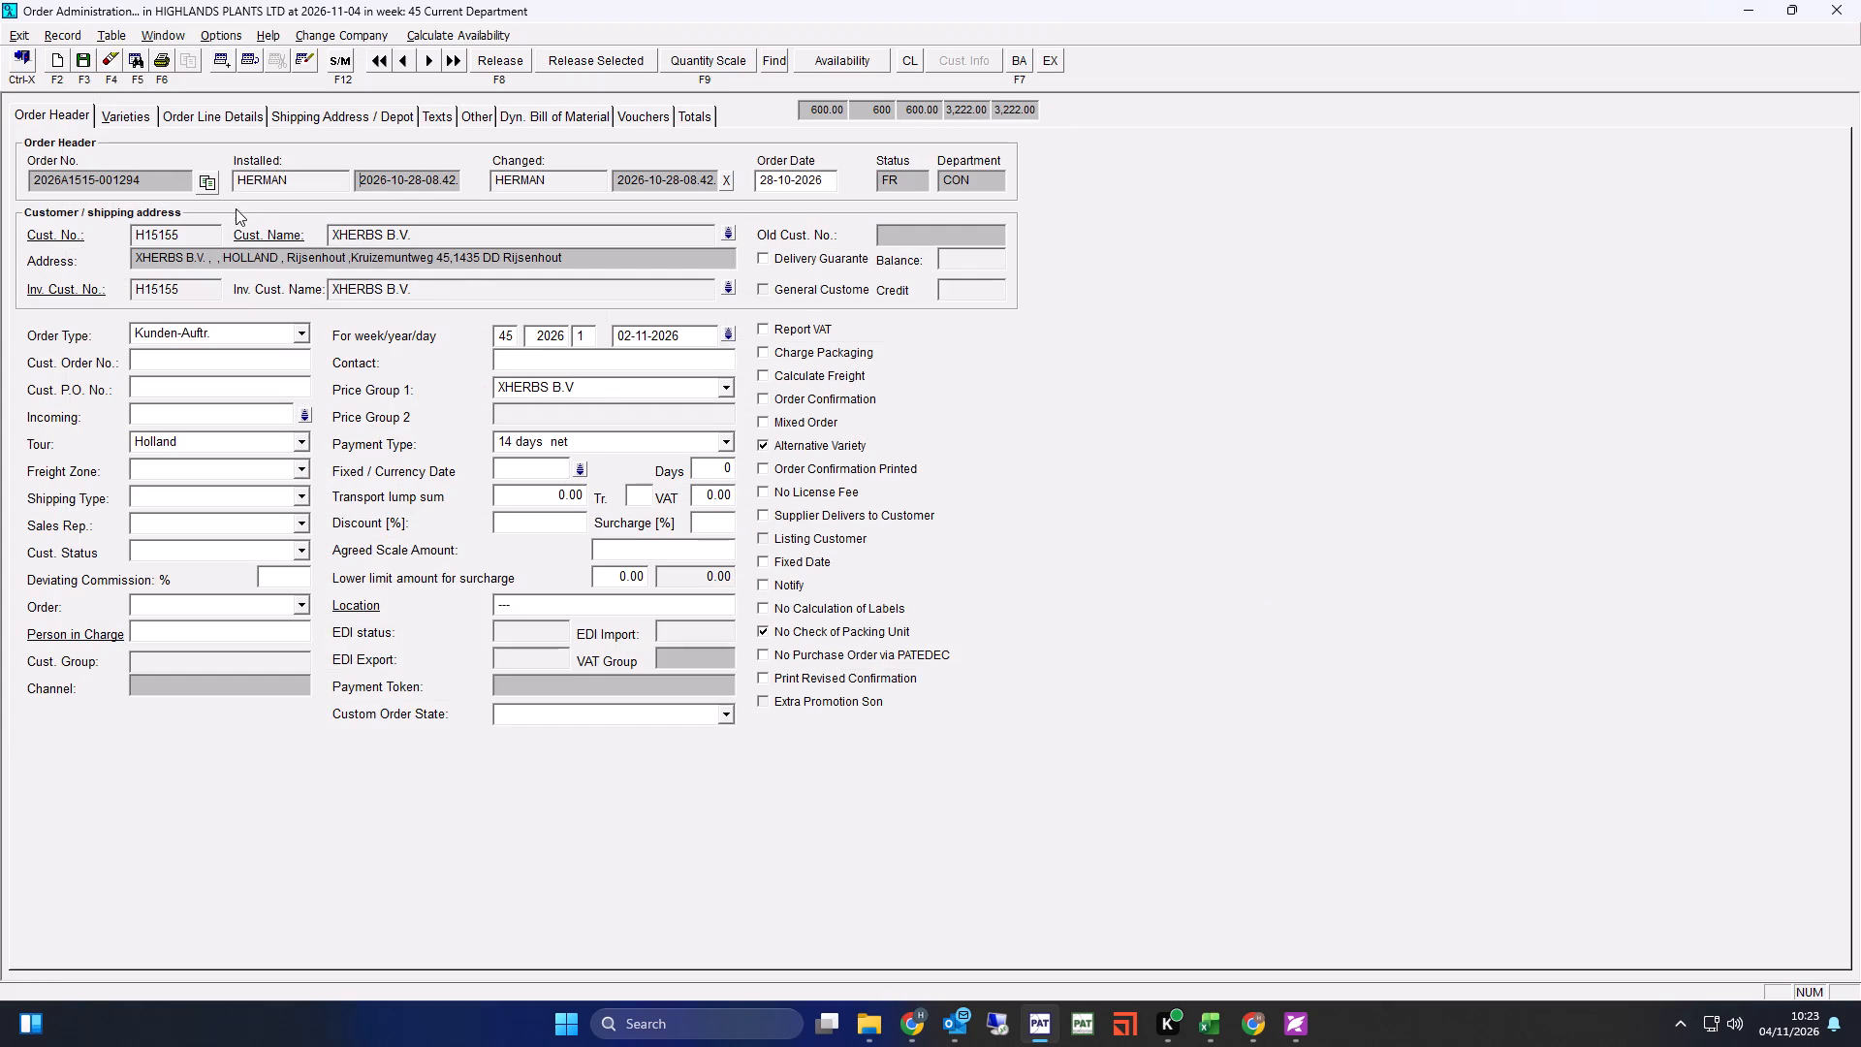
click(127, 109)
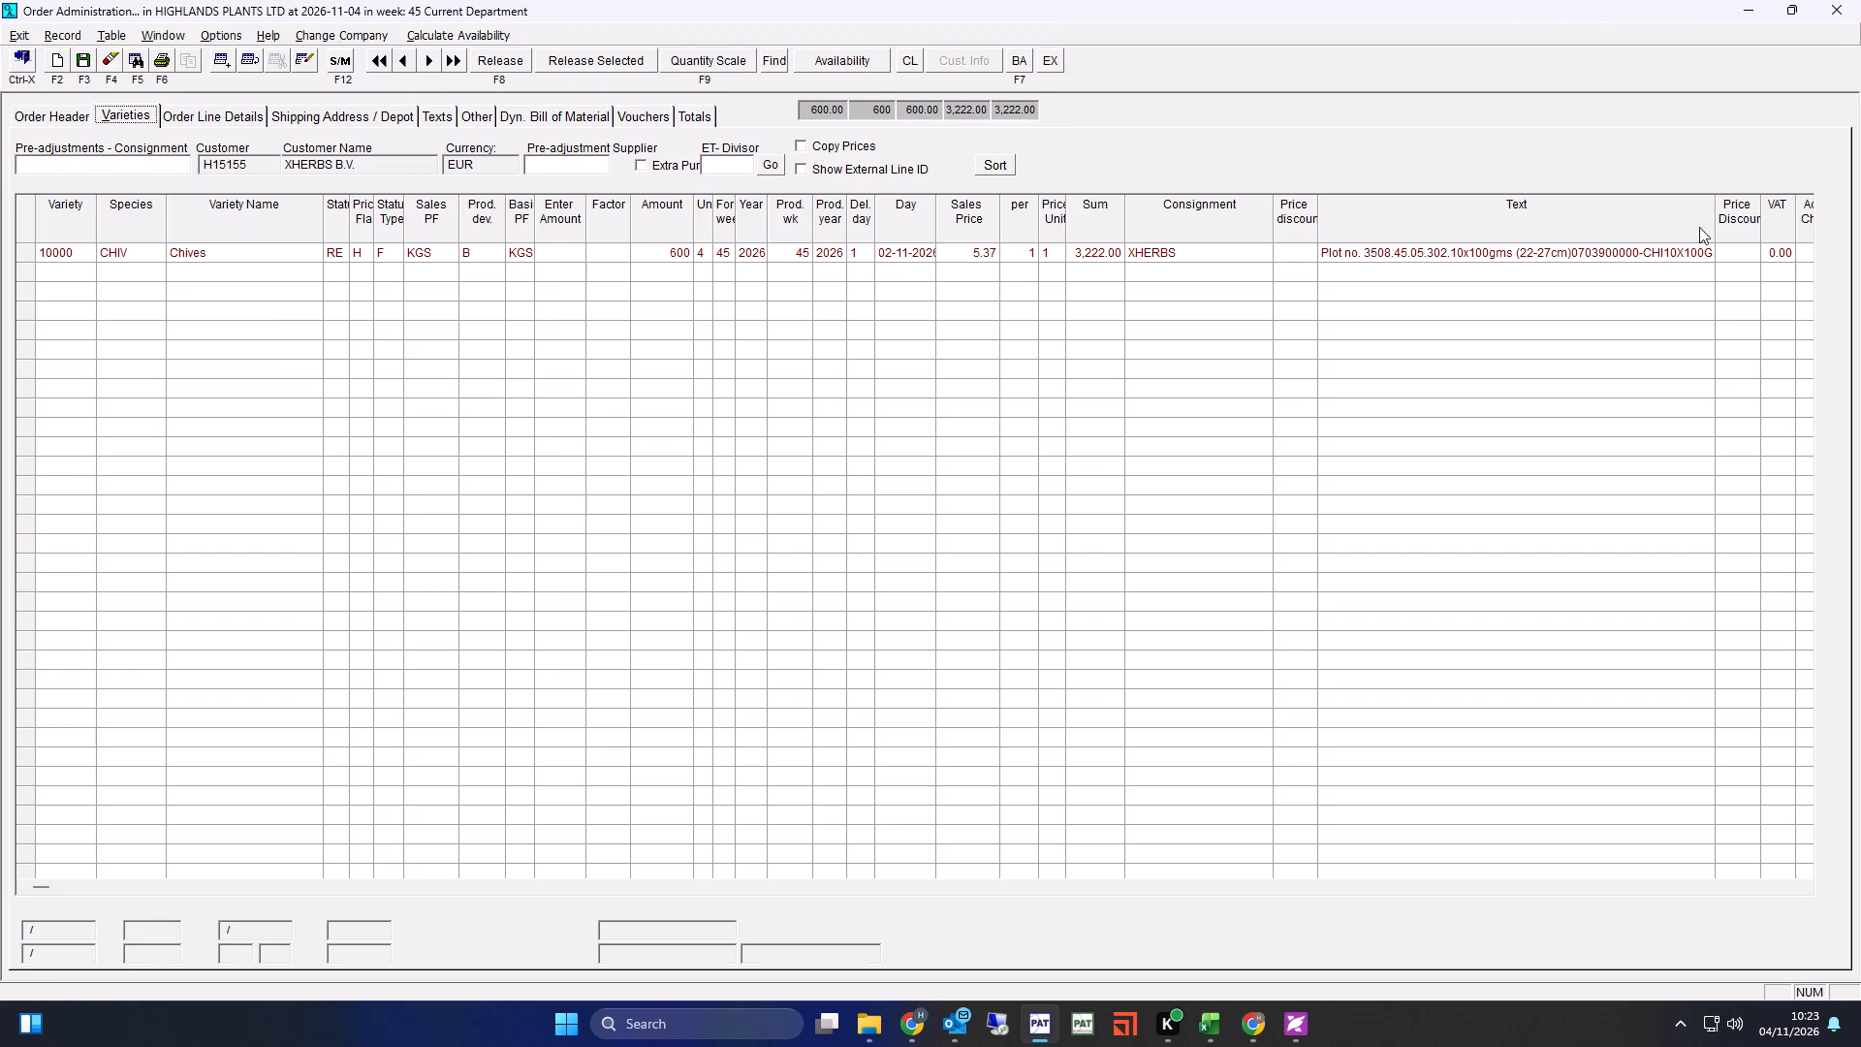
drag(1716, 217, 1788, 213)
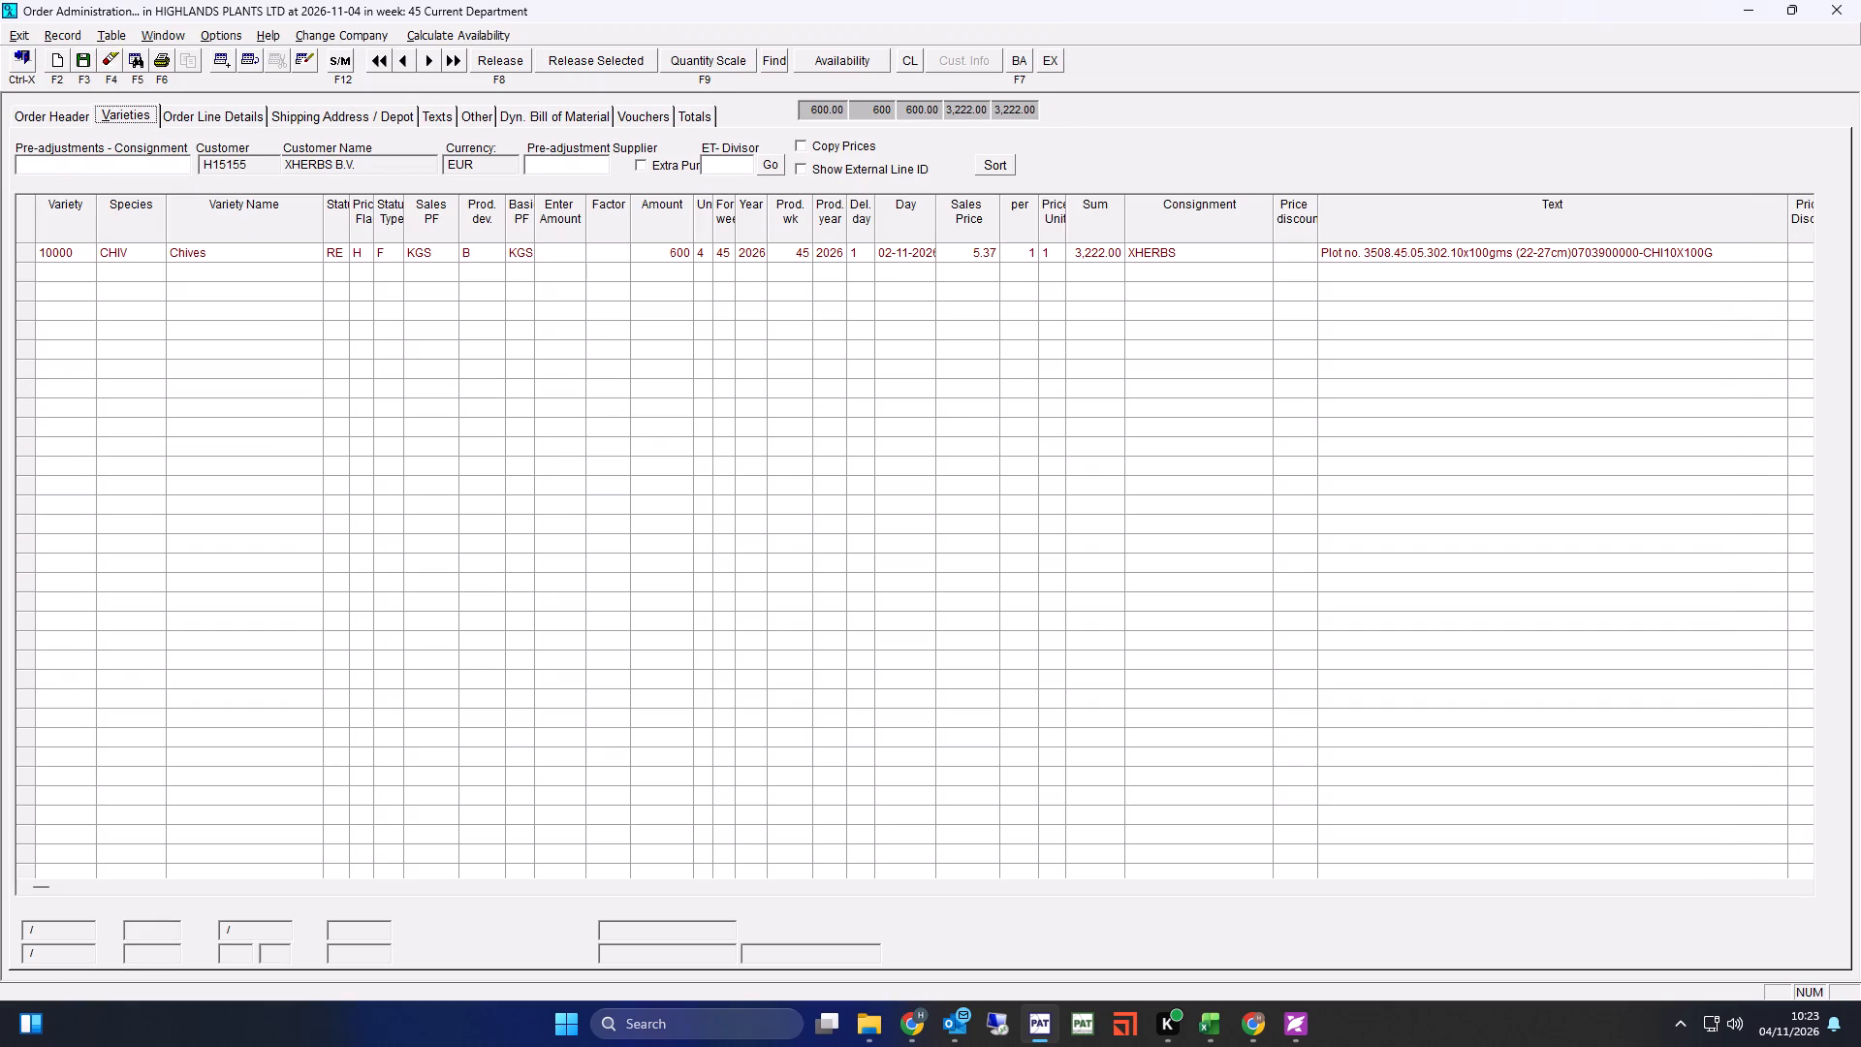
drag(1725, 252, 1284, 249)
key(ctrl+c)
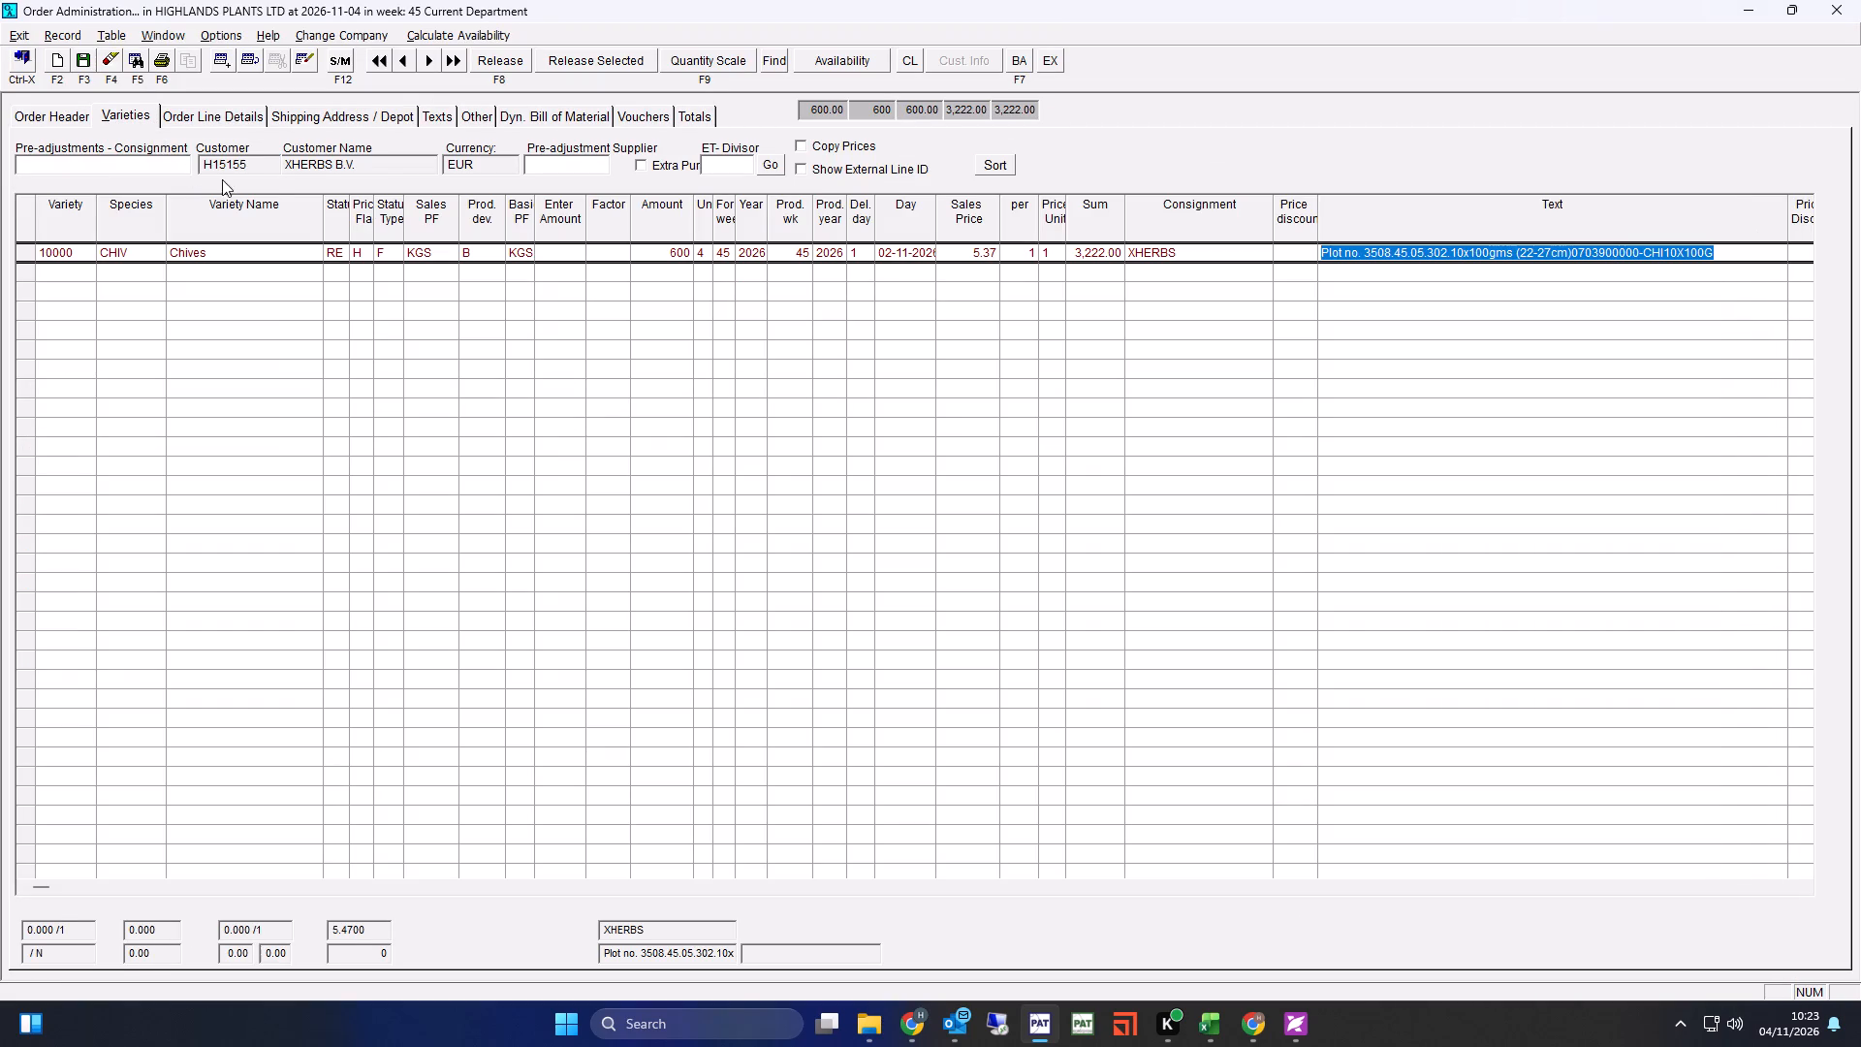
click(47, 115)
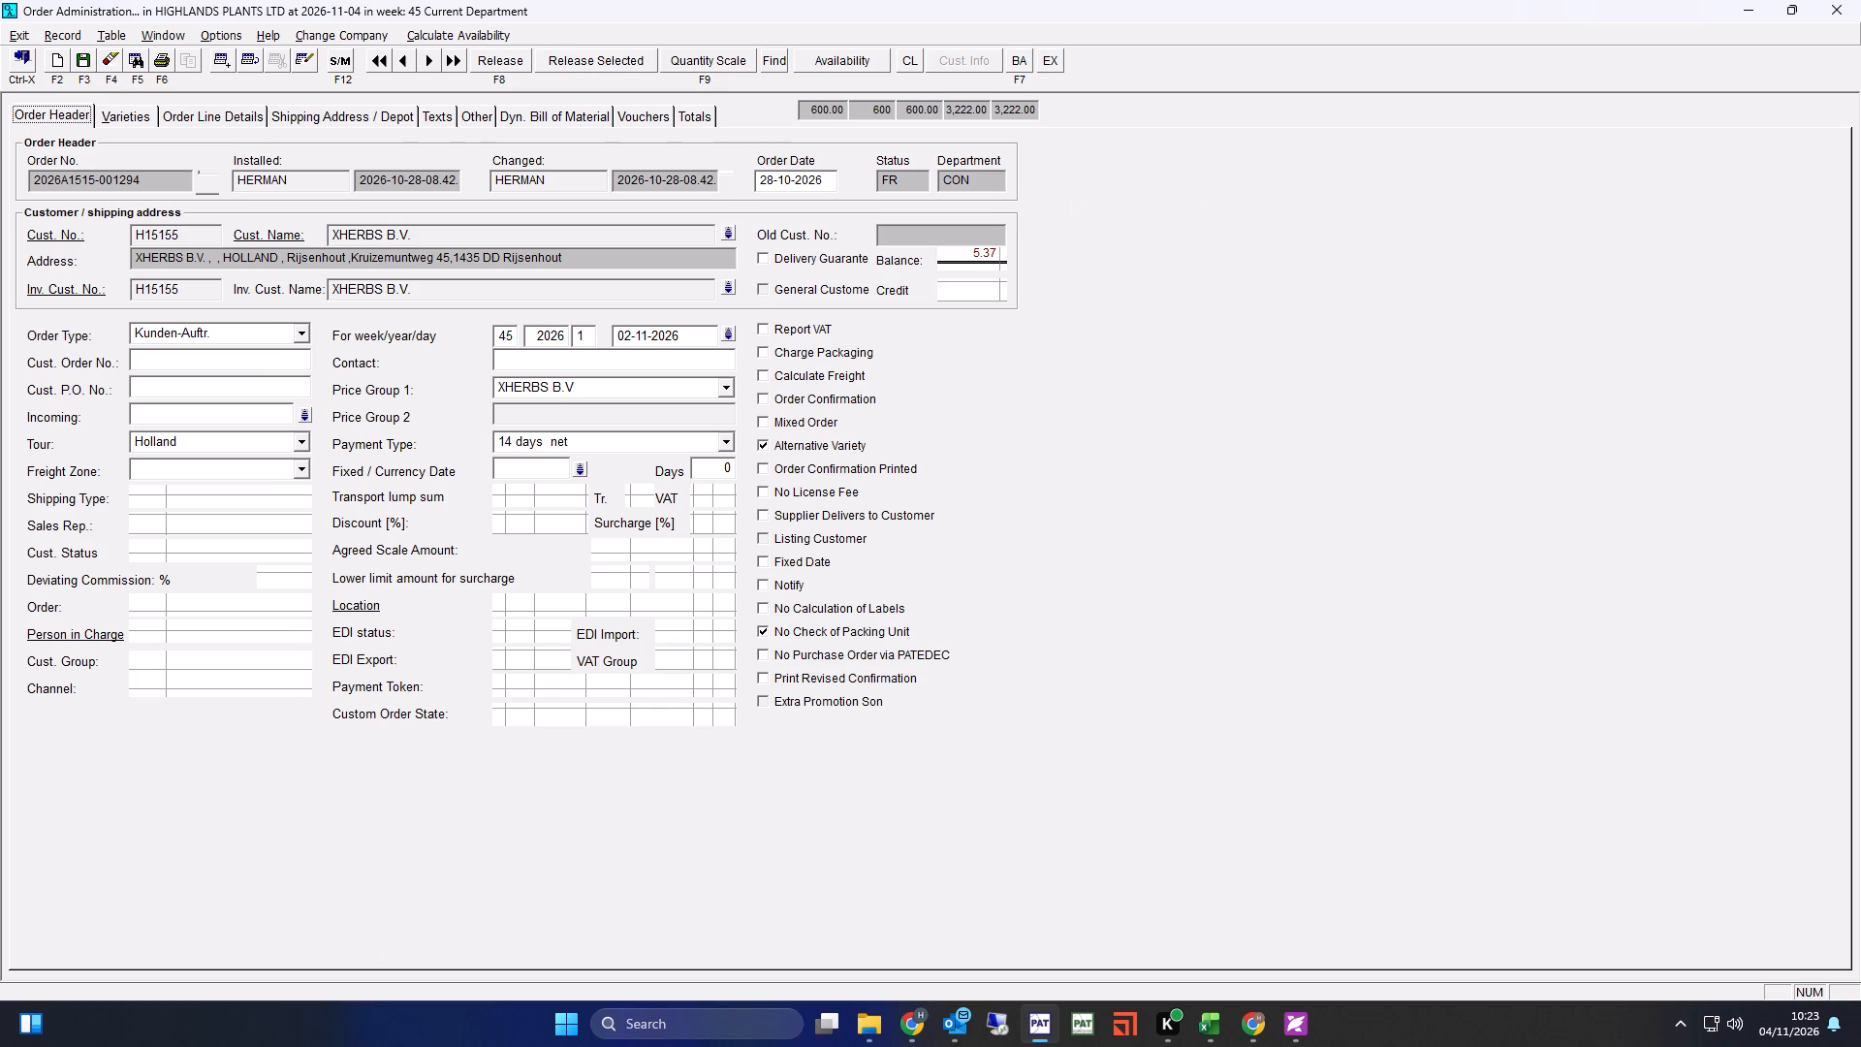
key(F2)
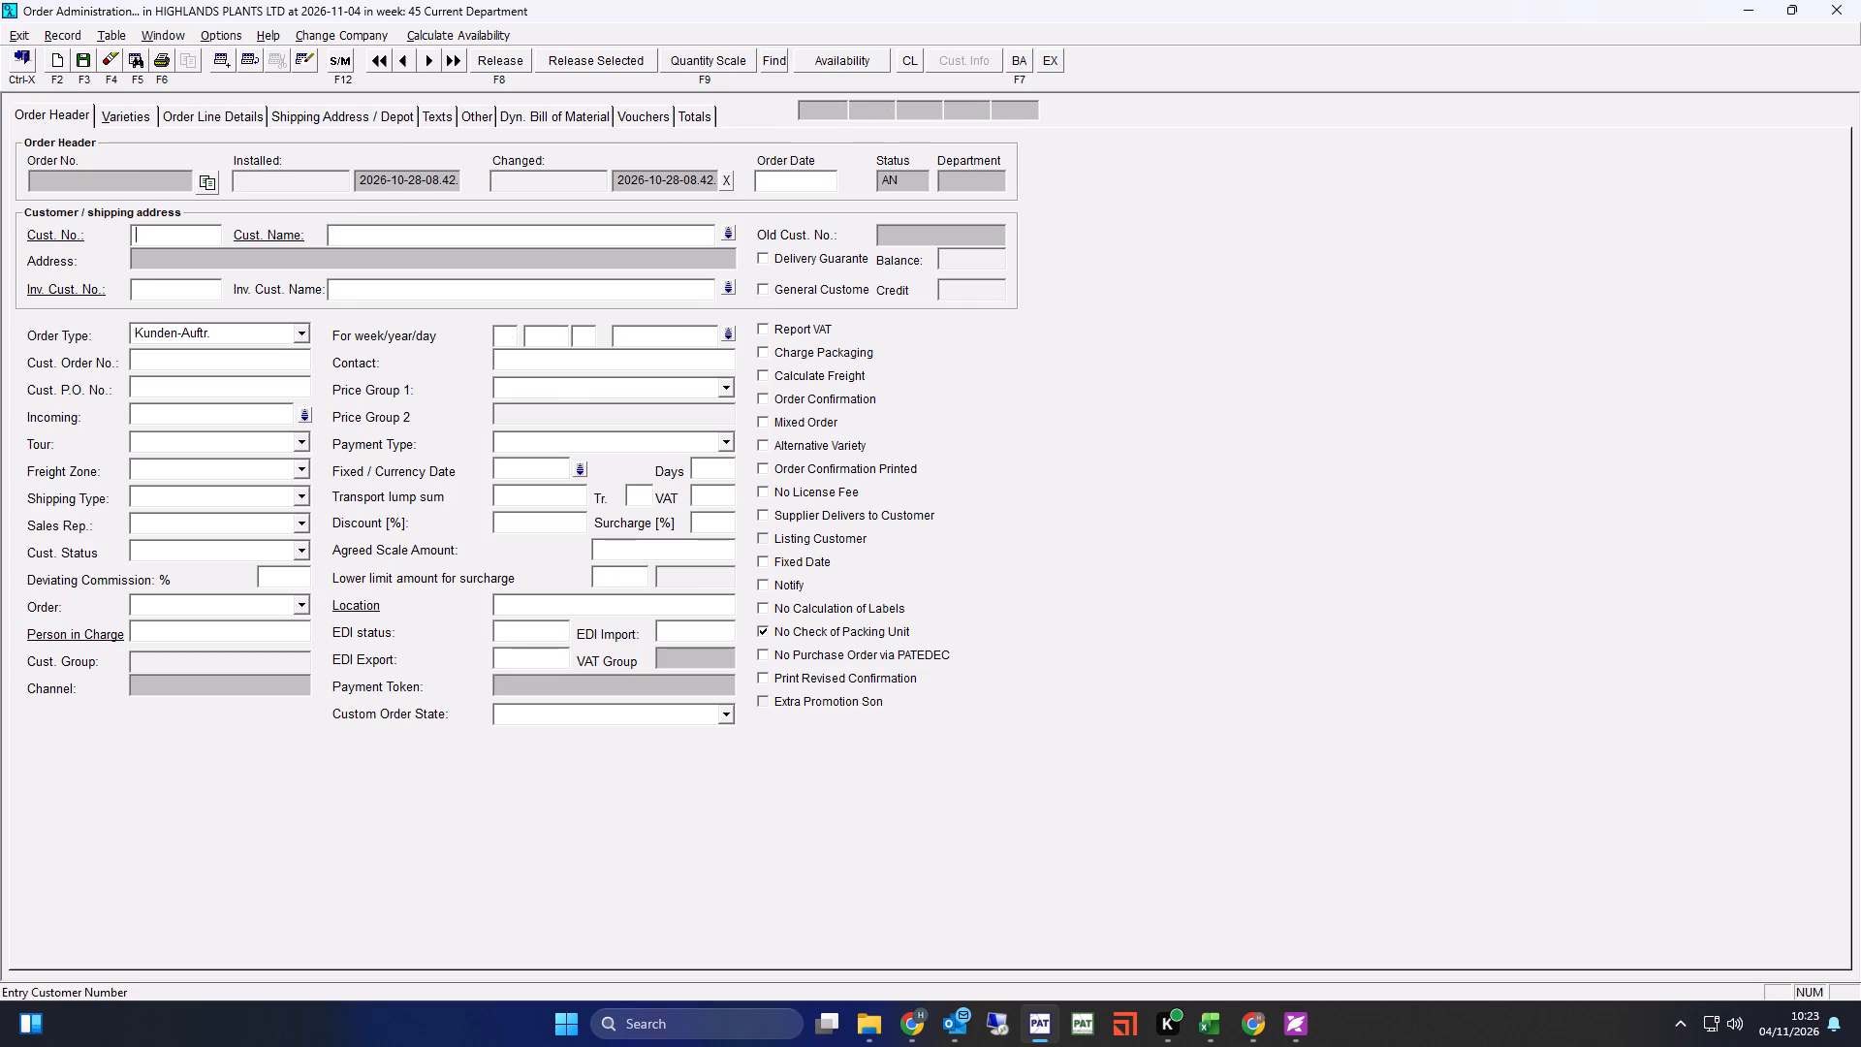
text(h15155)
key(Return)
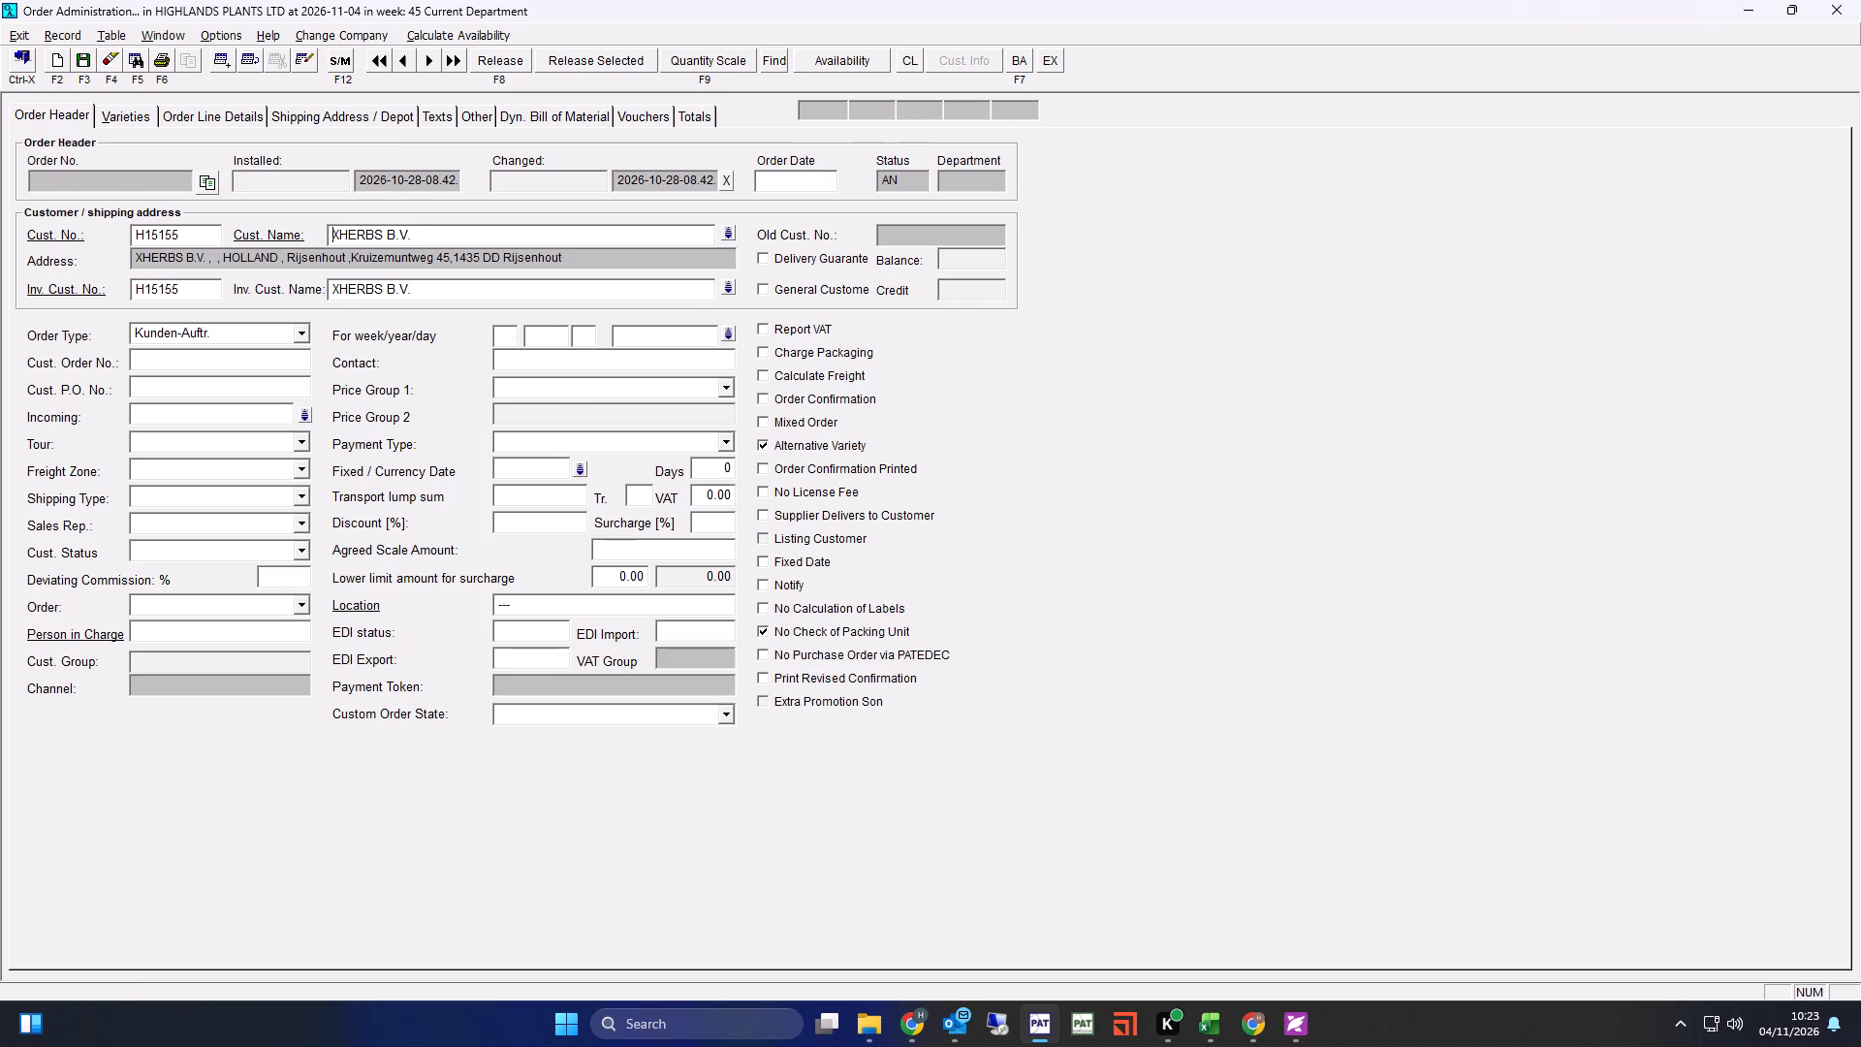
click(503, 338)
text(46)
key(Return)
key(Return)
Set the order's Price Group 1 to XHERBS B.V and its payment type to 14 days net.
click(723, 386)
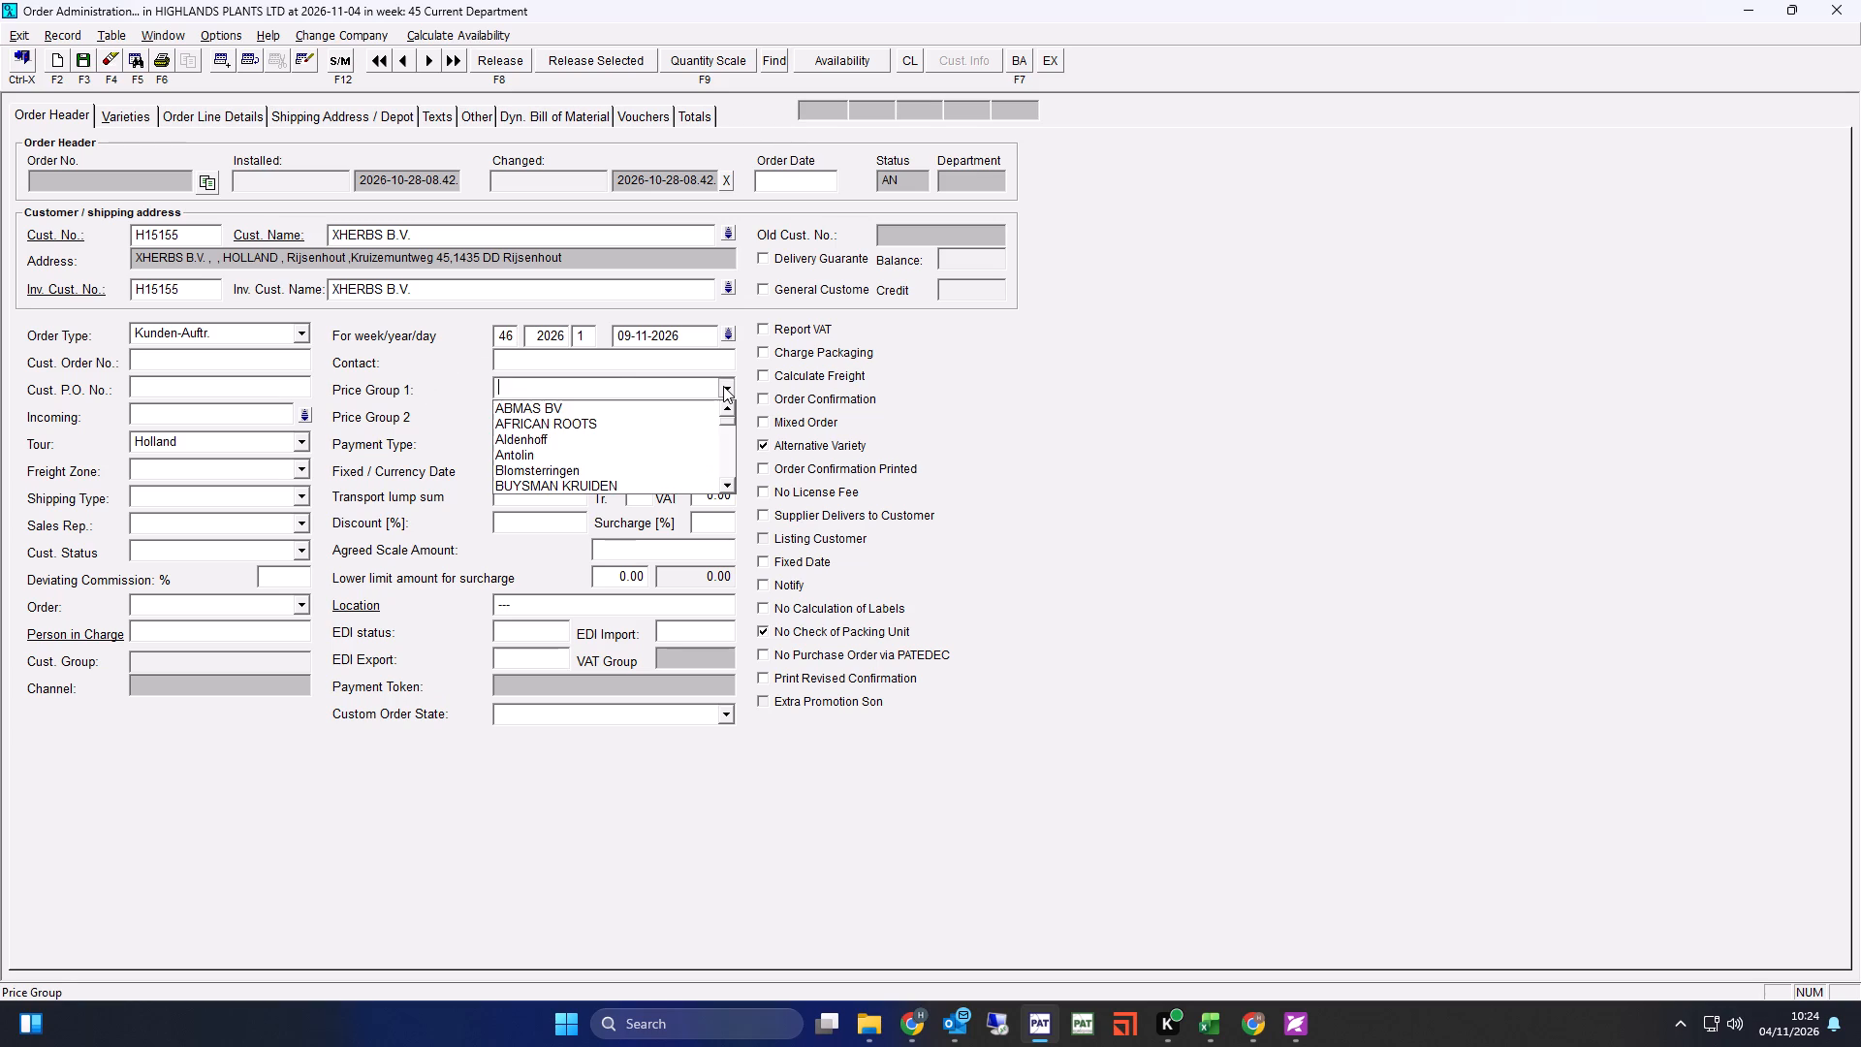
key(x)
key(Return)
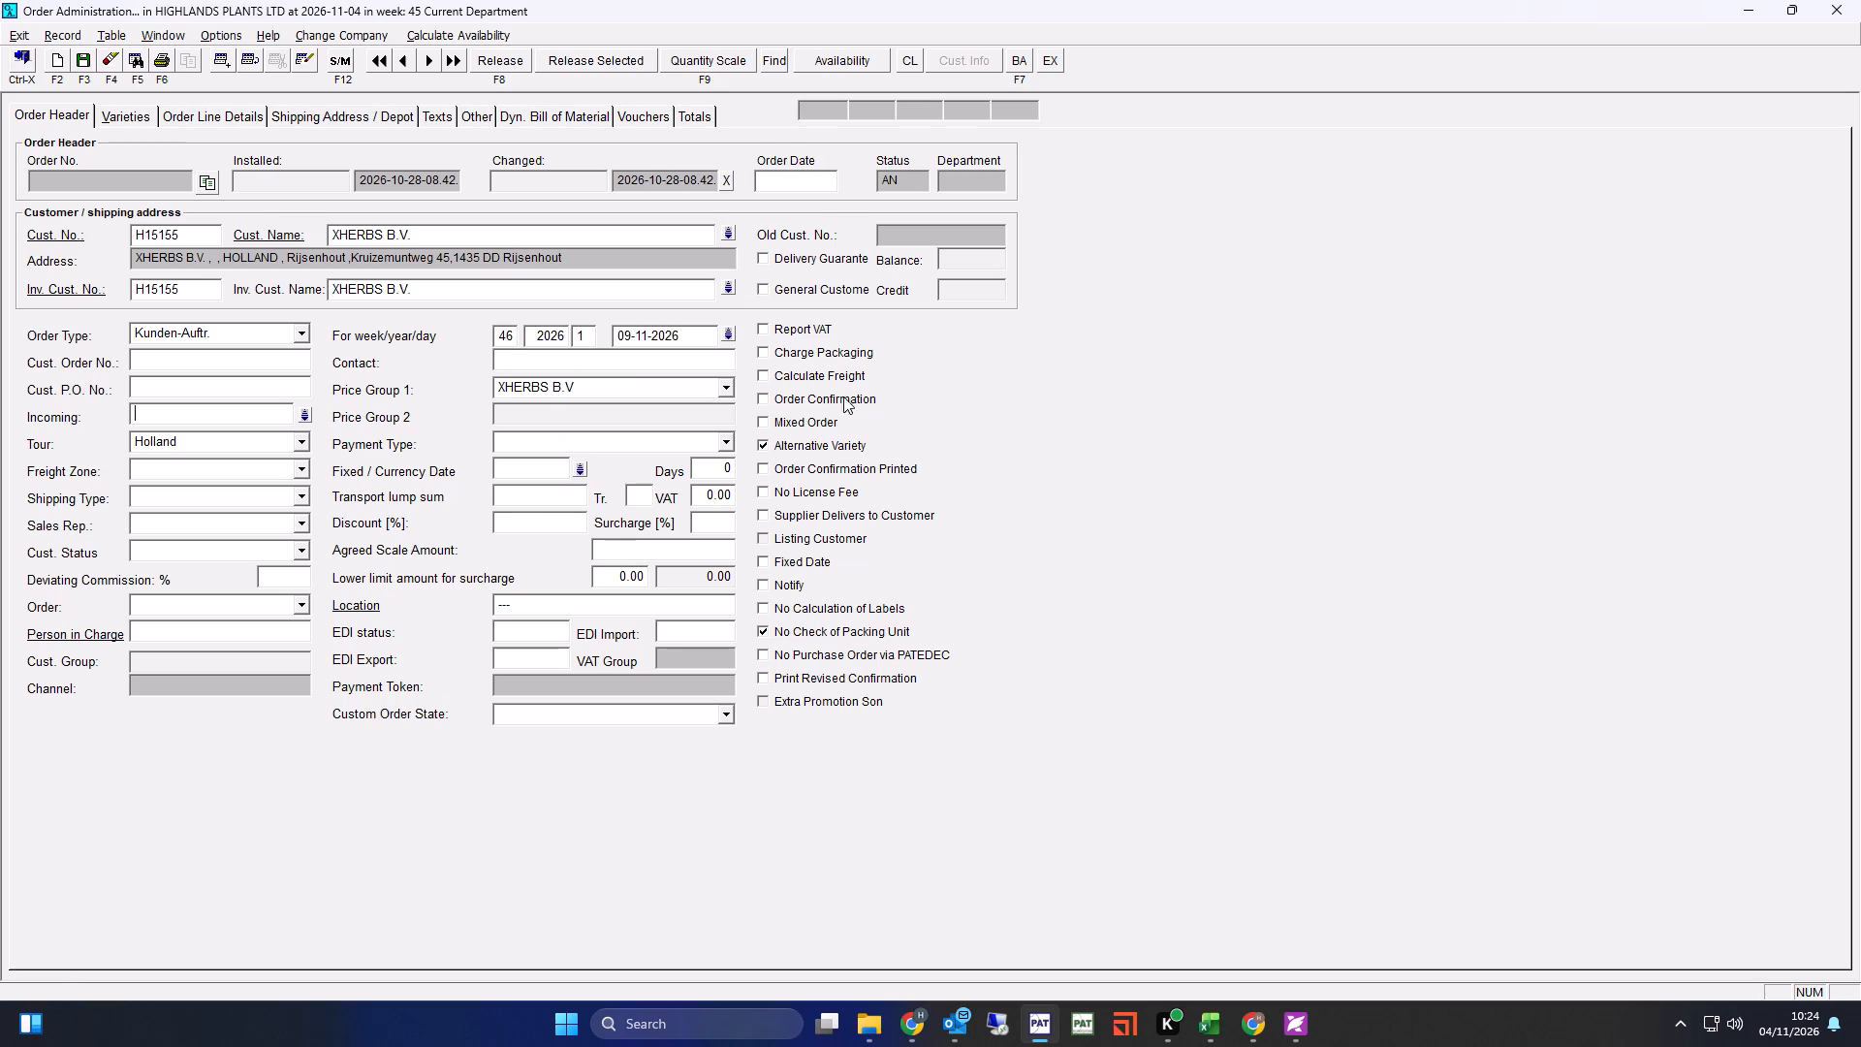
click(729, 444)
key(f)
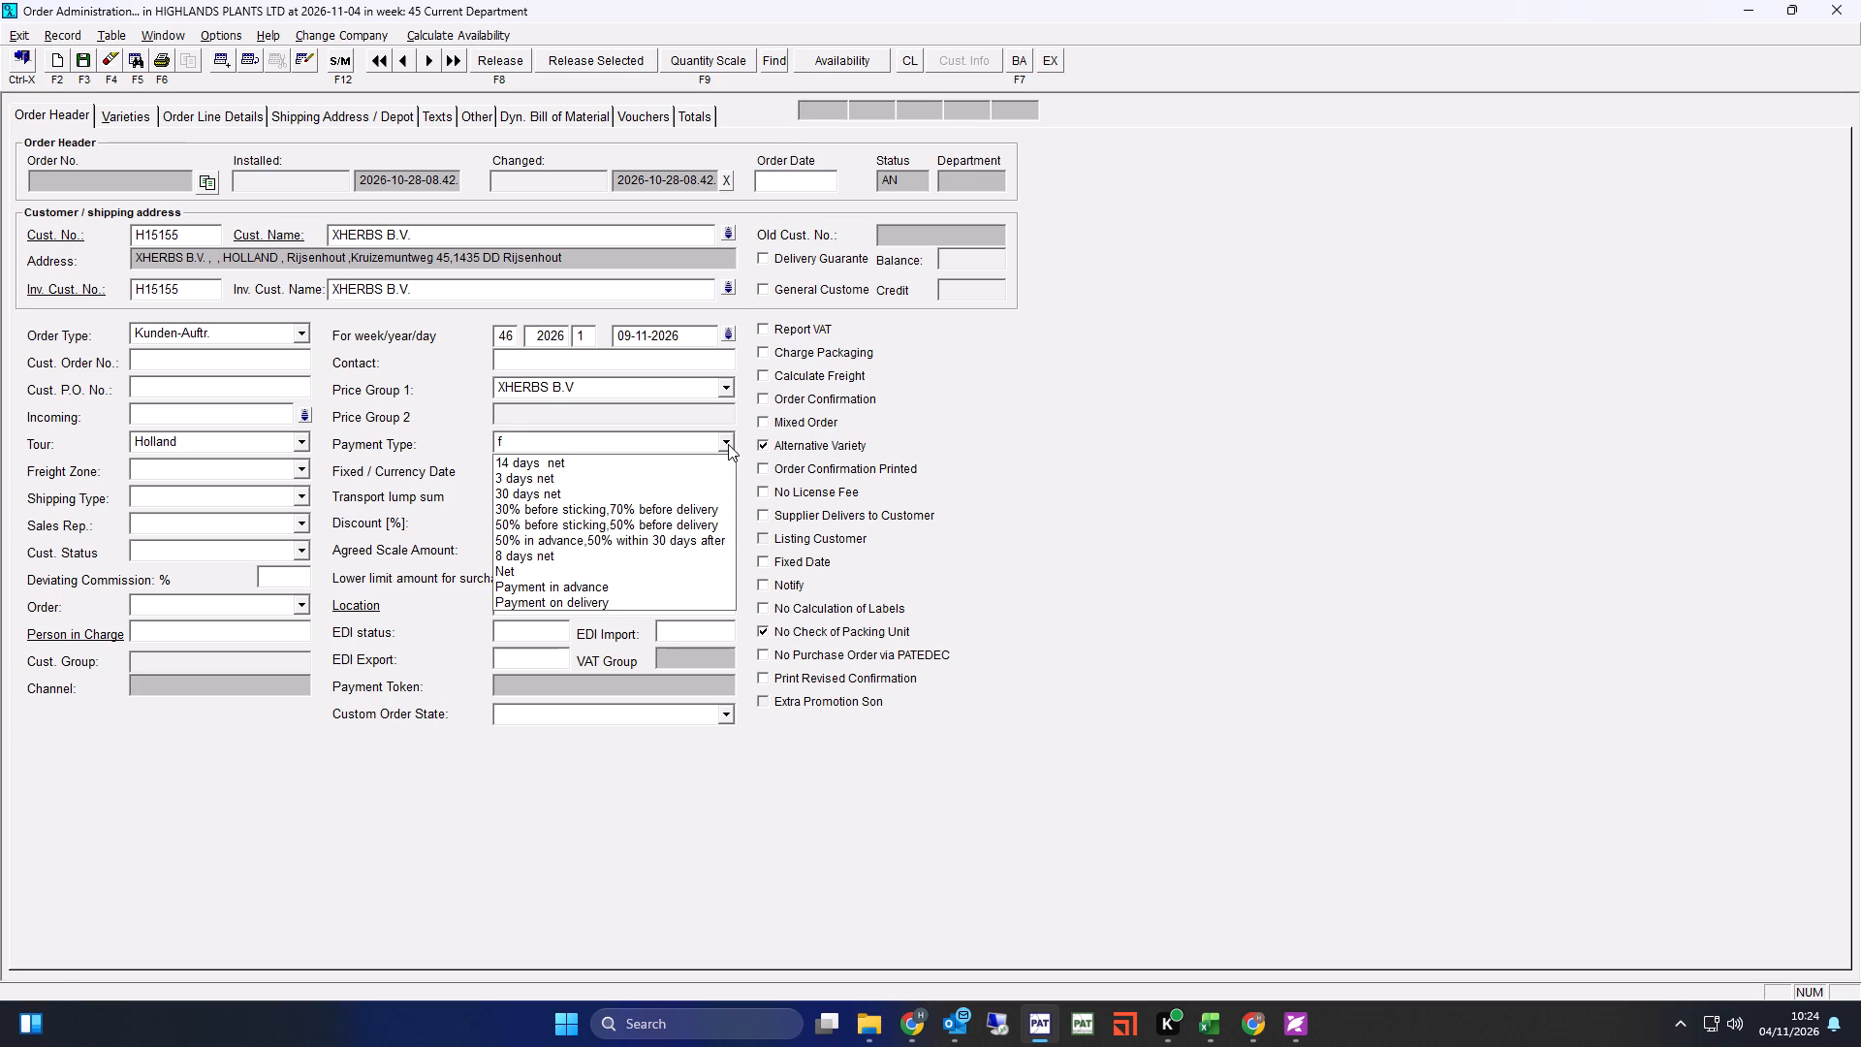
key(BackSpace)
click(544, 463)
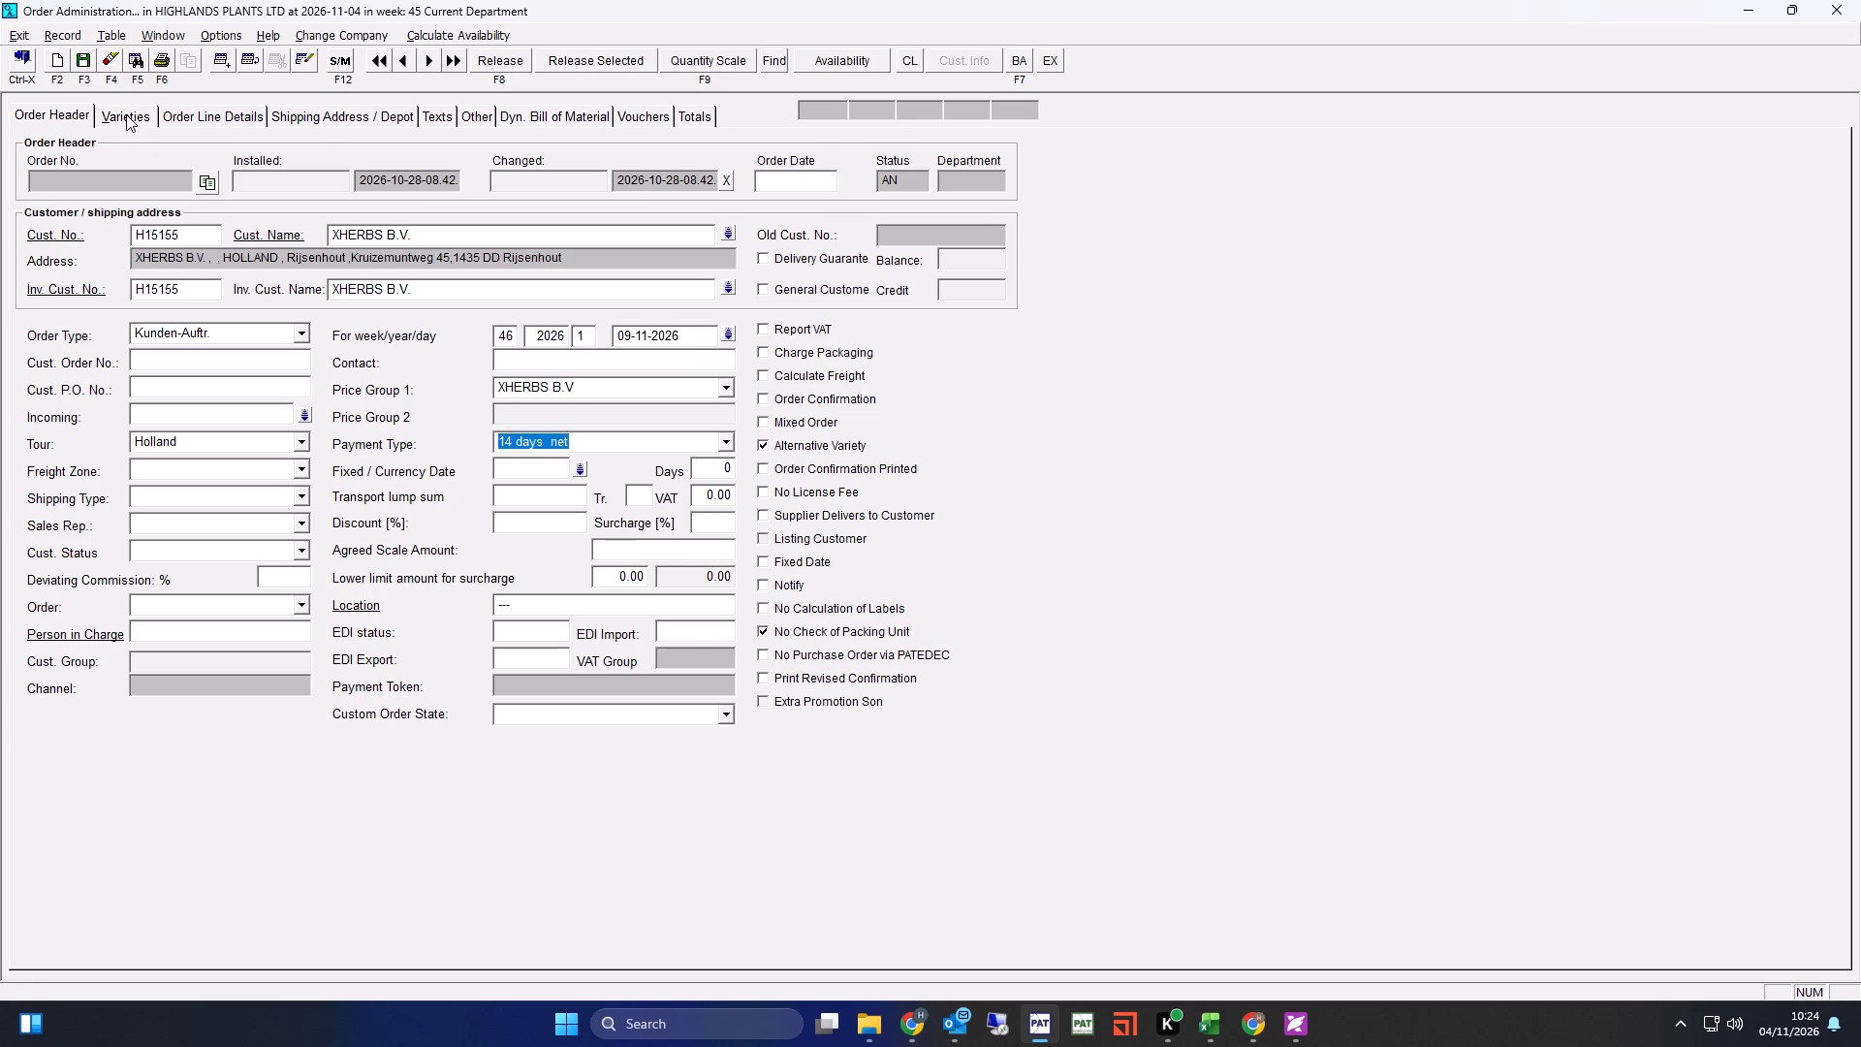
Add a line for variety 10000 with sales PF KGMD, amount 600, sales price 5.37 and consignment XHERBS.
click(126, 114)
text(10000)
key(Tab)
text(kg)
text(md)
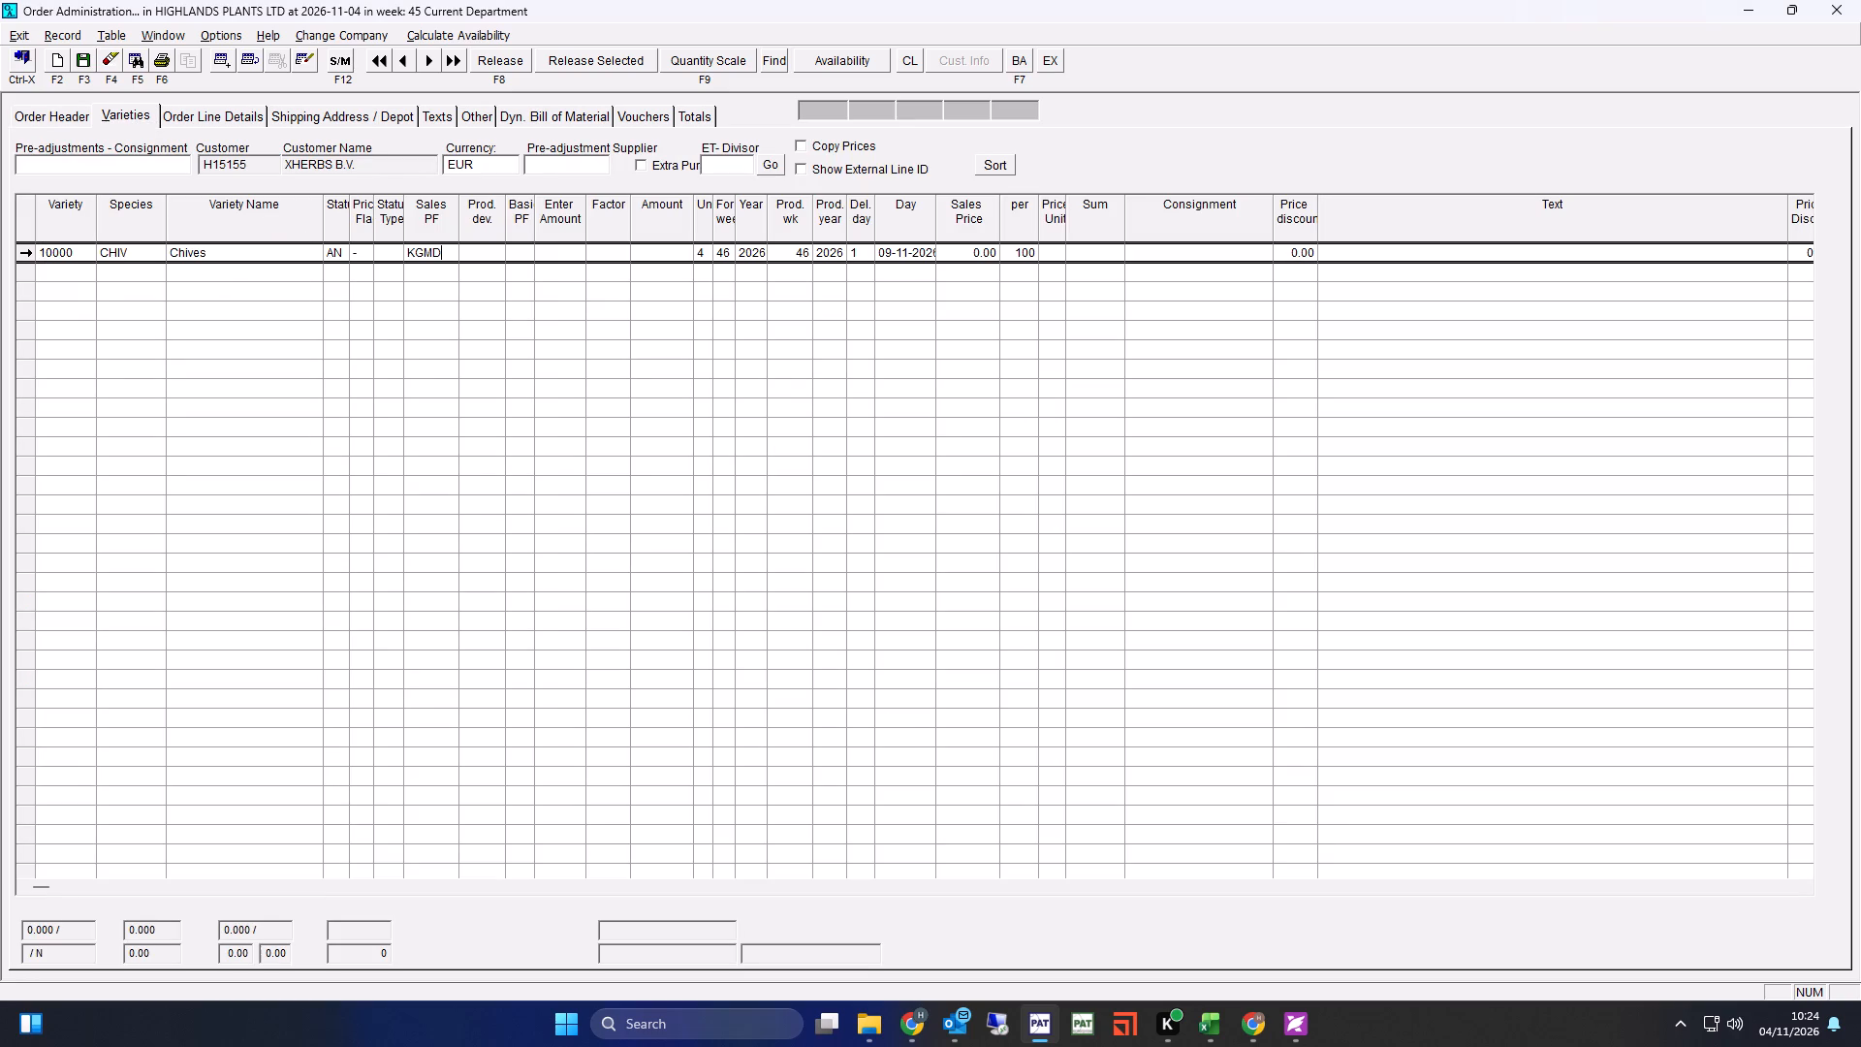
key(Tab)
text(600)
key(Tab)
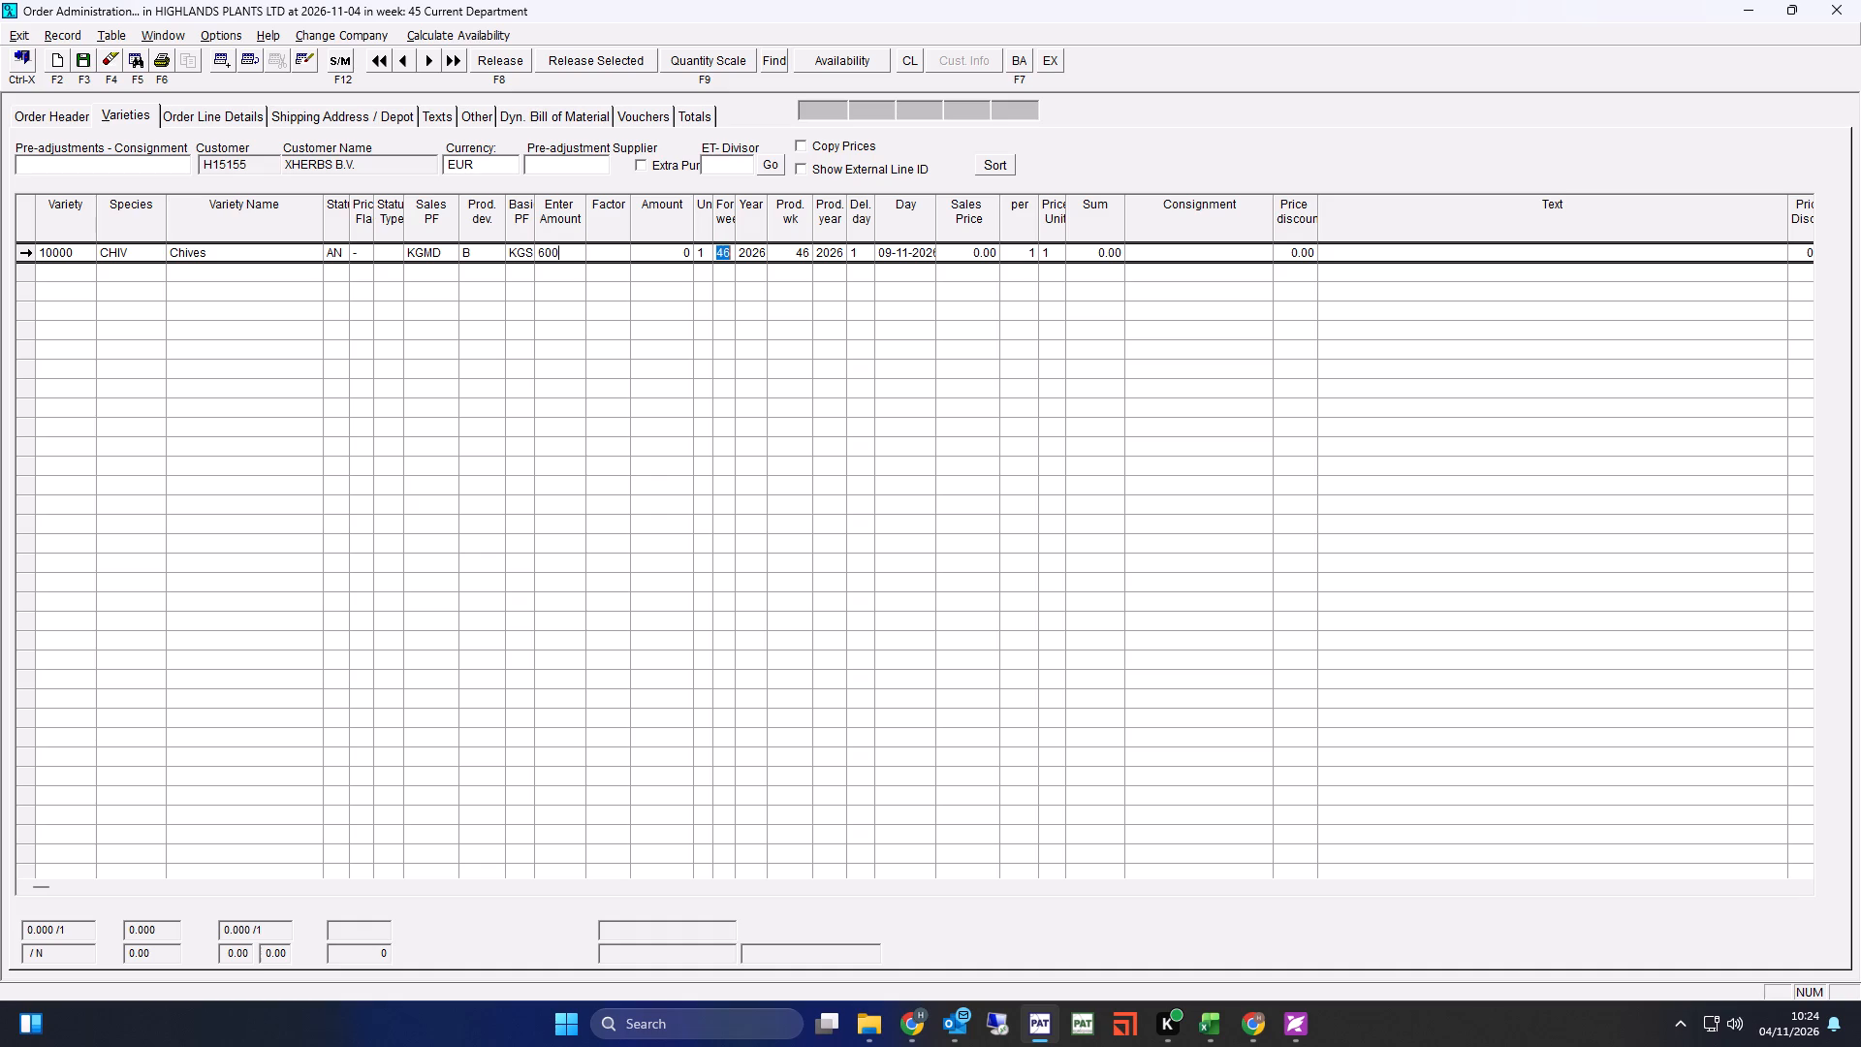
key(Tab)
key(Tab)
text(5.37)
key(Tab)
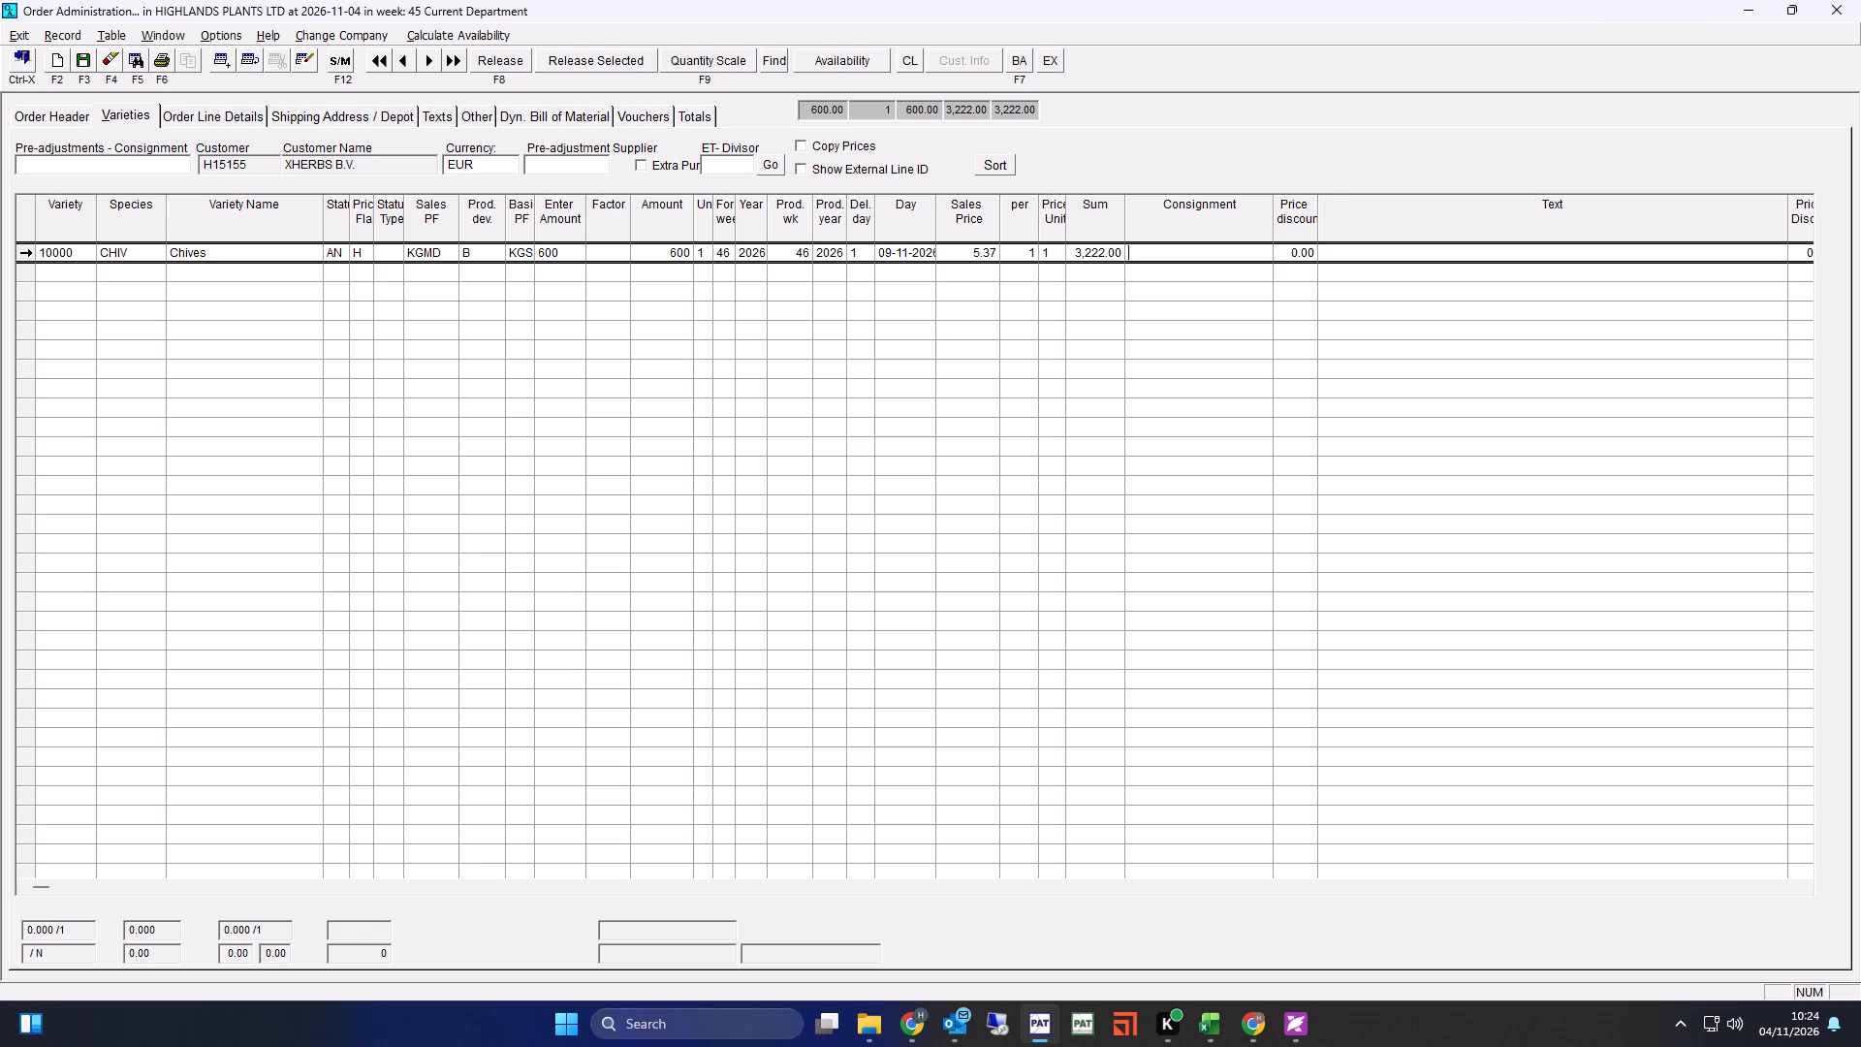
text(xherbs)
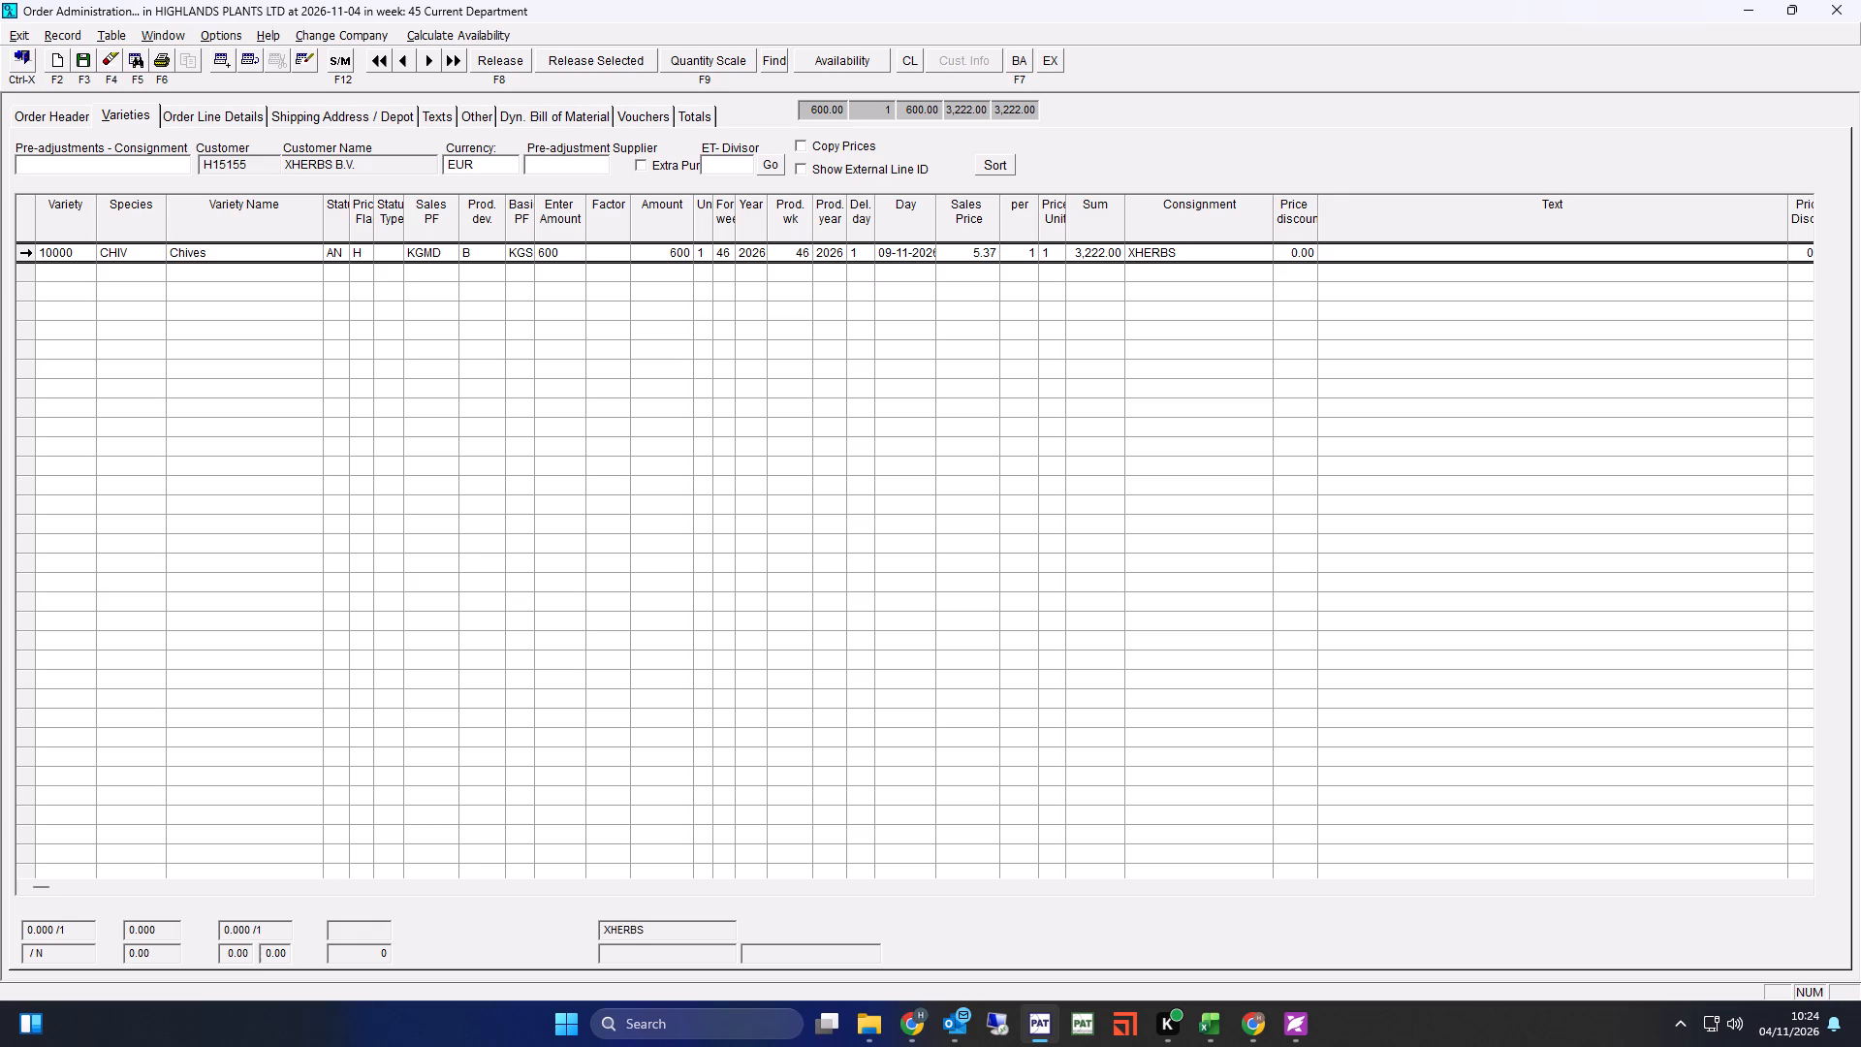
Paste the copied text into the Chives line, changing the plot number to 3508.46.05.xxx.
click(1376, 252)
key(ctrl+v)
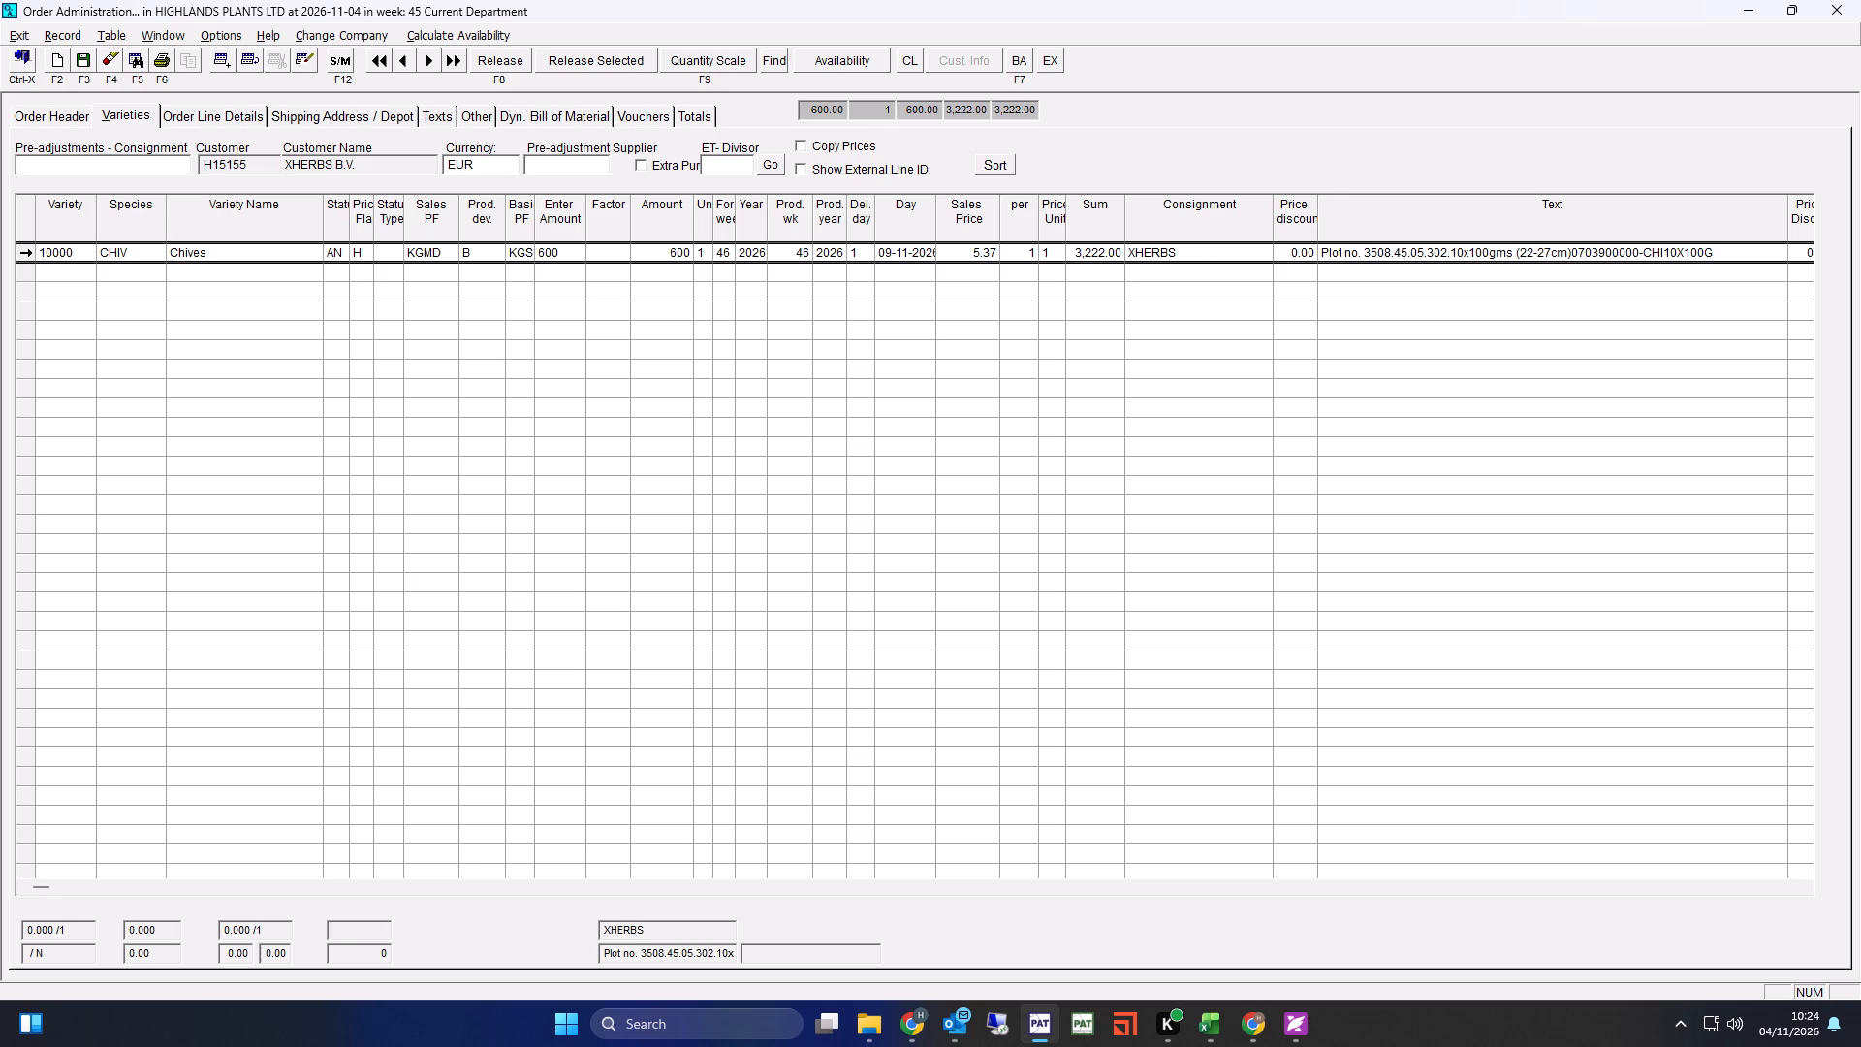
click(1404, 255)
key(Delete)
key(6)
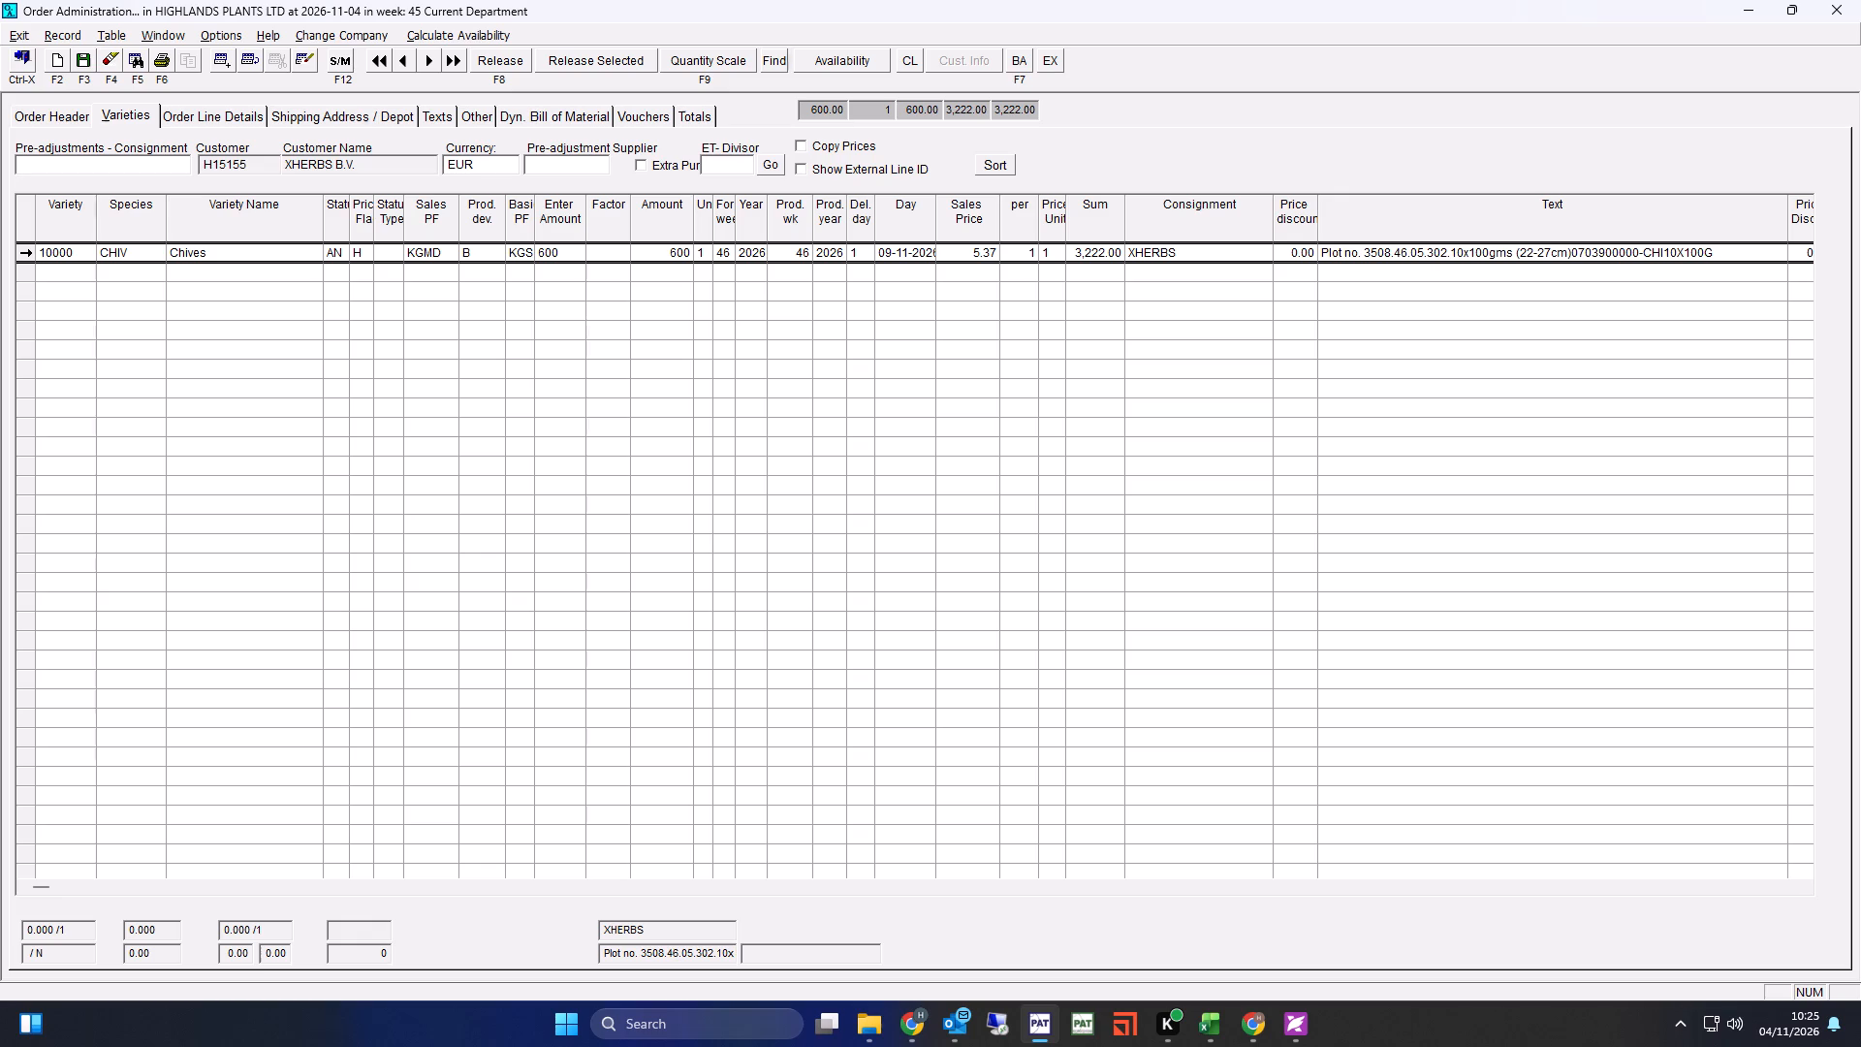
click(1420, 252)
click(1442, 254)
key(Delete)
key(BackSpace)
key(BackSpace)
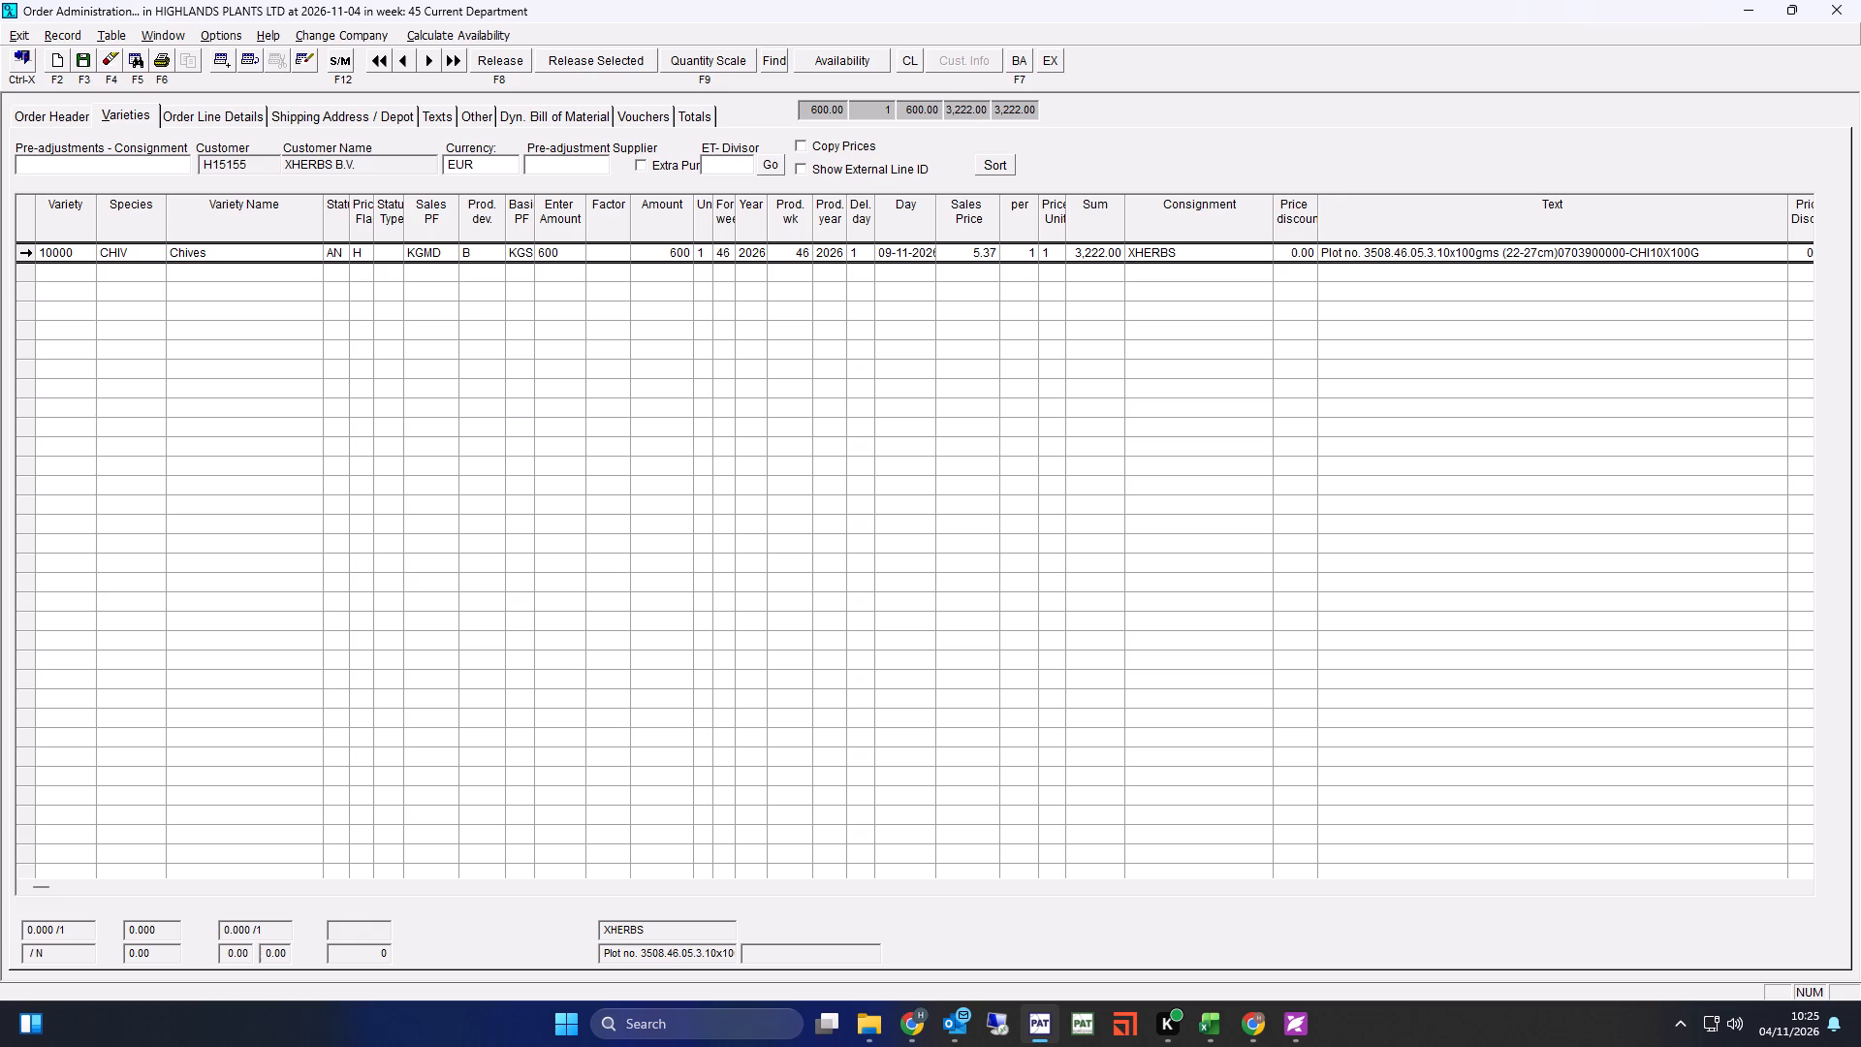
text(xxx)
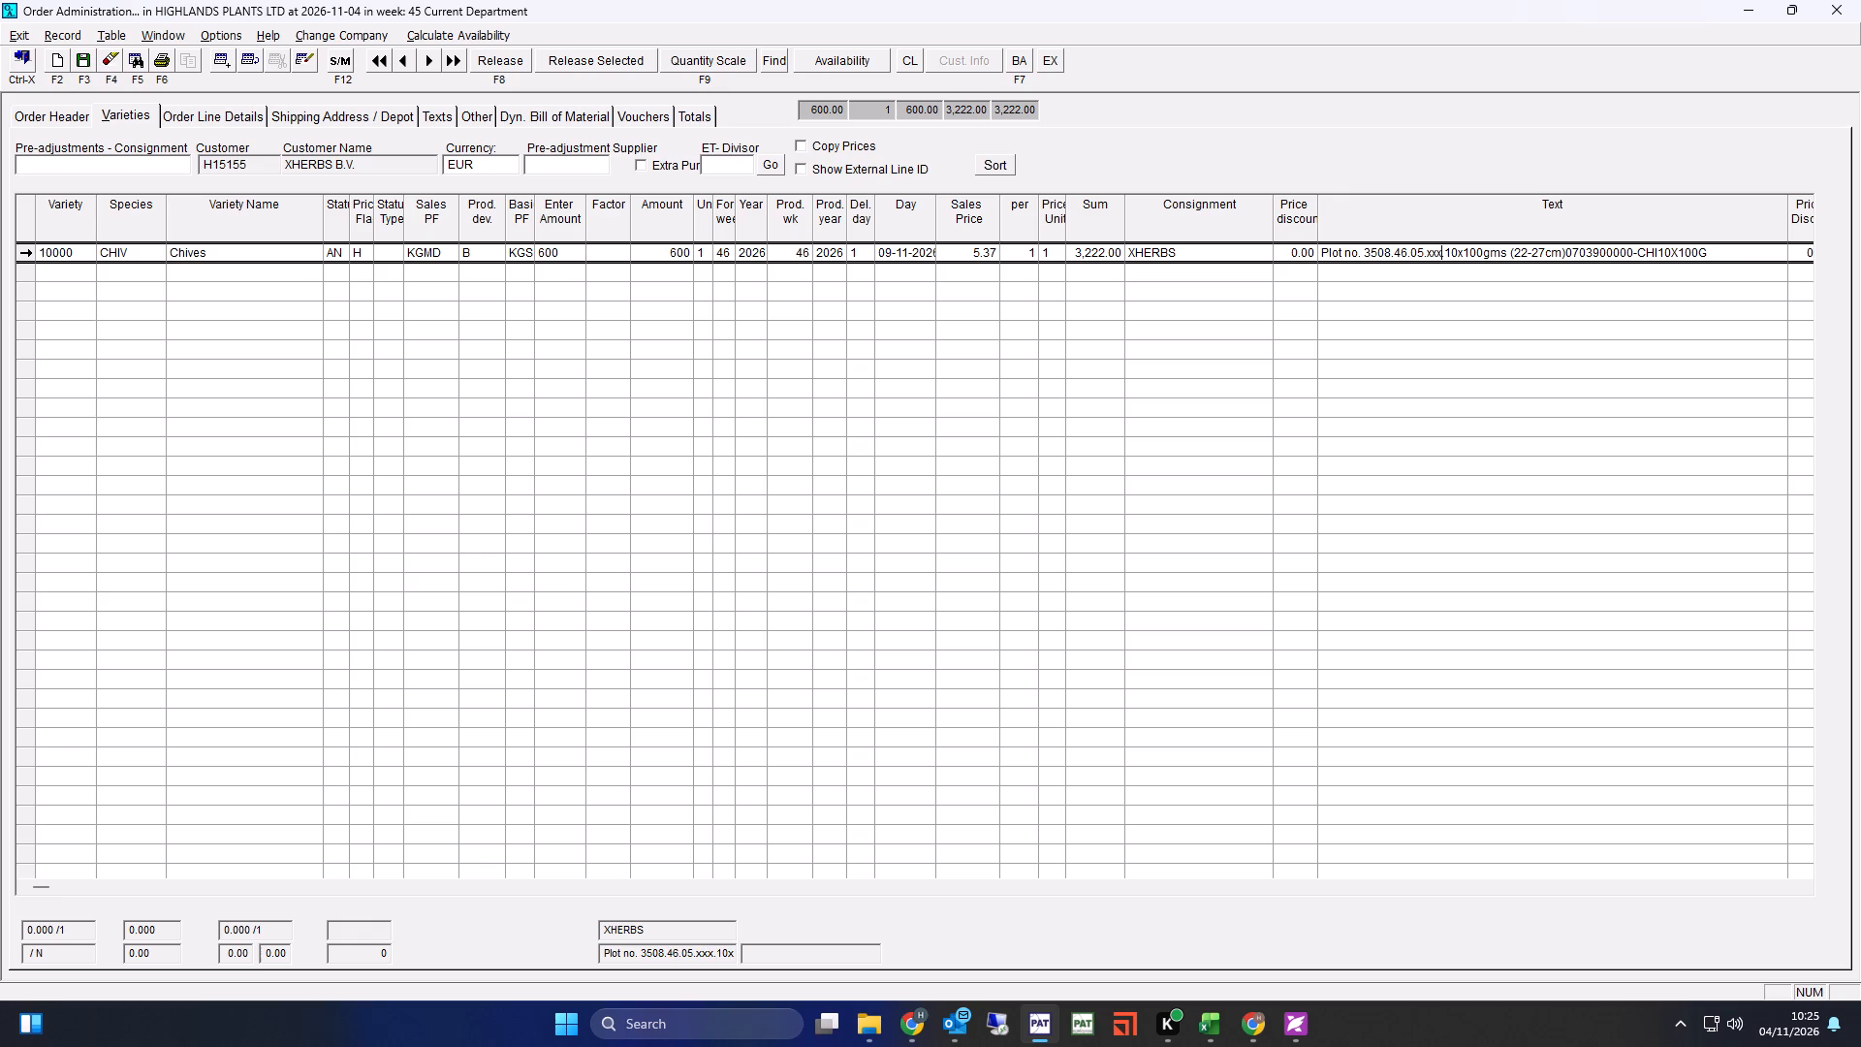
Check the XHERBS week 46 order PDF, then copy the full edited text of the Chives line.
key(alt+Tab)
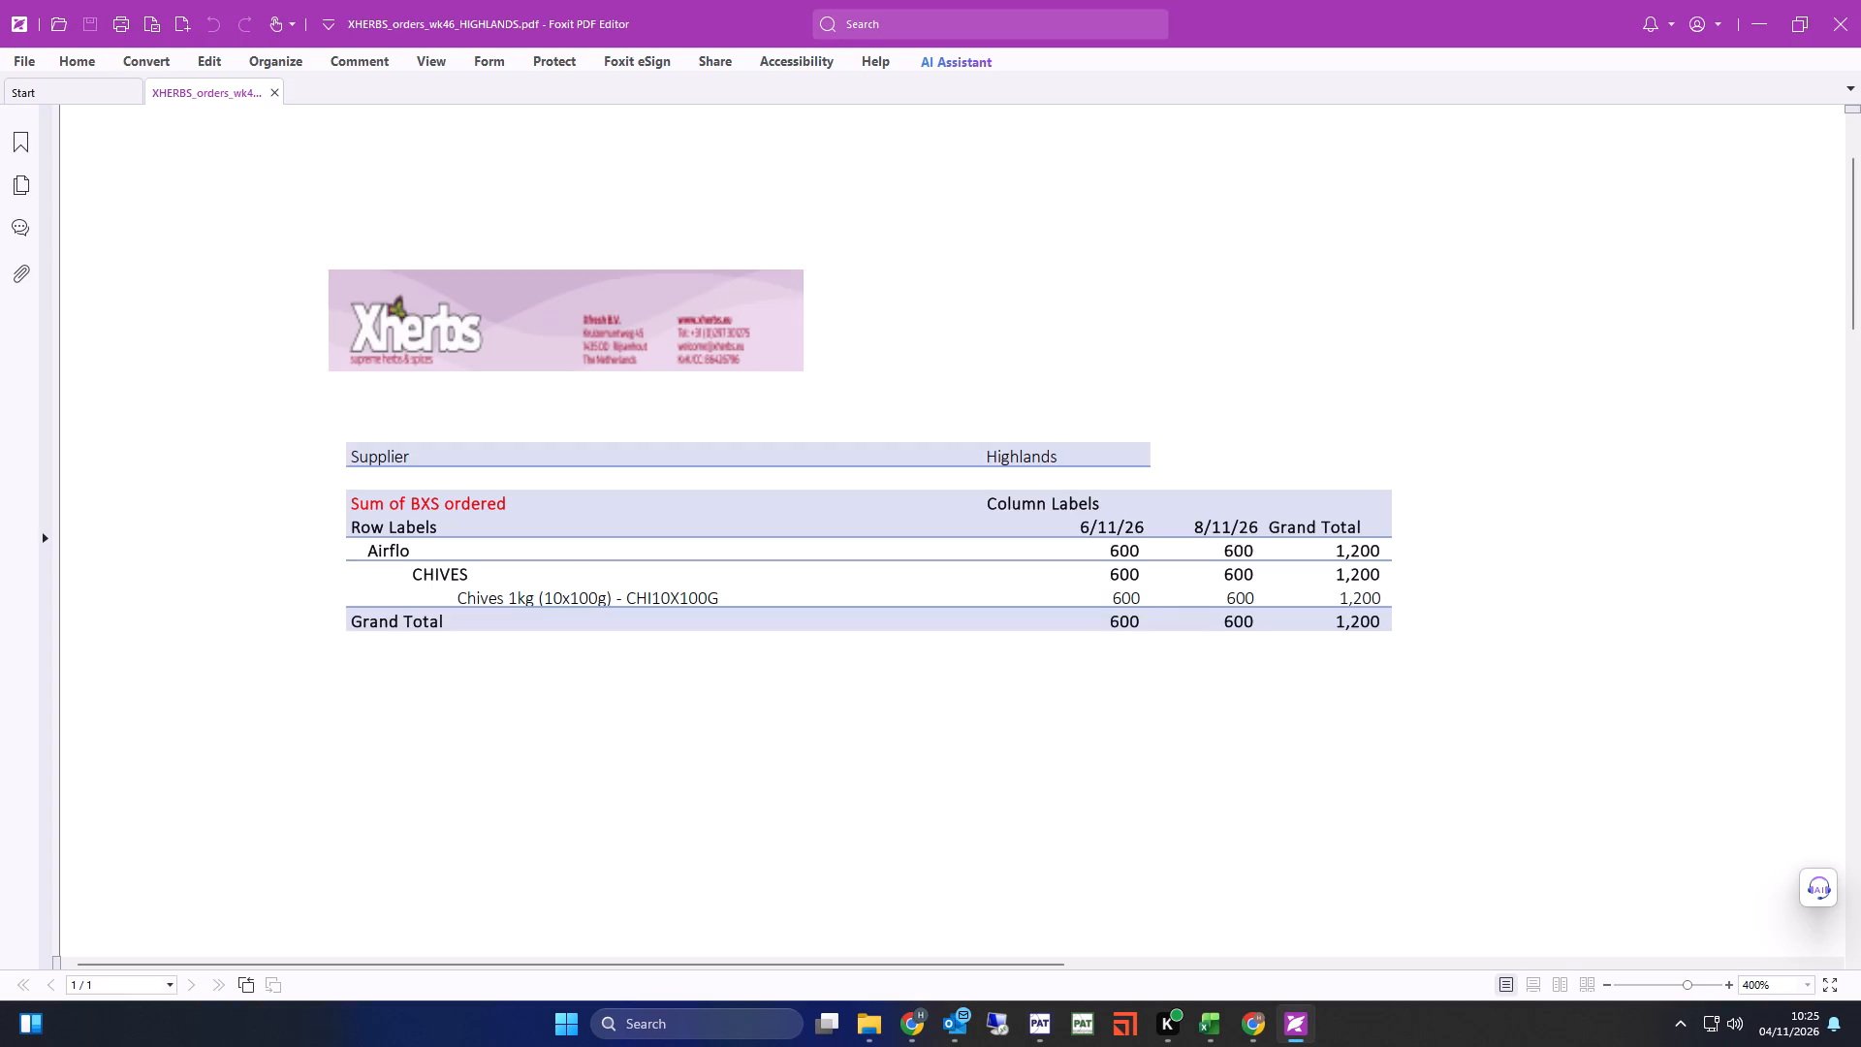
key(alt+Tab)
drag(1719, 253, 1709, 252)
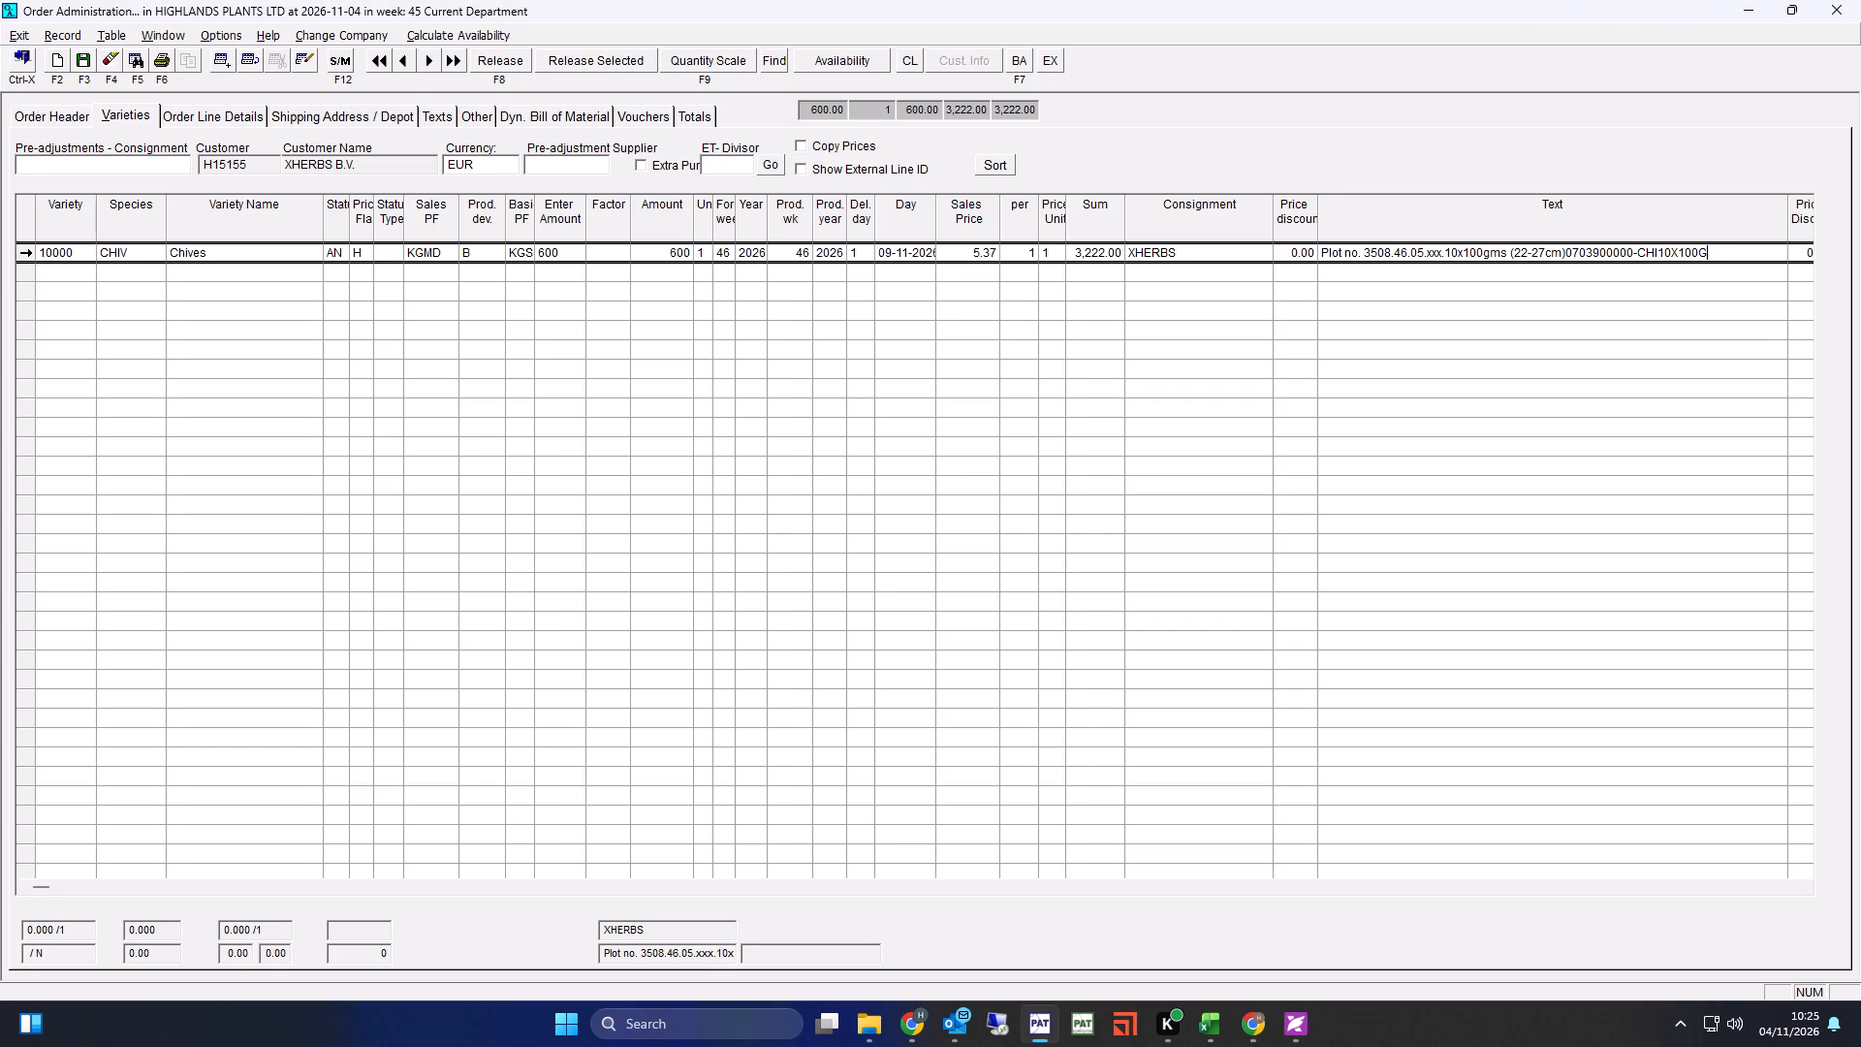
drag(1709, 252, 1285, 264)
key(ctrl+c)
key(ctrl+c)
Release the Chives line with plot number 3508.46.05.xxx until it reaches status PR, selecting all lines.
key(F8)
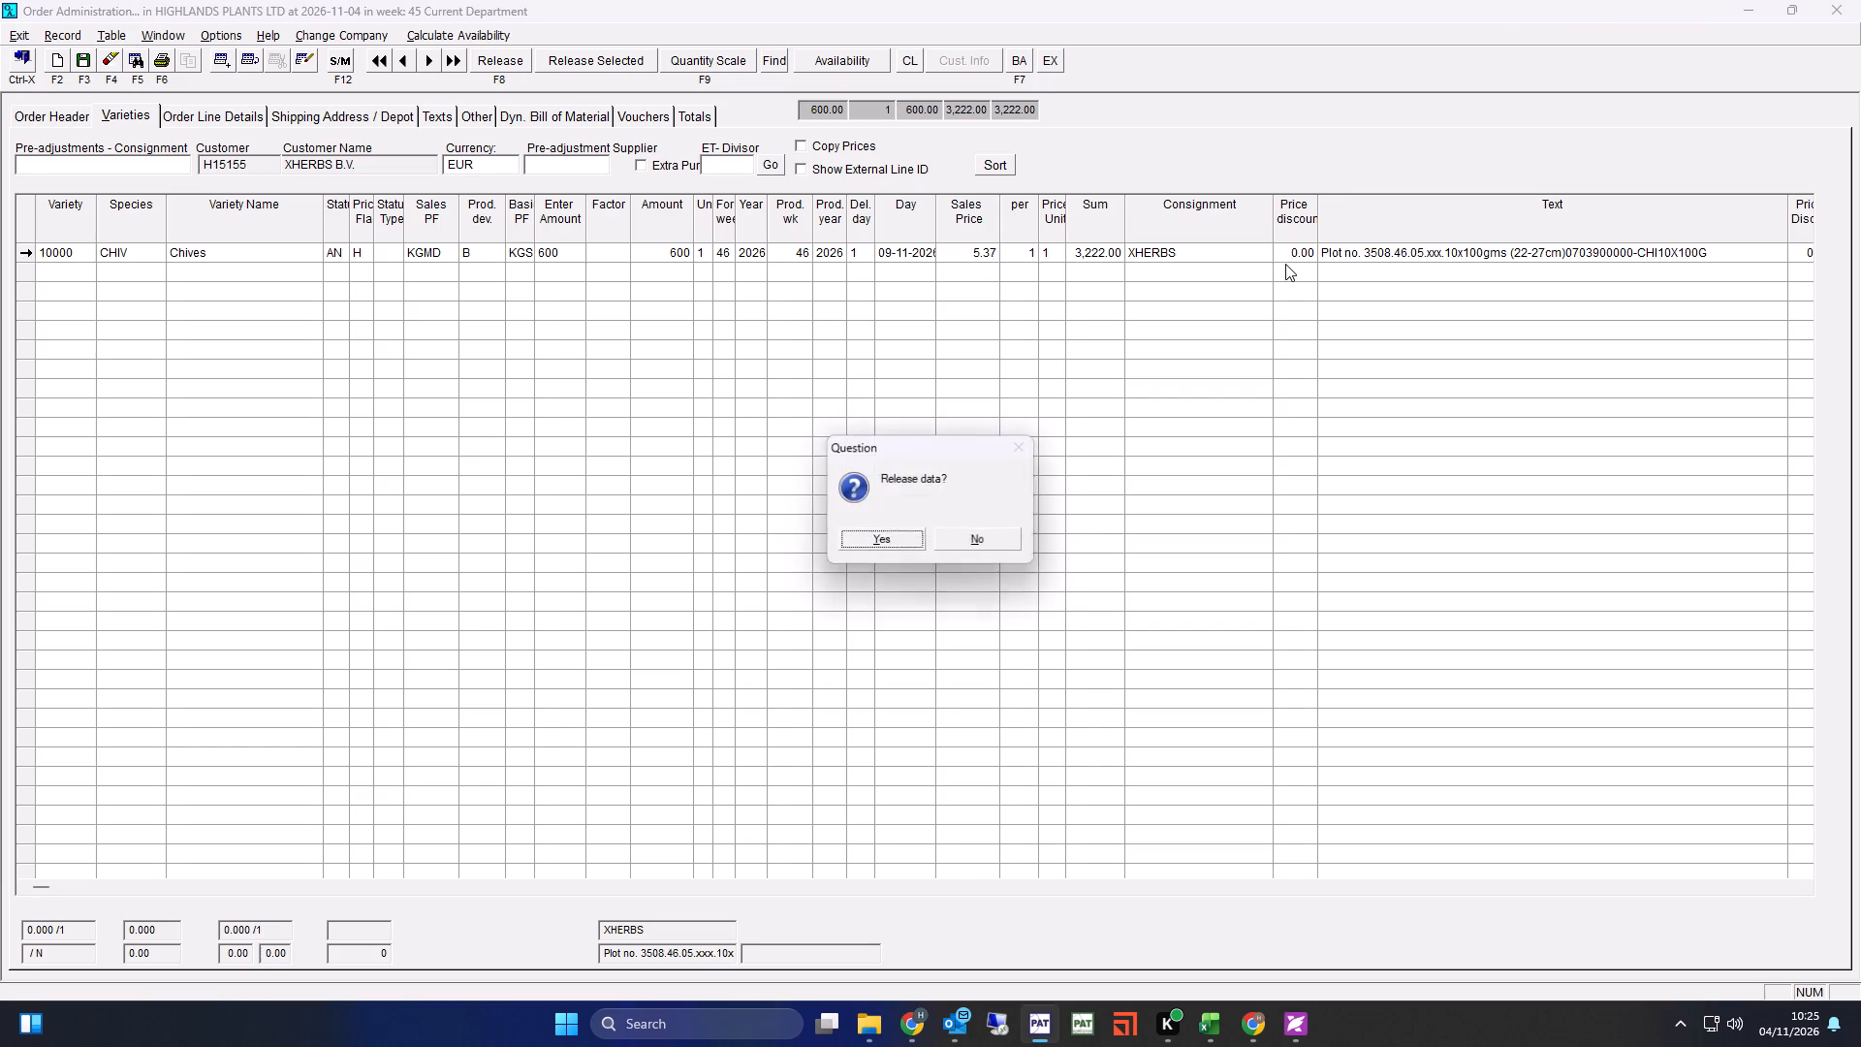
key(Return)
key(Return)
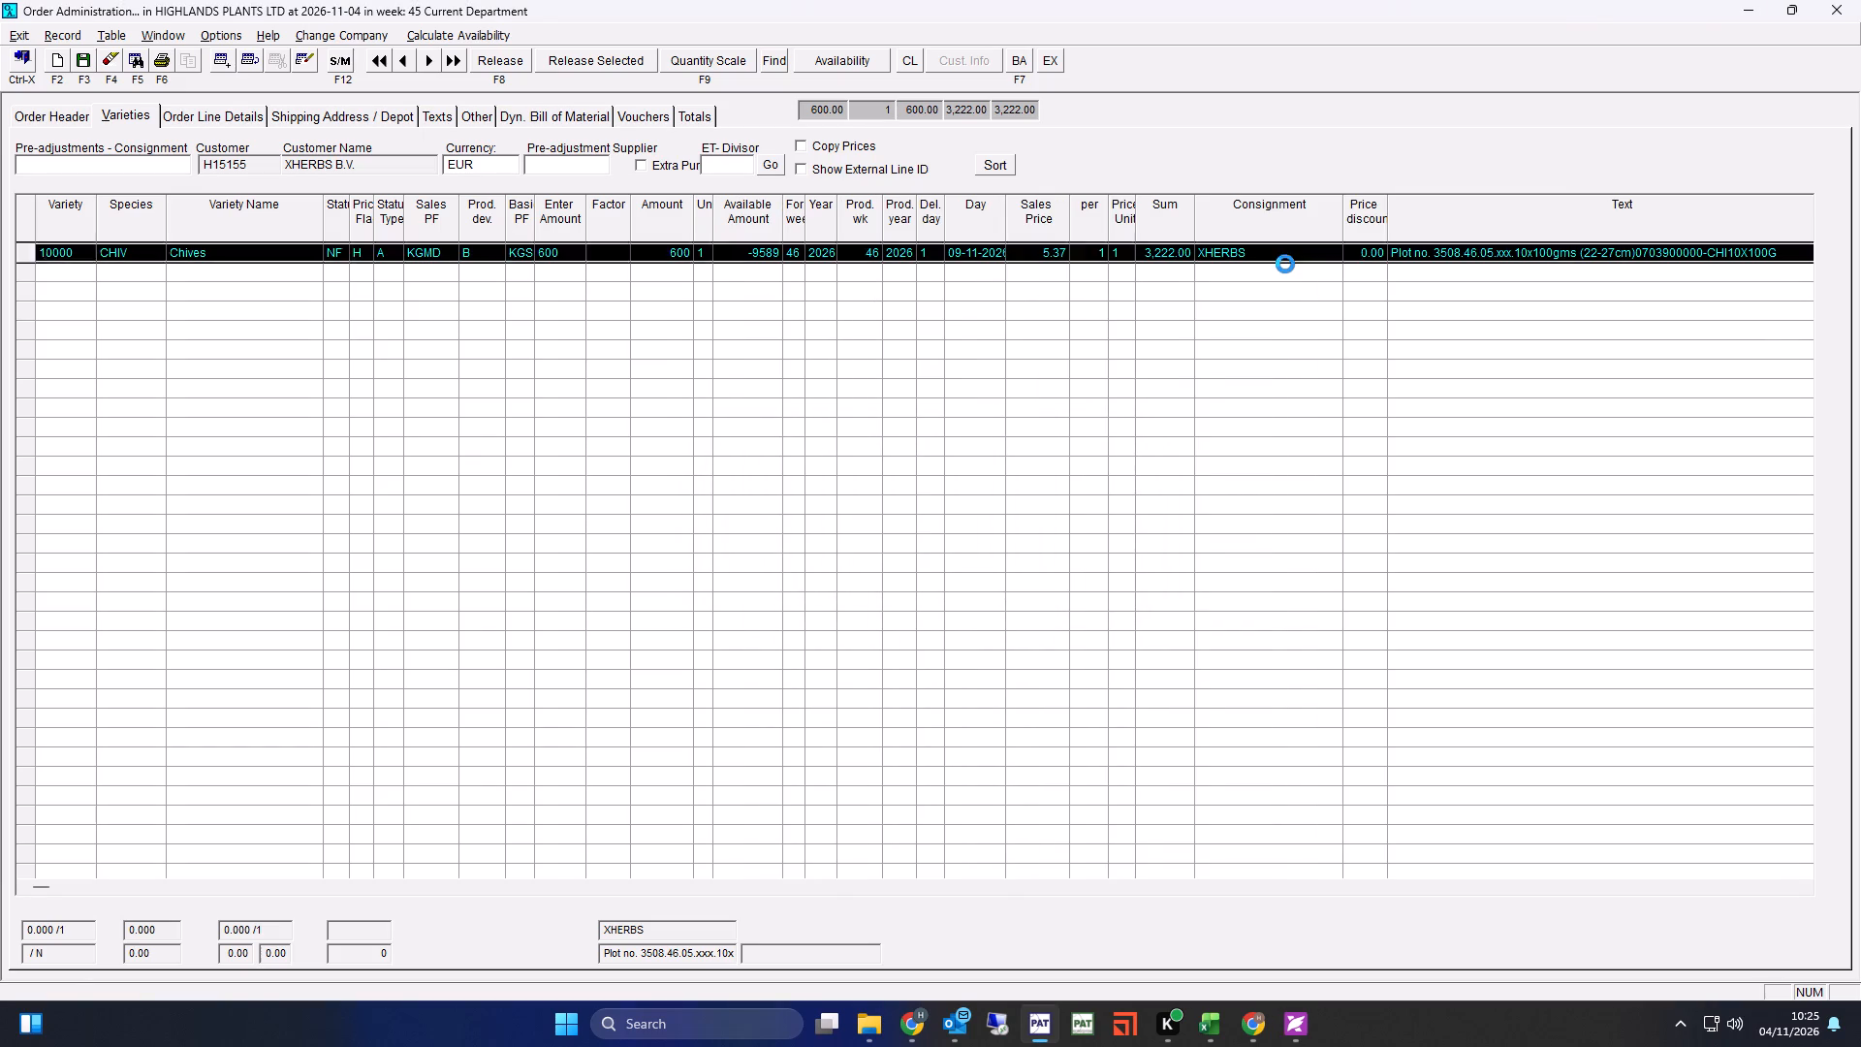
key(F8)
key(Return)
key(Return)
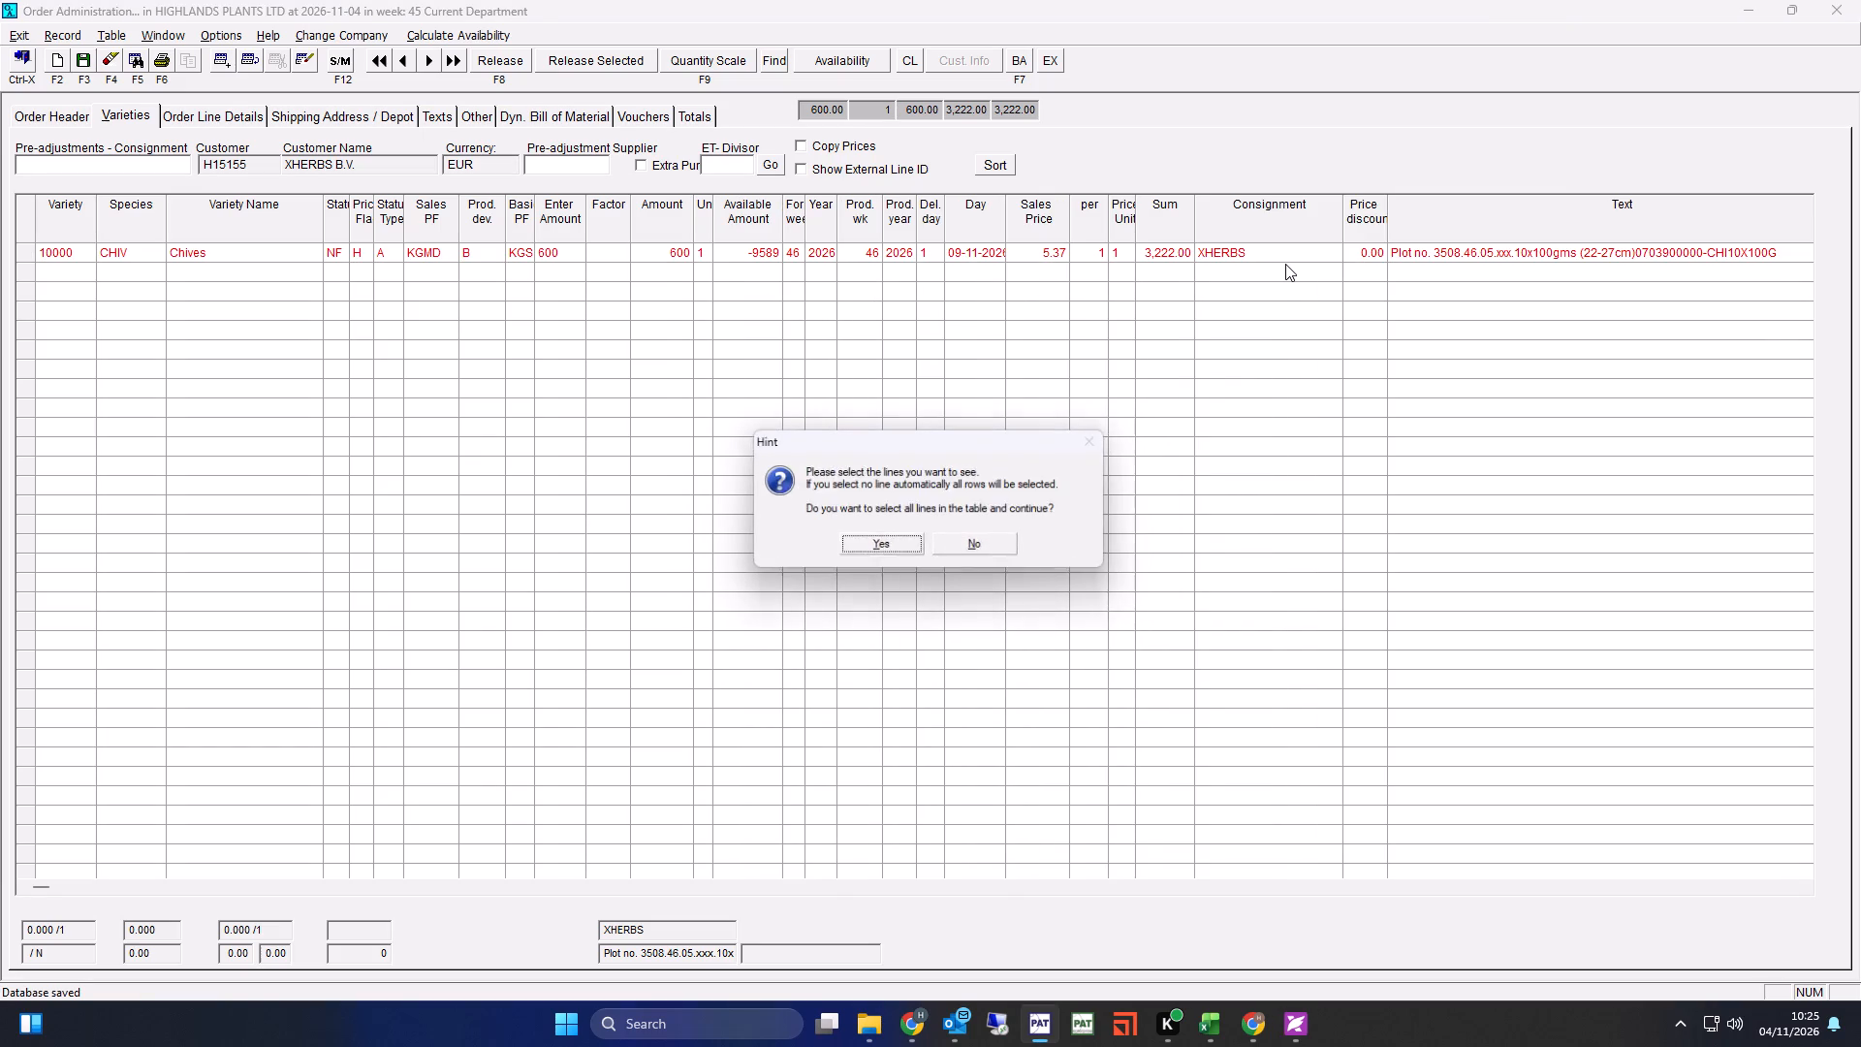
key(Return)
key(F8)
key(Return)
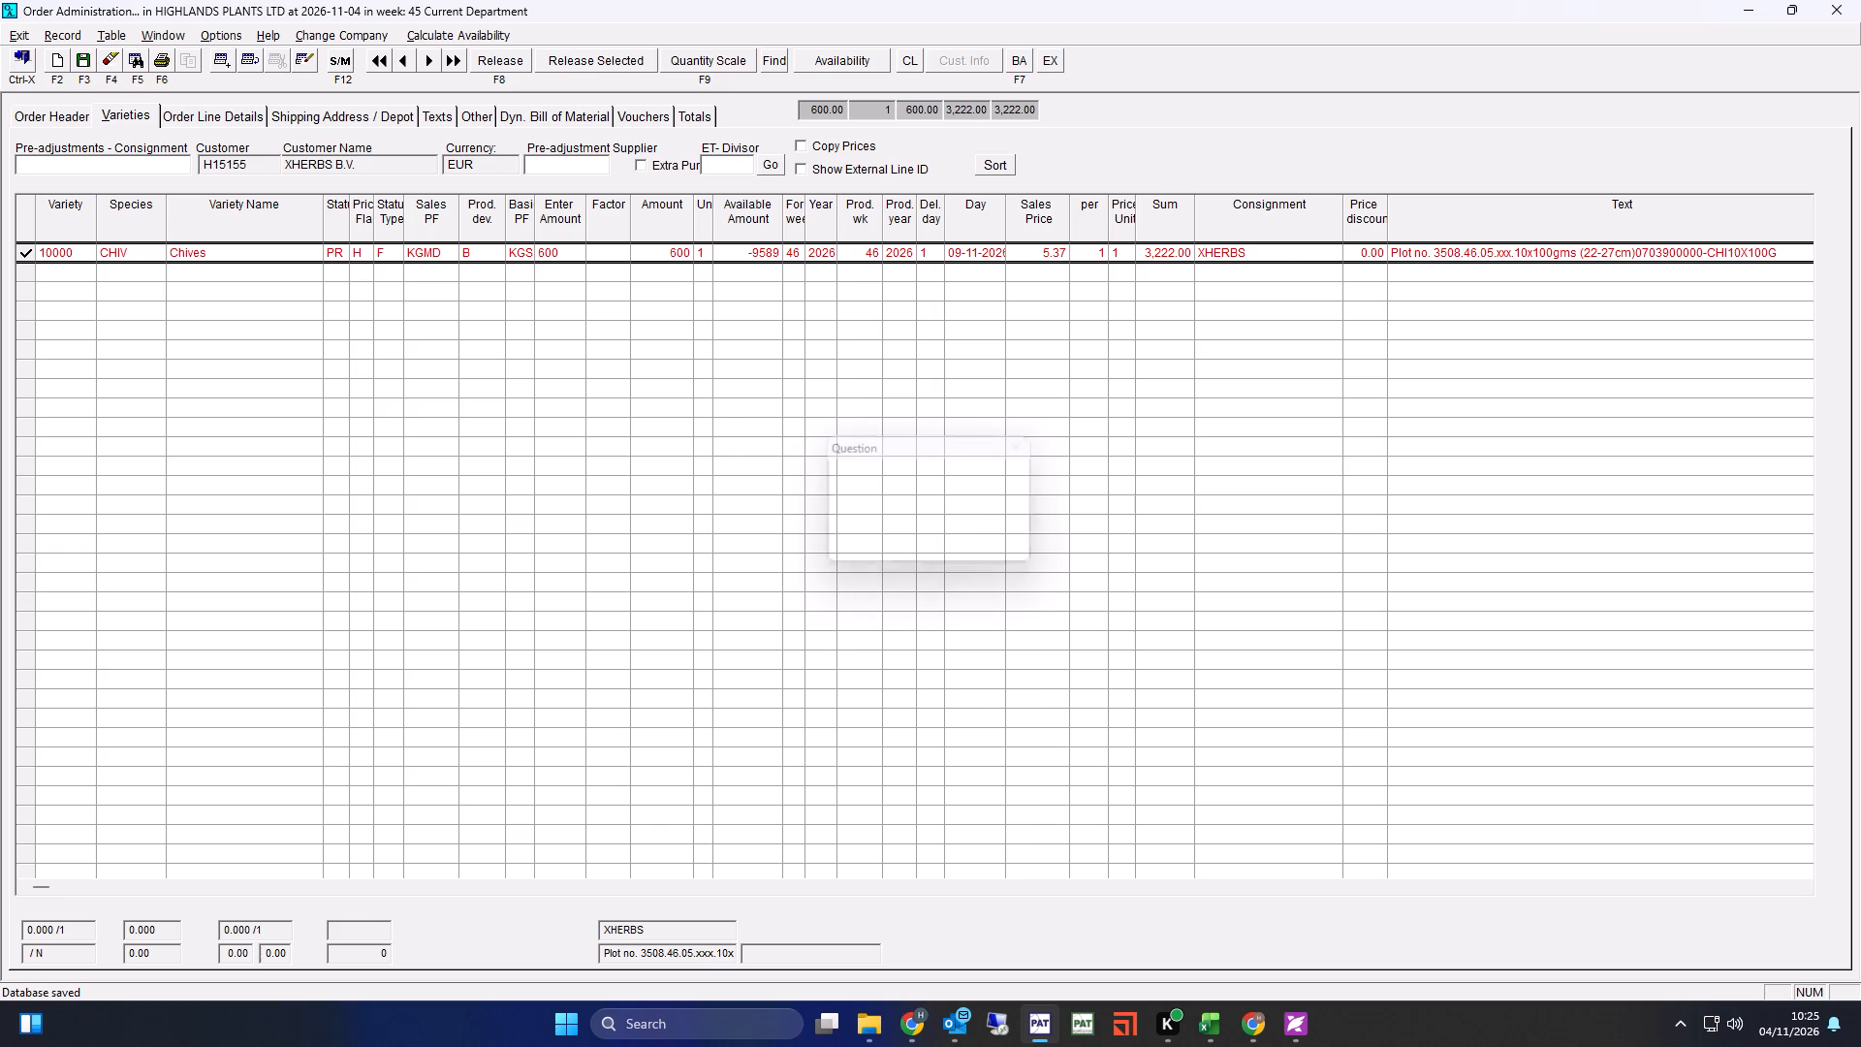
Start a new blank order.
key(F2)
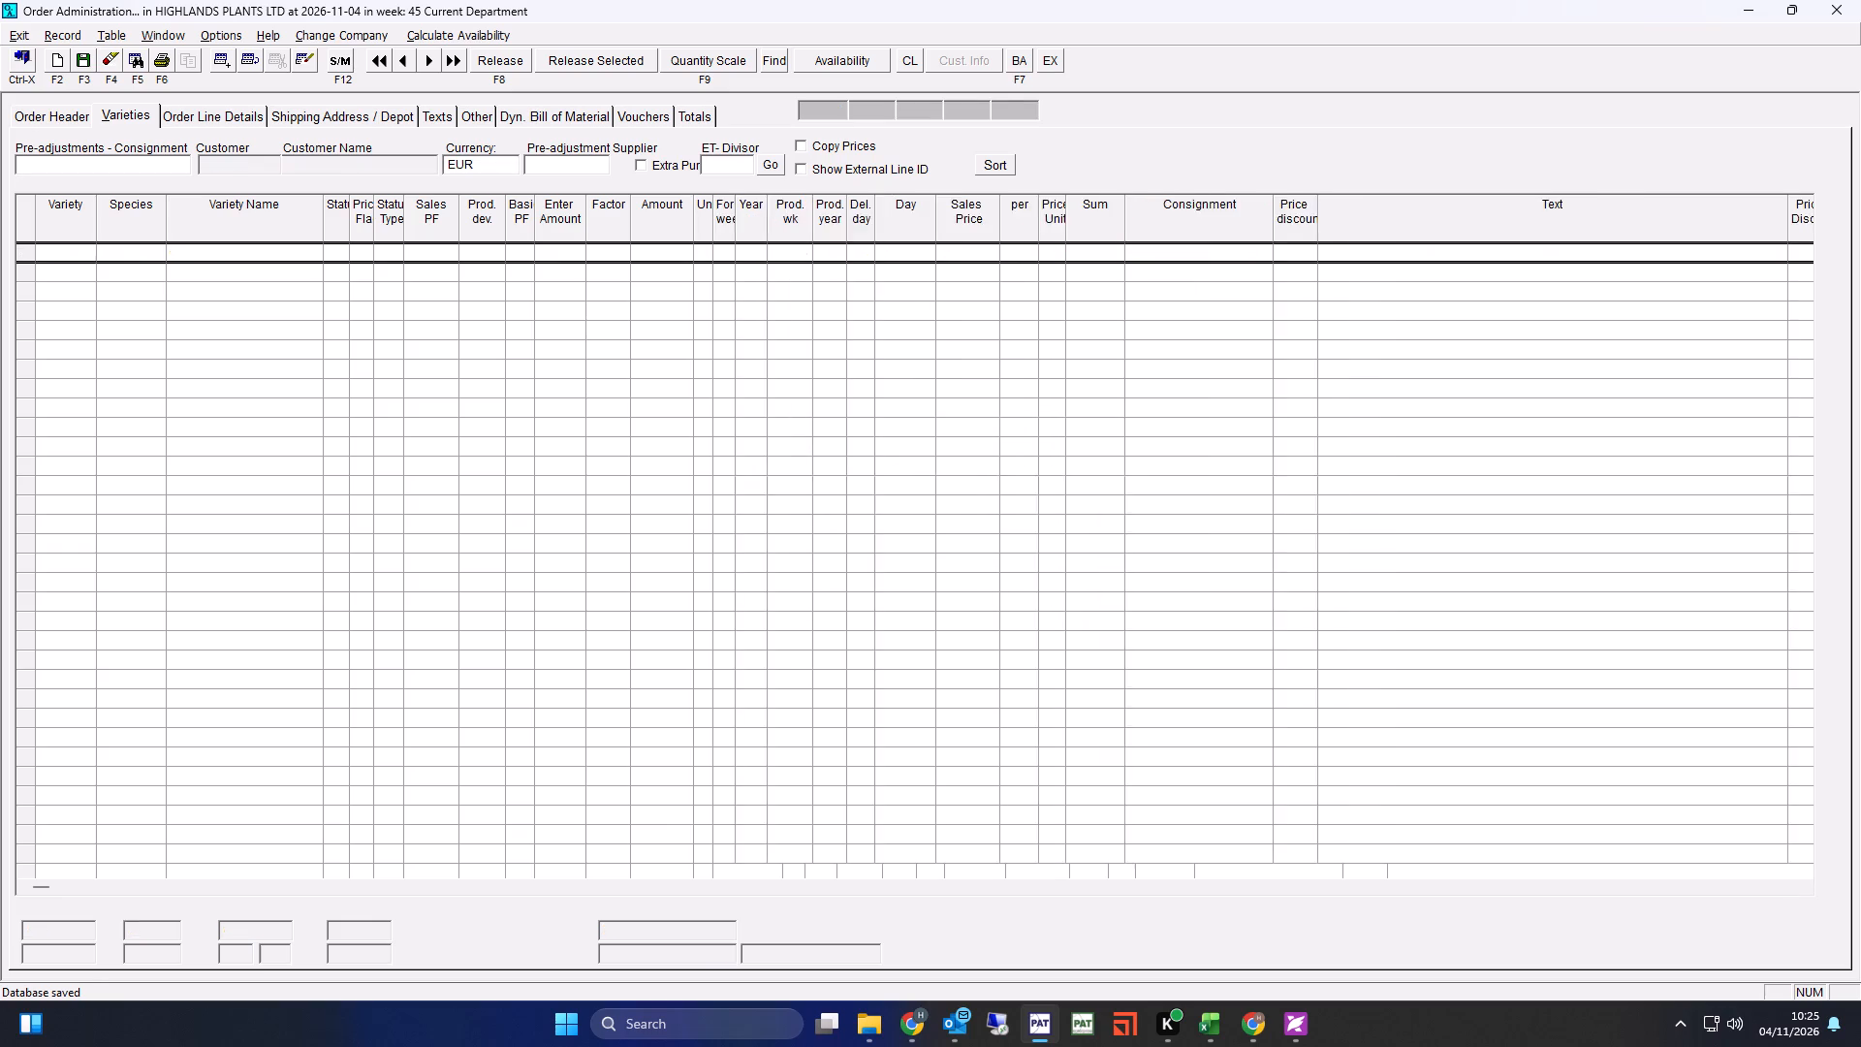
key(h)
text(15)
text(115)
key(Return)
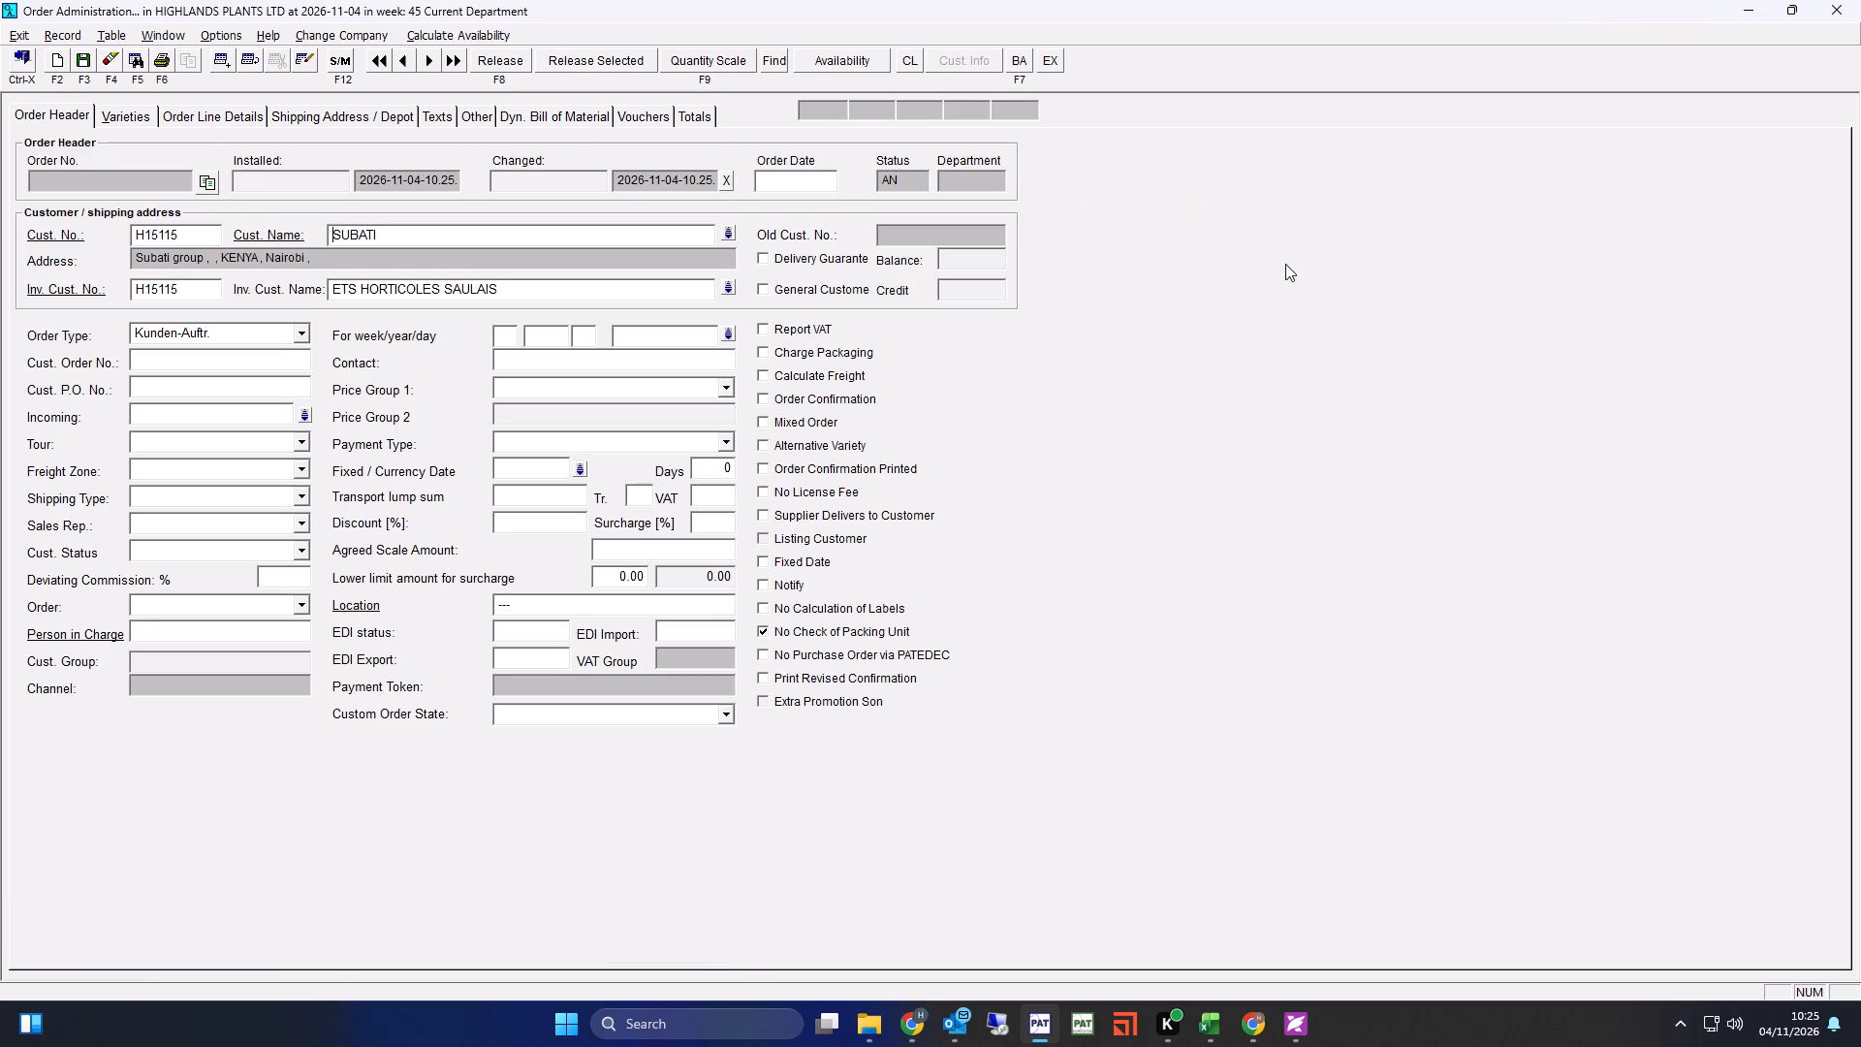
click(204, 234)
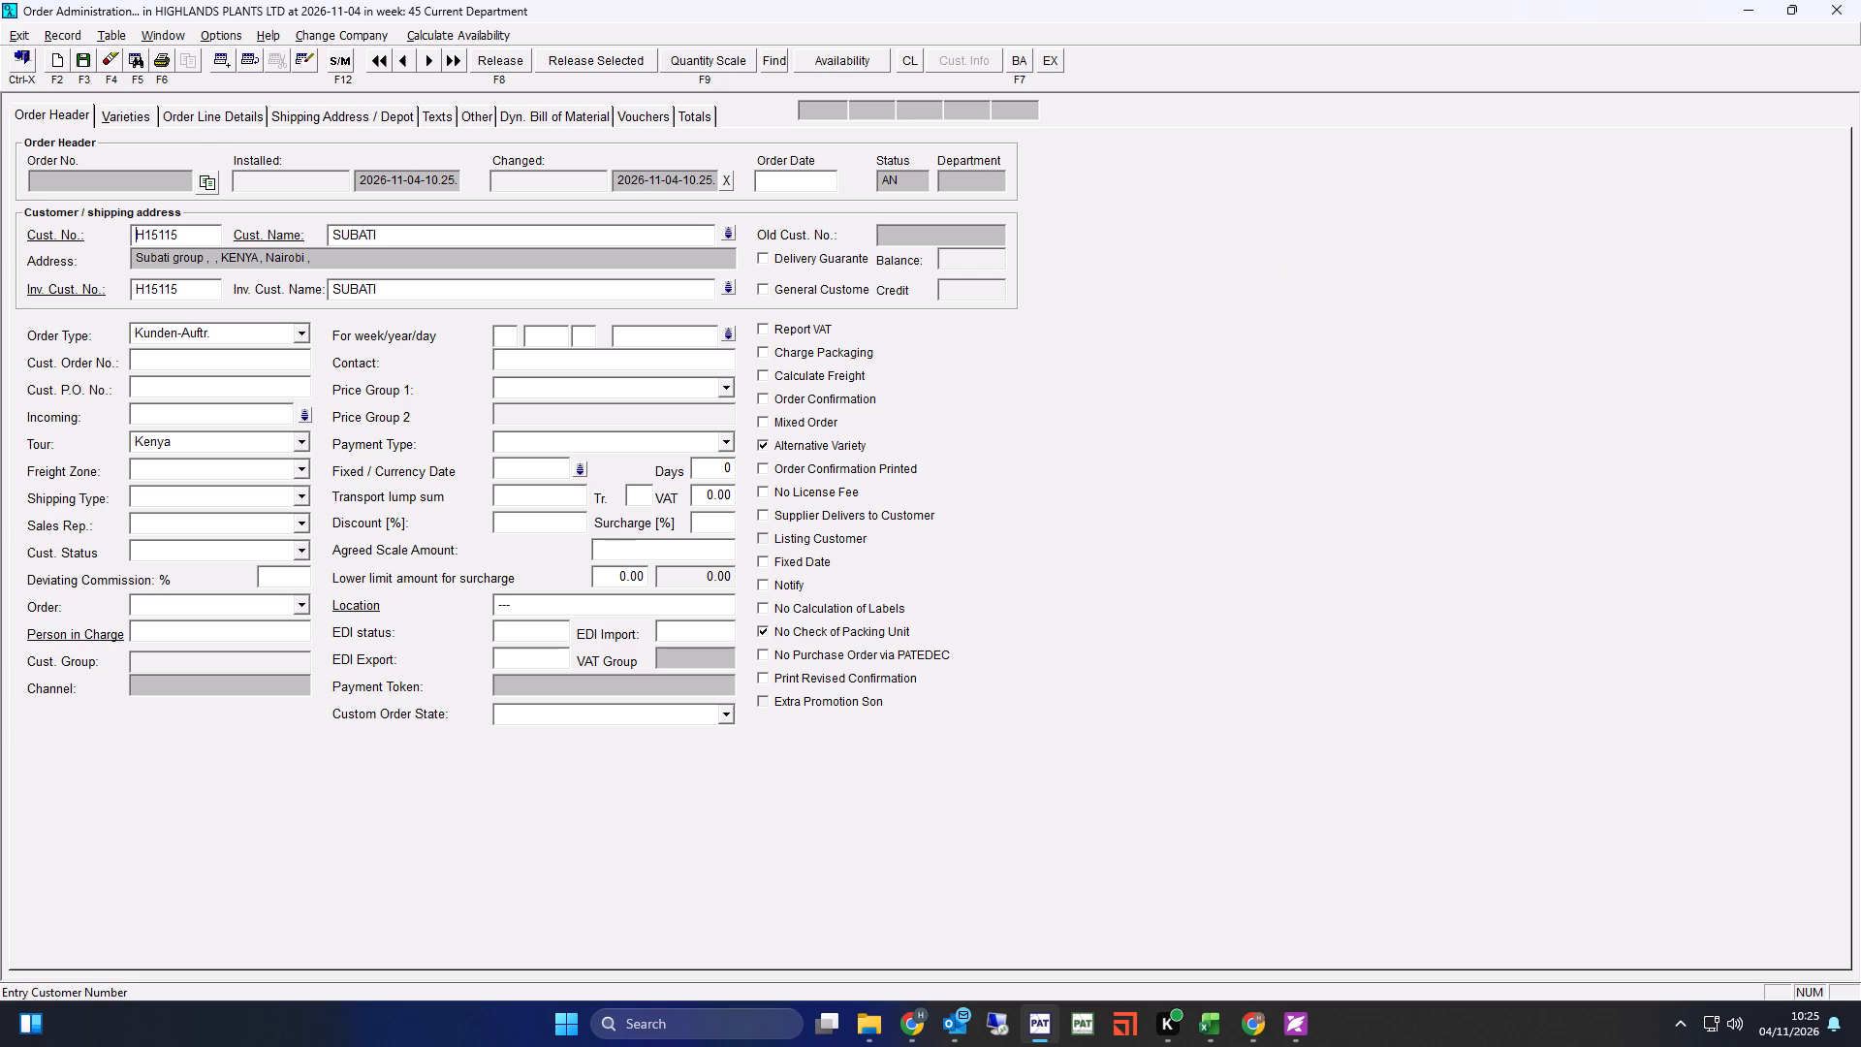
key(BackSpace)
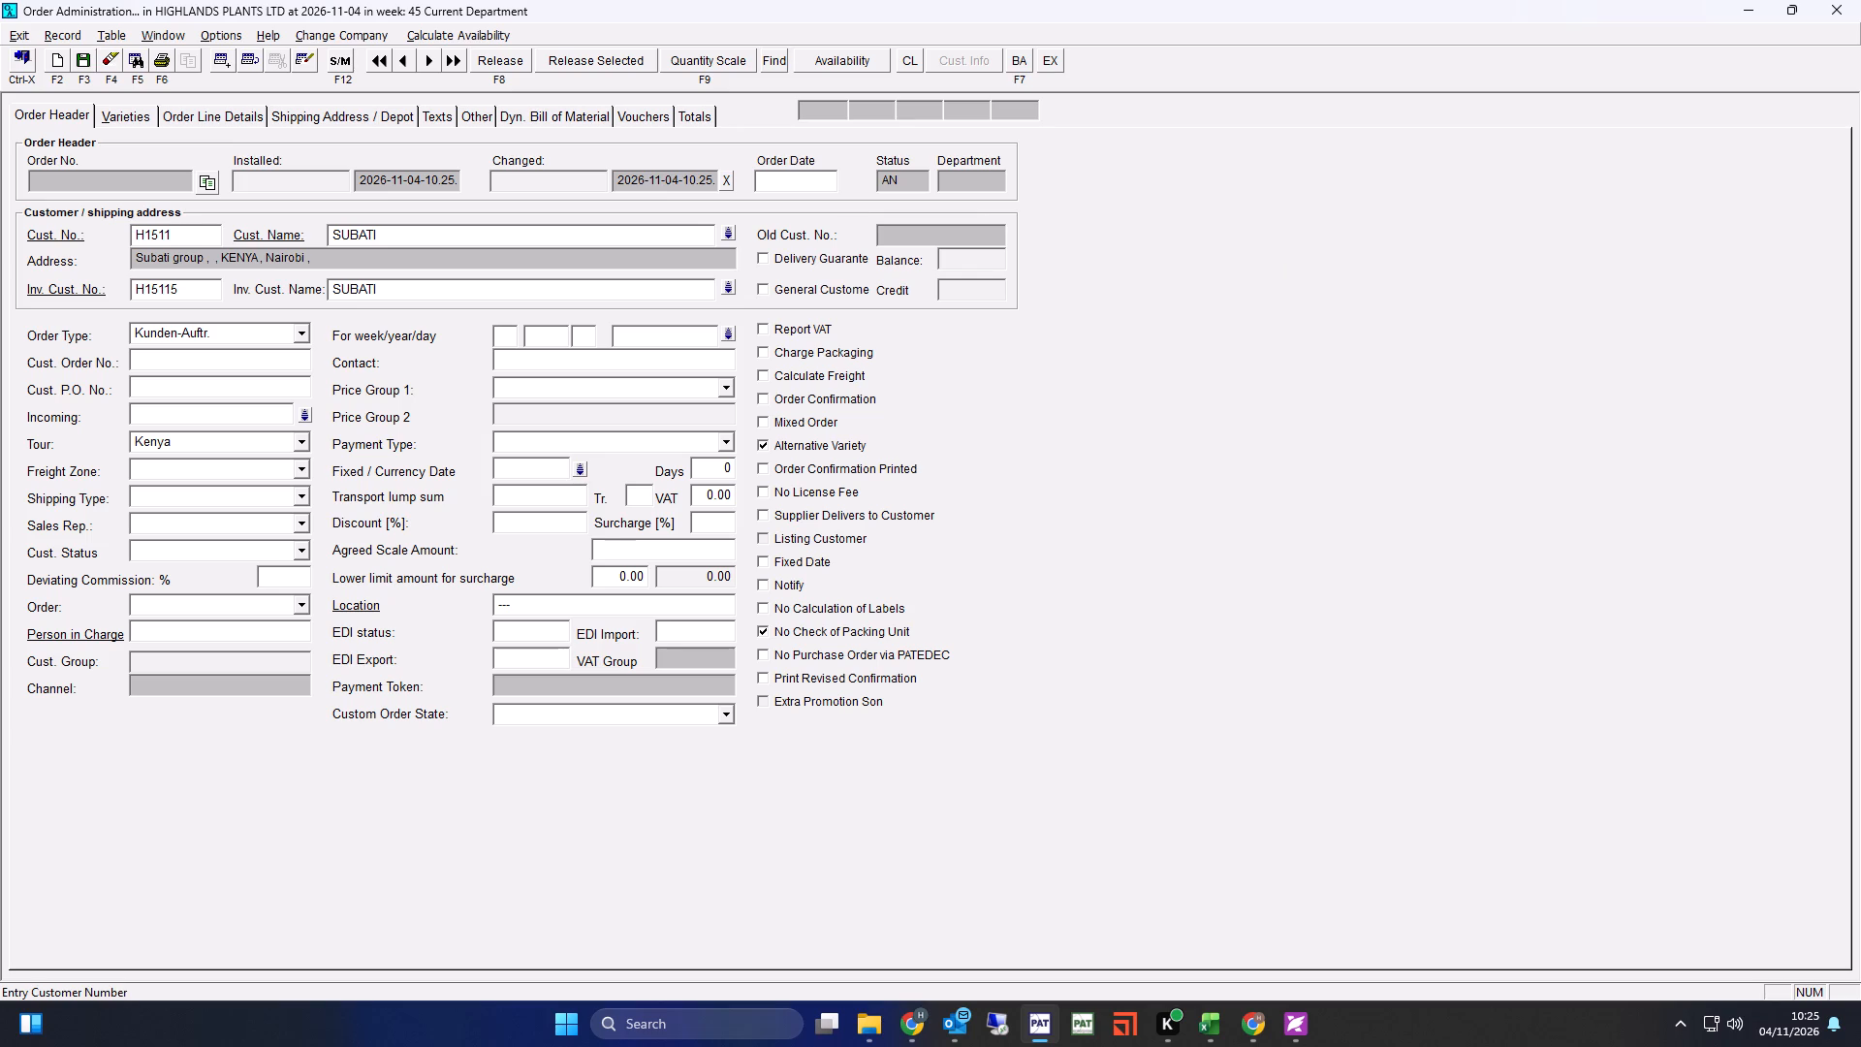
Look up and select XHERBS B.V. as the new order's customer, and set the delivery week to 46.
double_click(154, 231)
key(x)
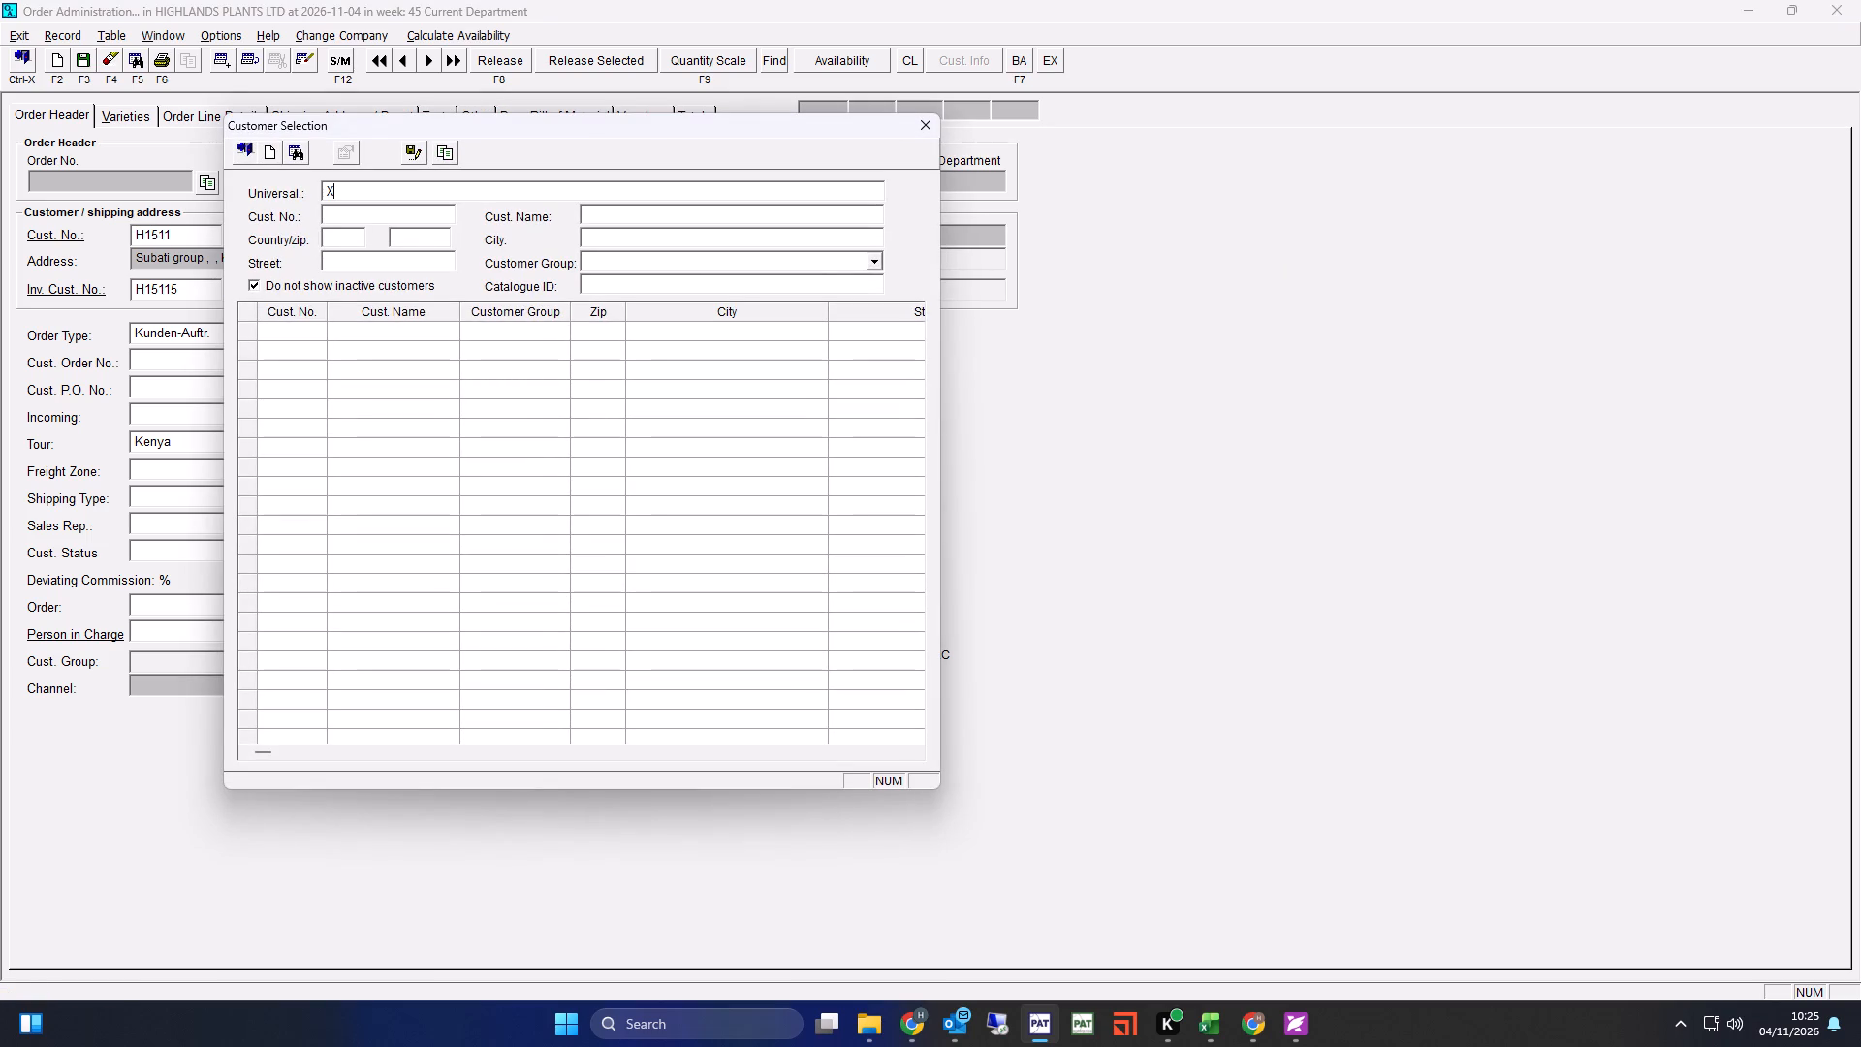
click(297, 149)
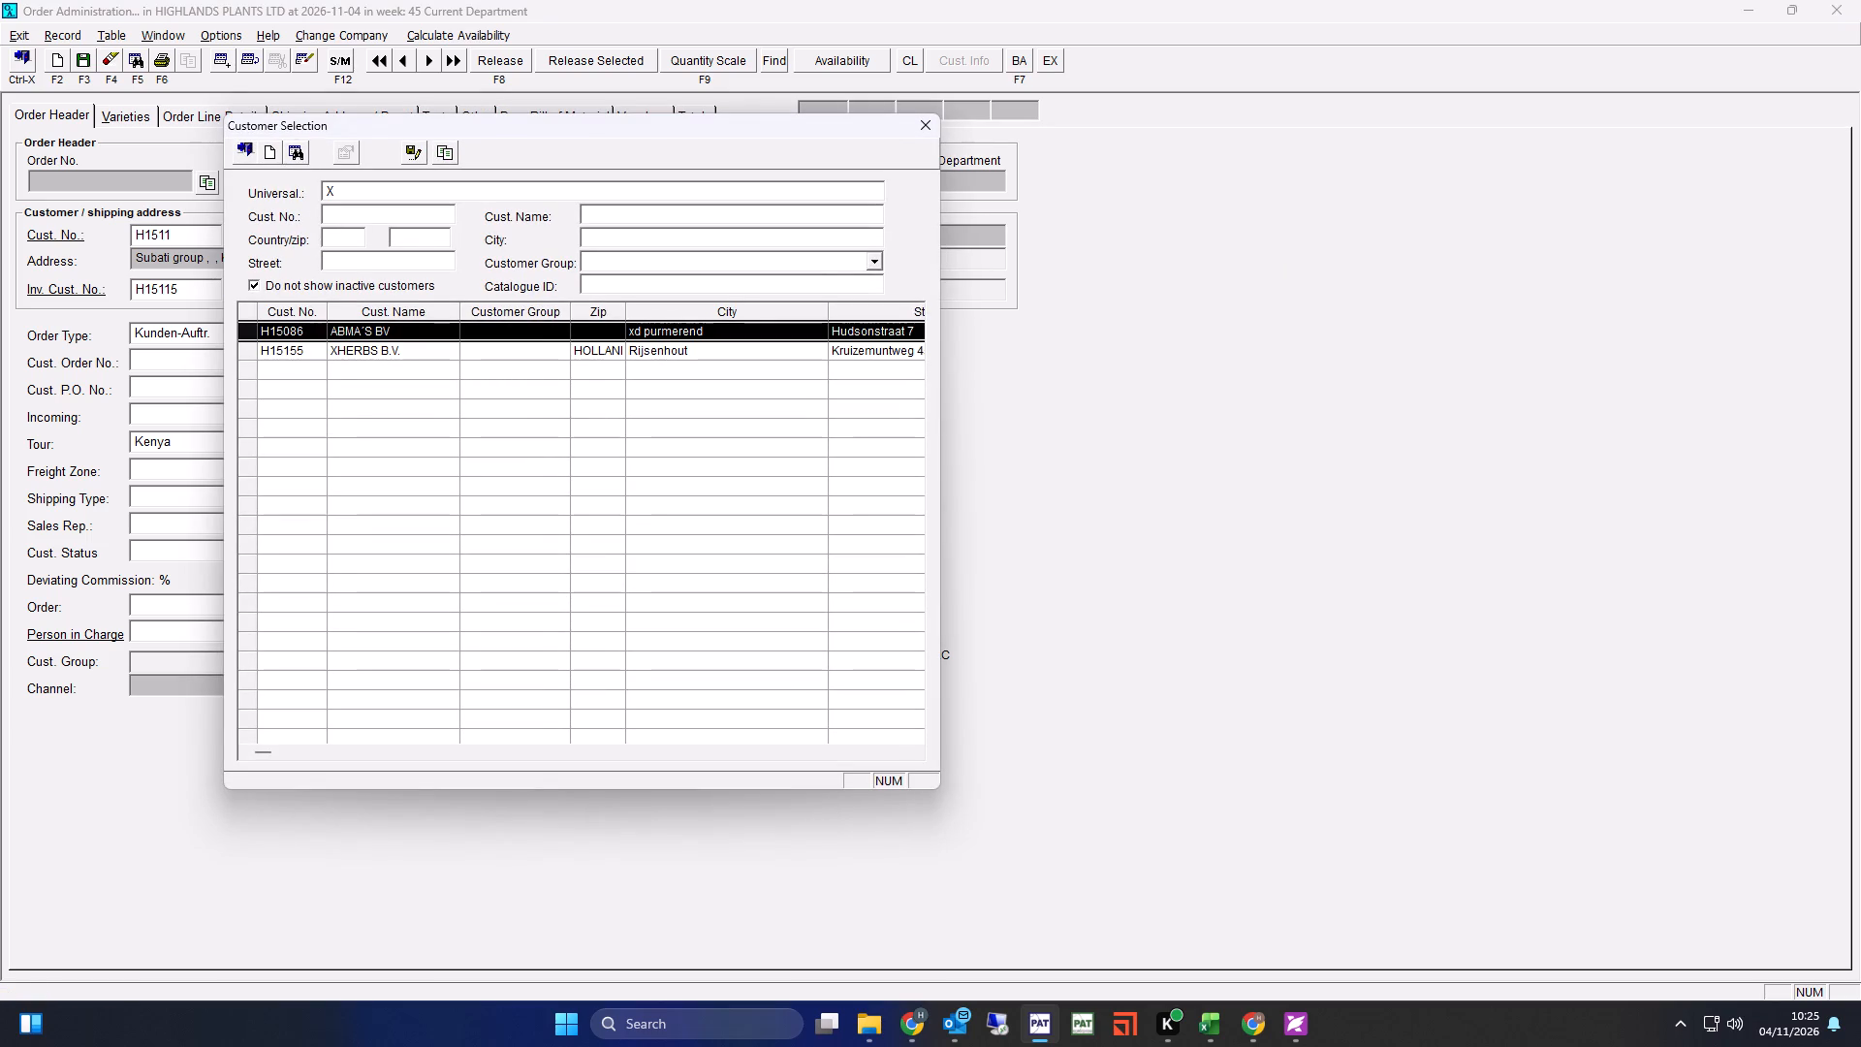
double_click(397, 346)
click(512, 337)
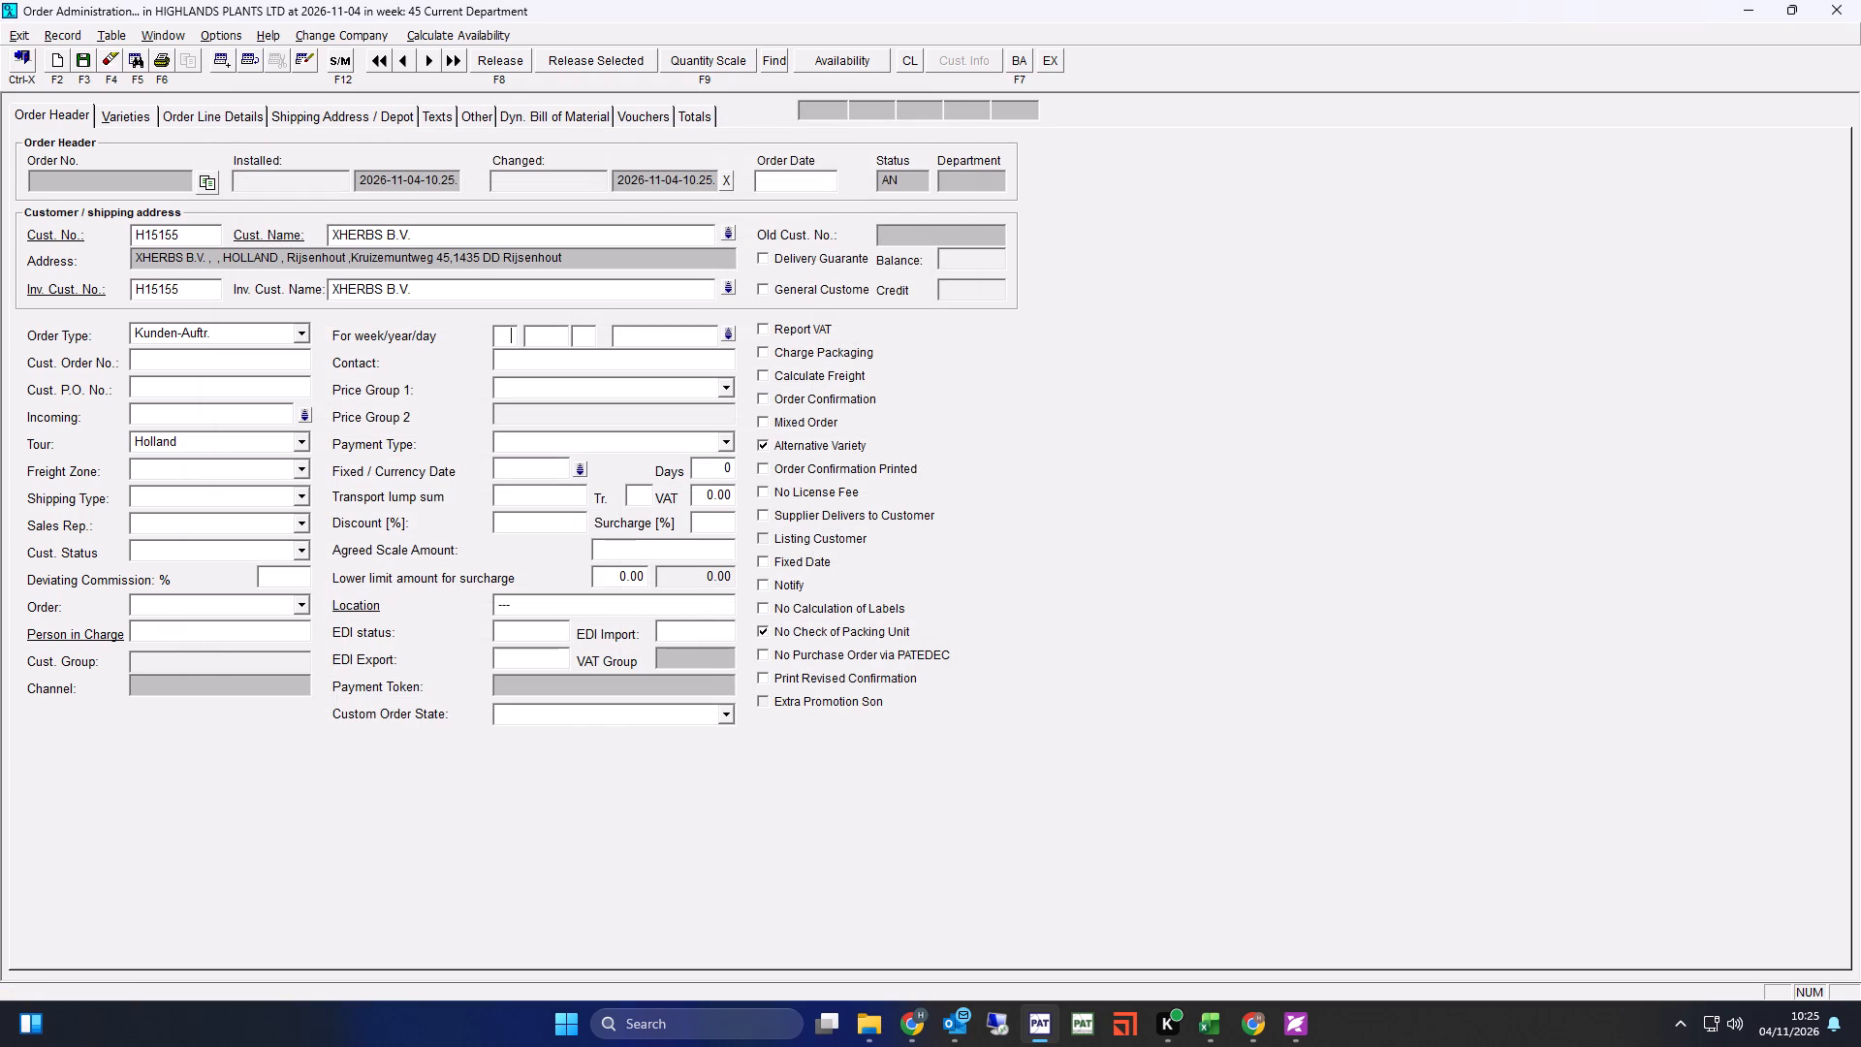
text(46)
key(Return)
key(Return)
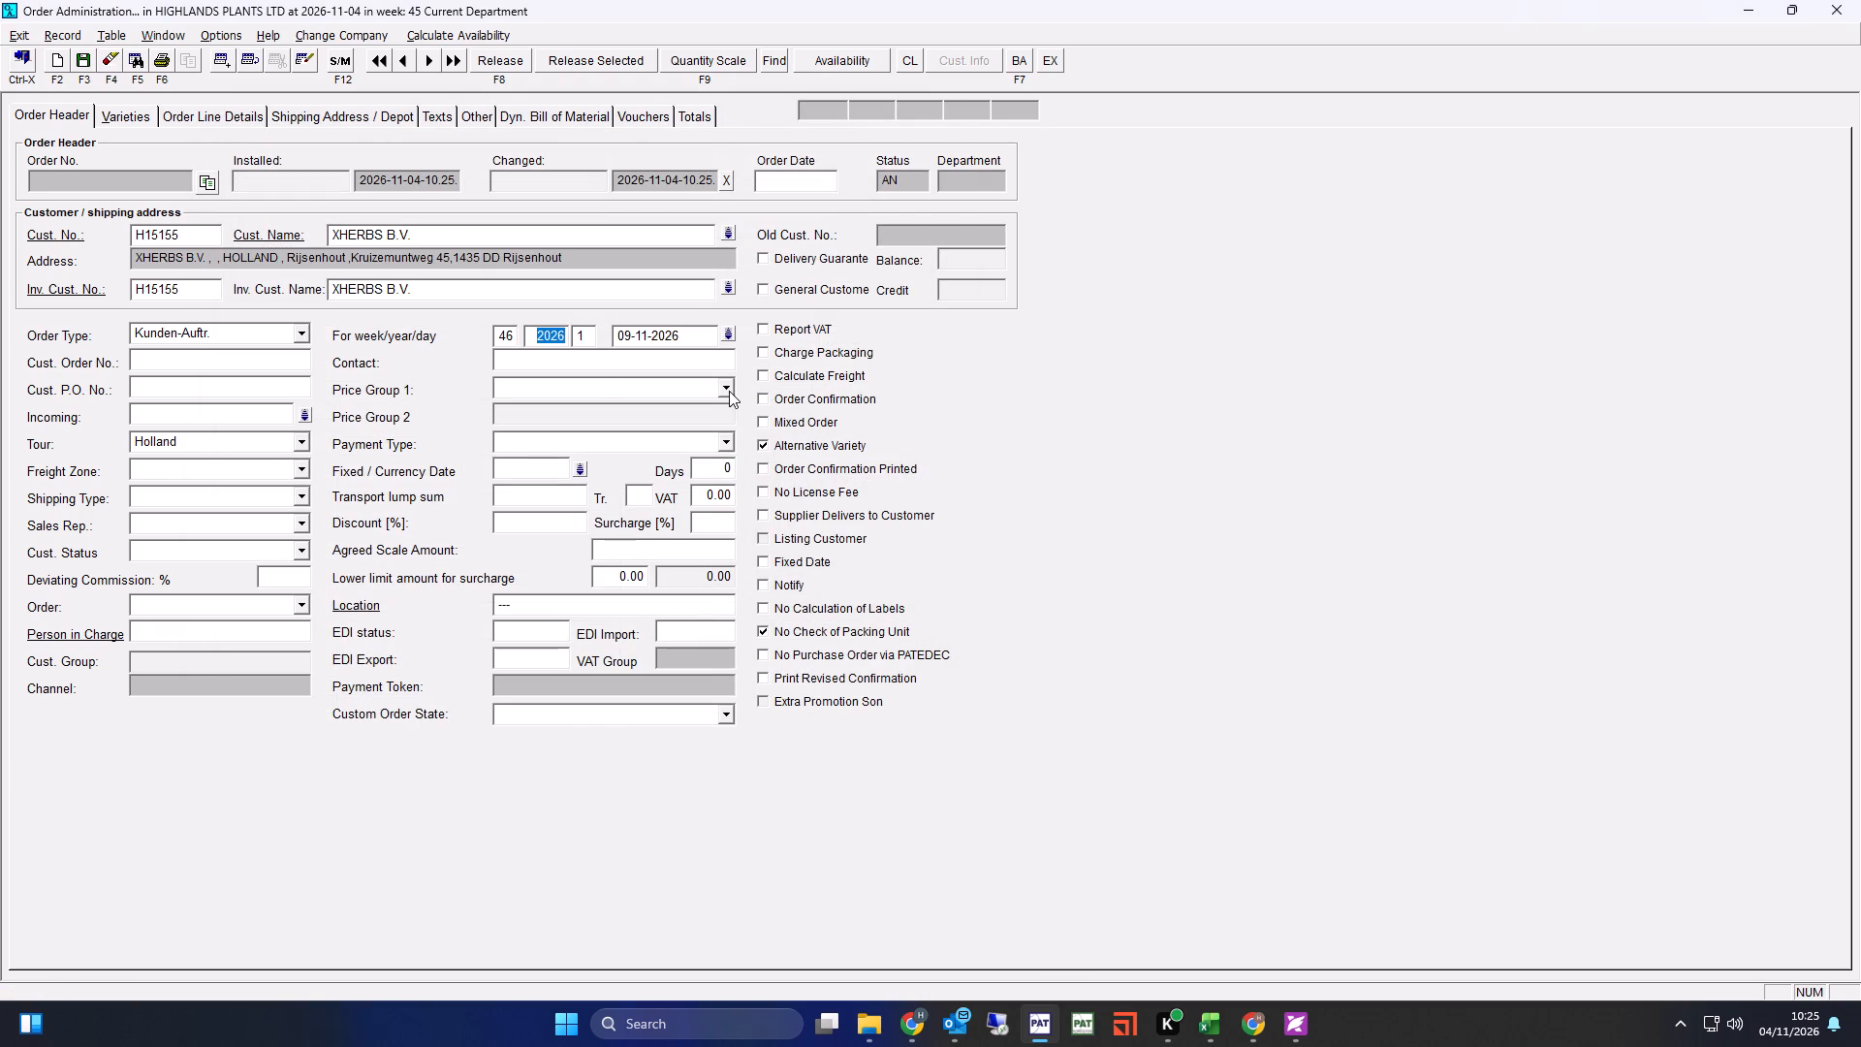
Set the order's Price Group 1 to XHERBS B.V and its payment type to 14 days net.
click(731, 389)
key(x)
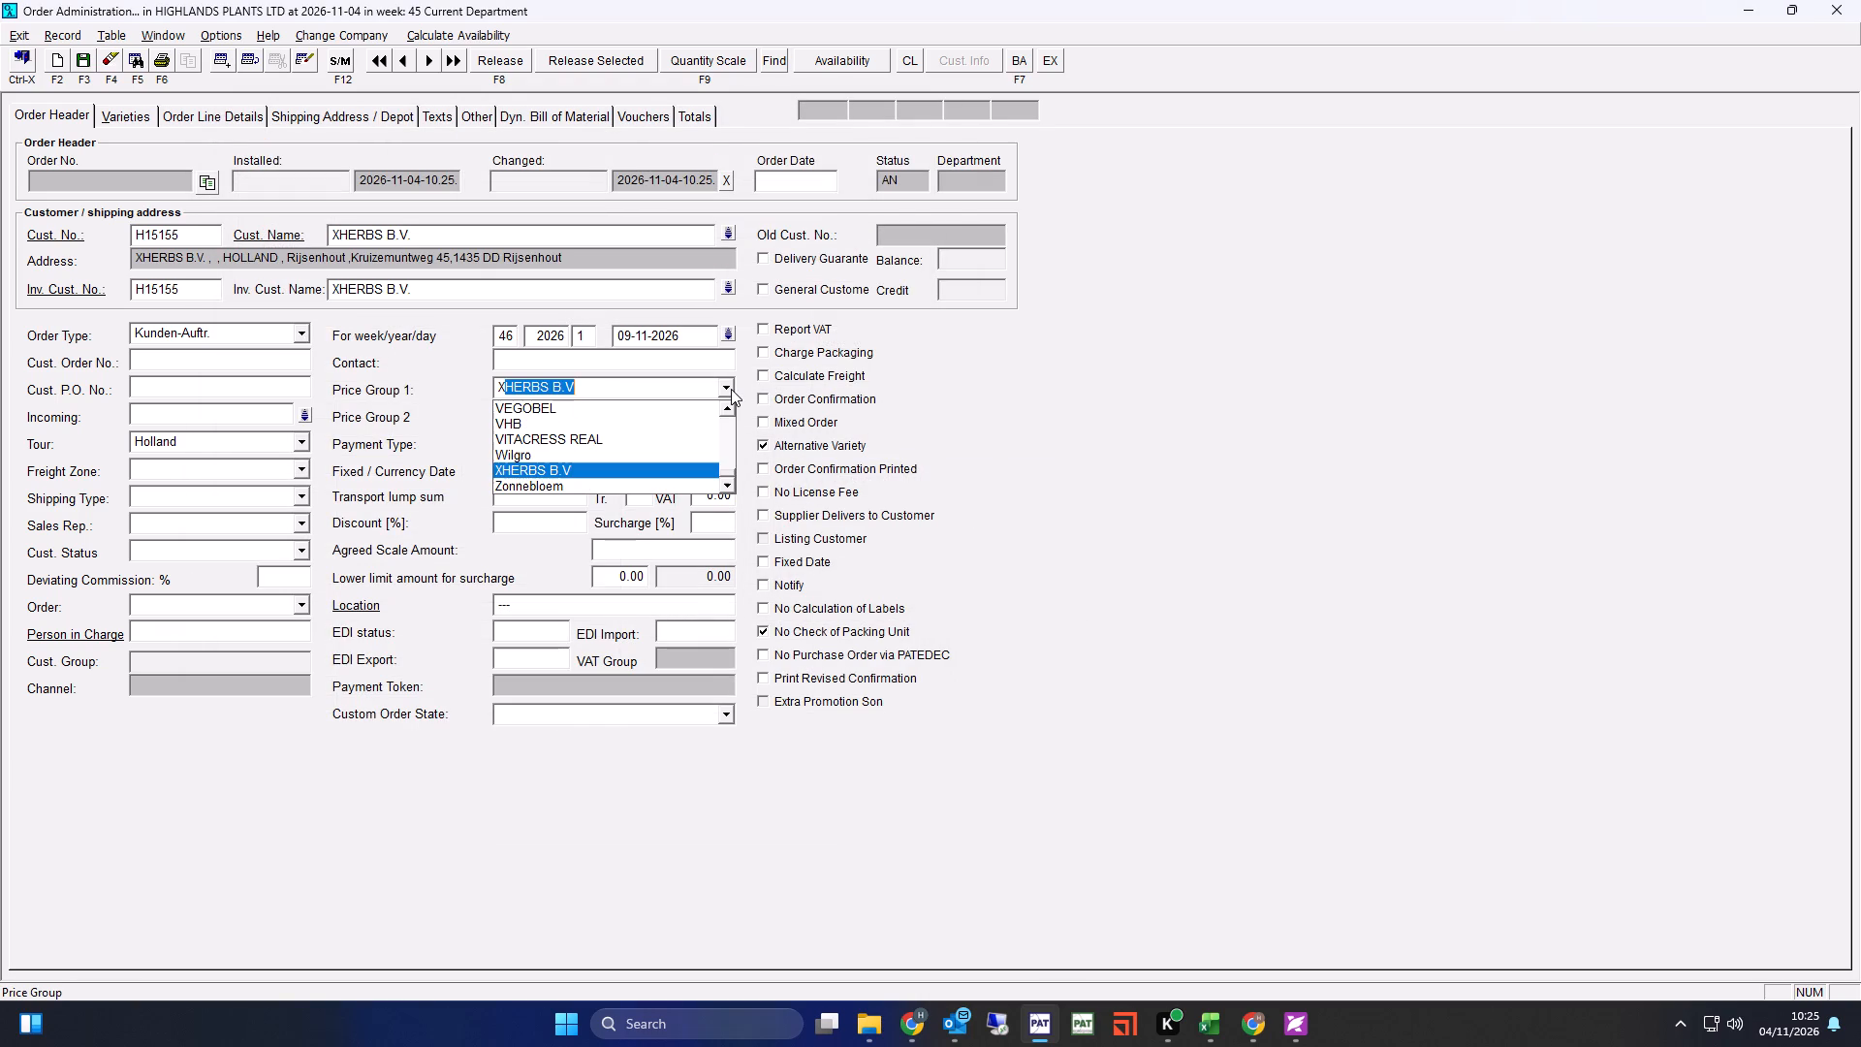
key(Return)
click(730, 439)
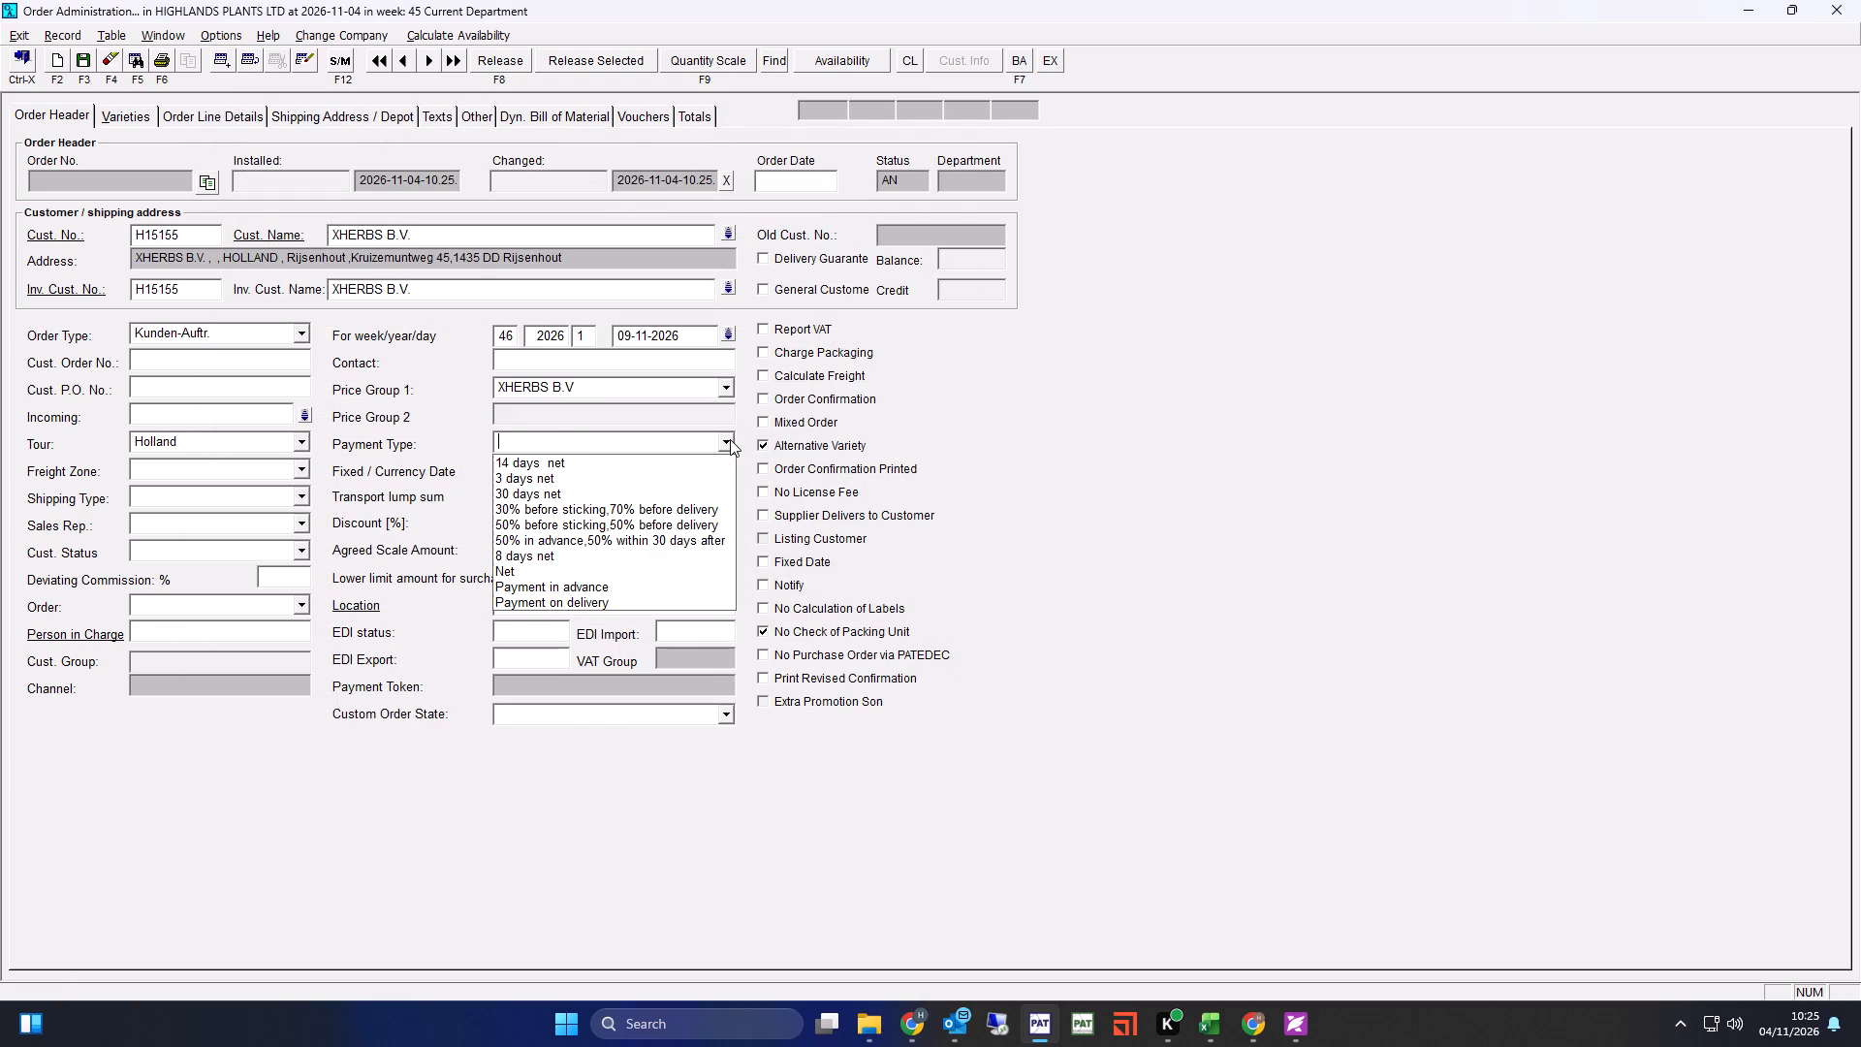
click(677, 460)
Add a line for variety 10000 with sales PF KGMD, amount 600, sales price 5.37 and consignment XHERBS.
click(137, 115)
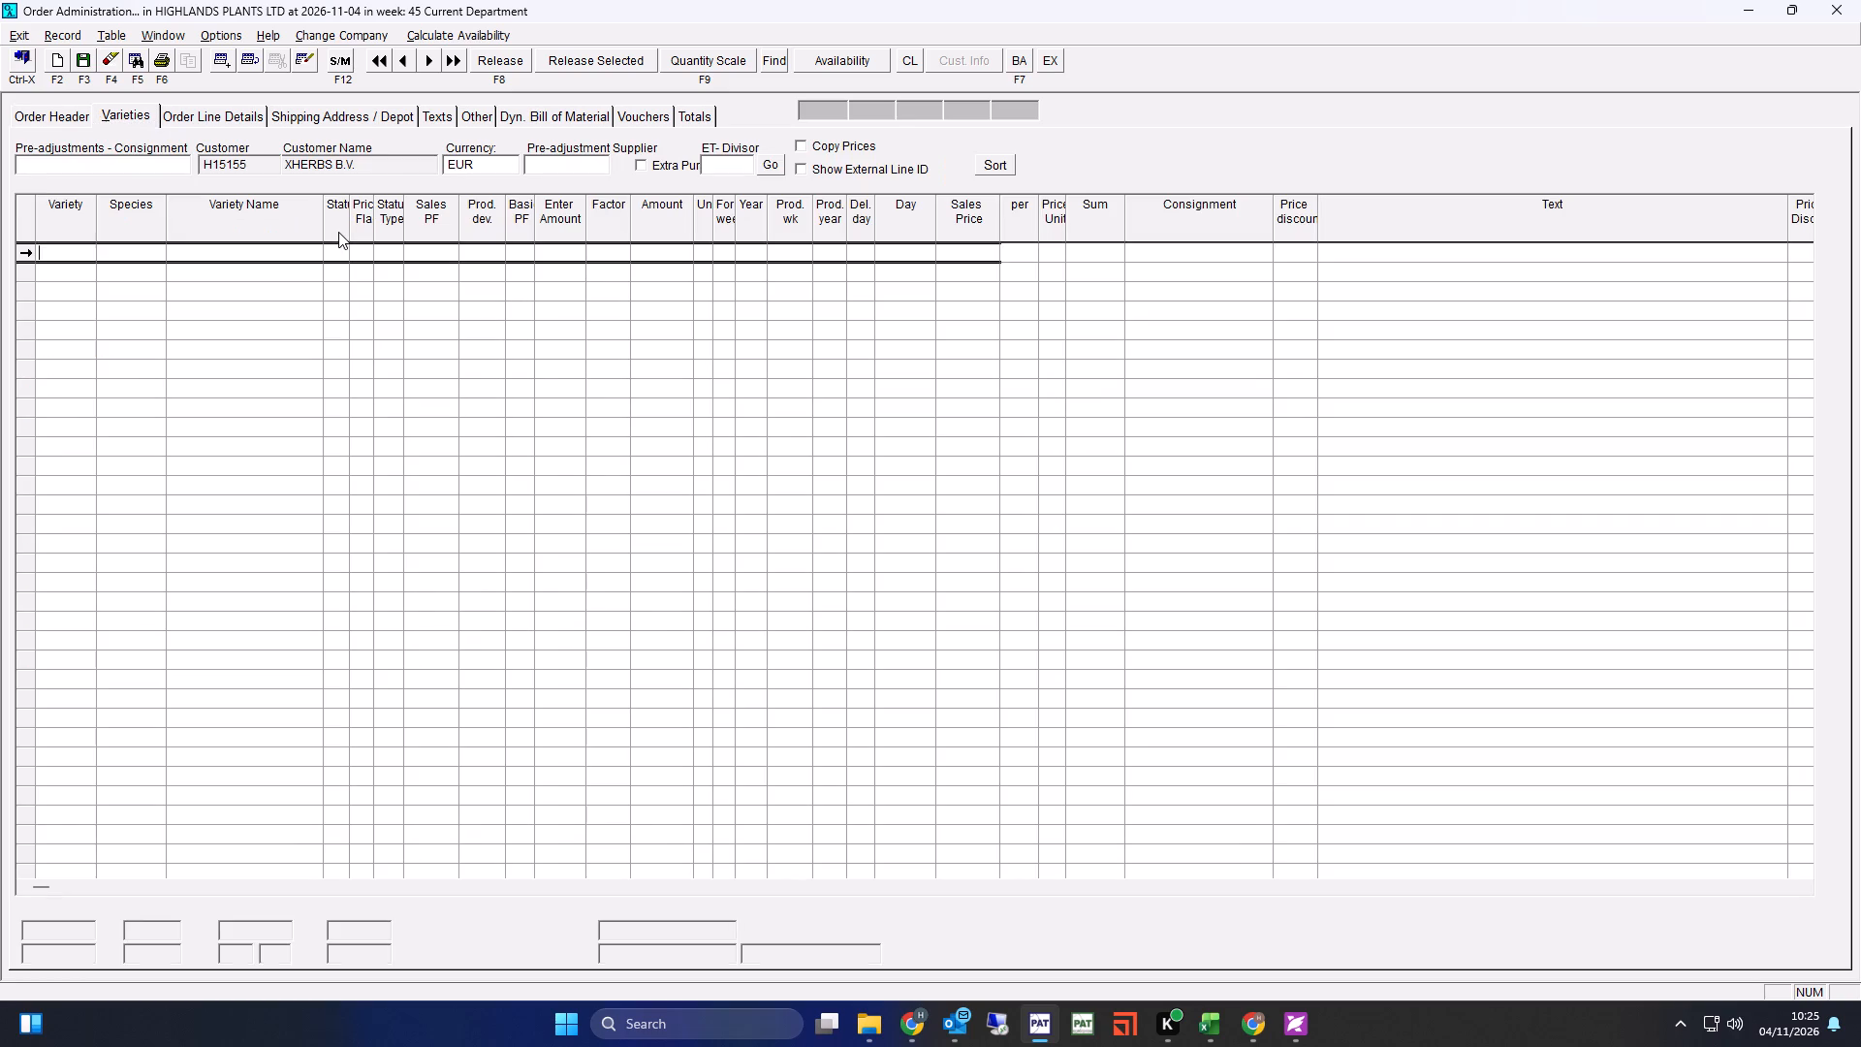
text(10000)
key(Tab)
text(kgmd)
key(Tab)
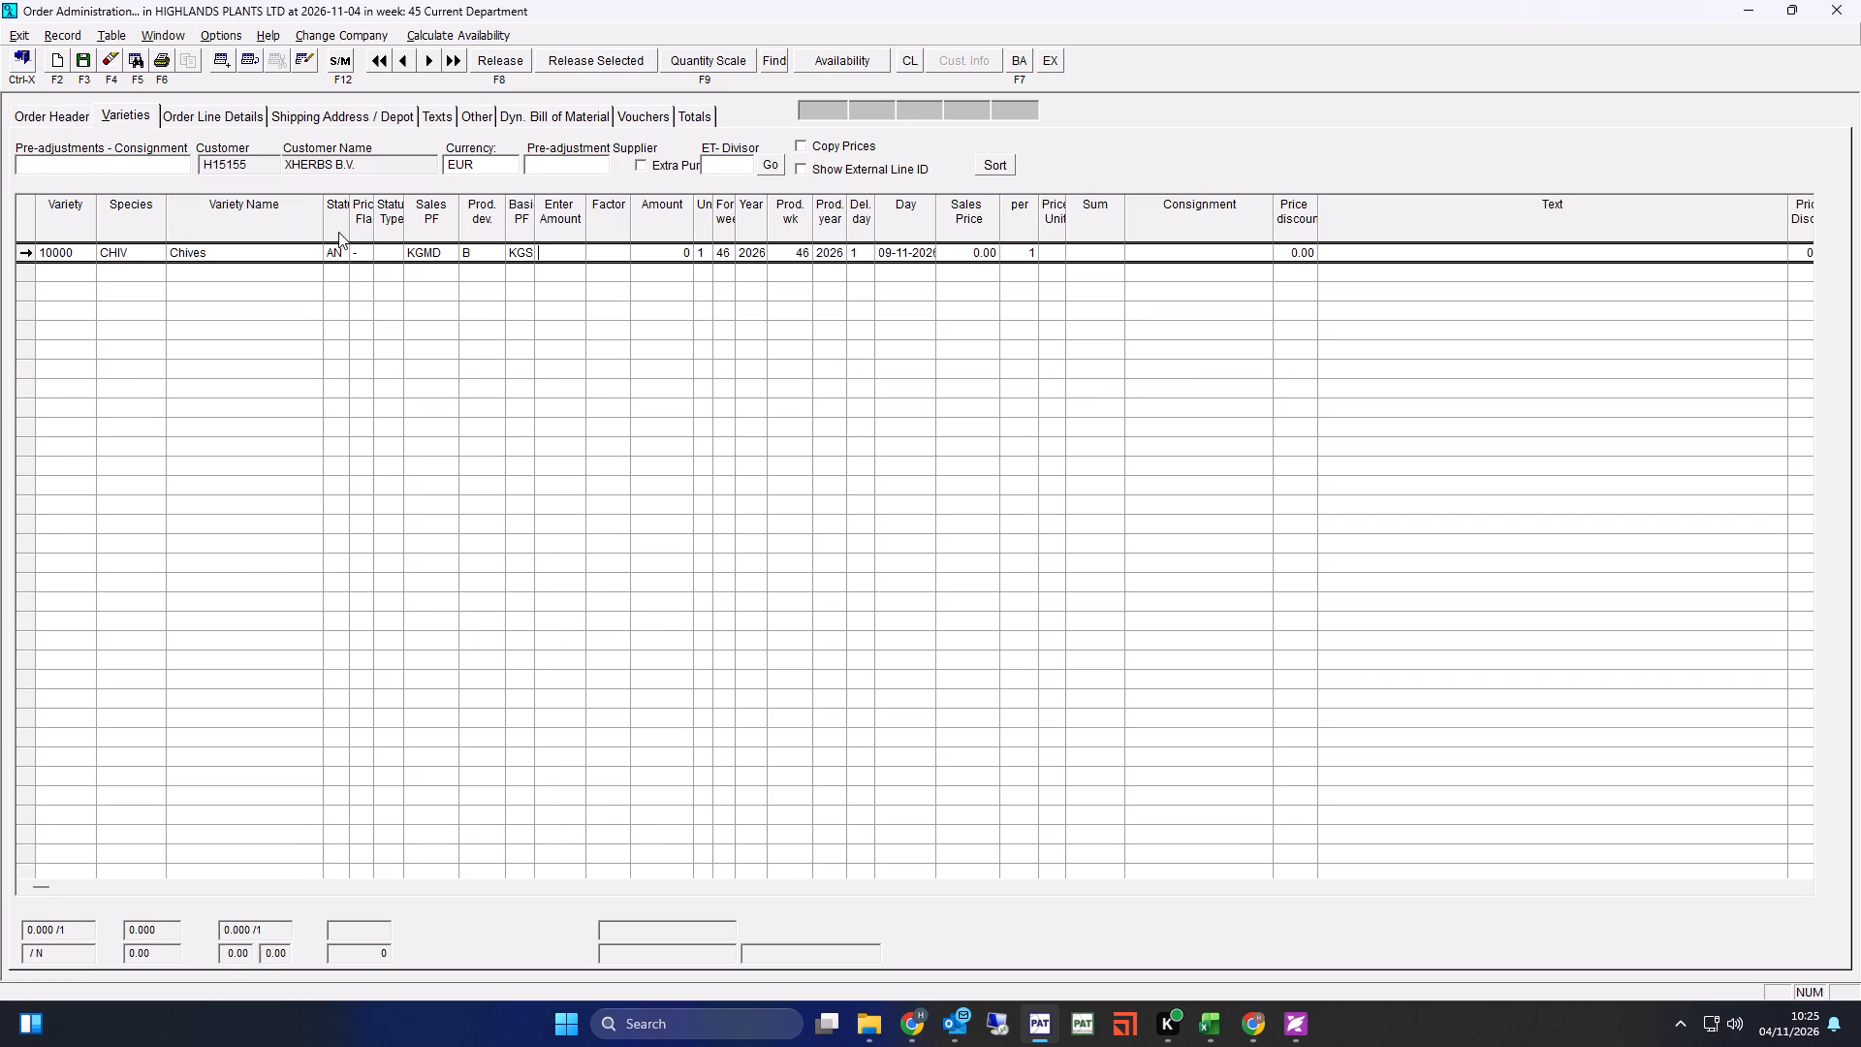
text(600)
key(Tab)
key(Tab)
key(Tab)
text(5.37)
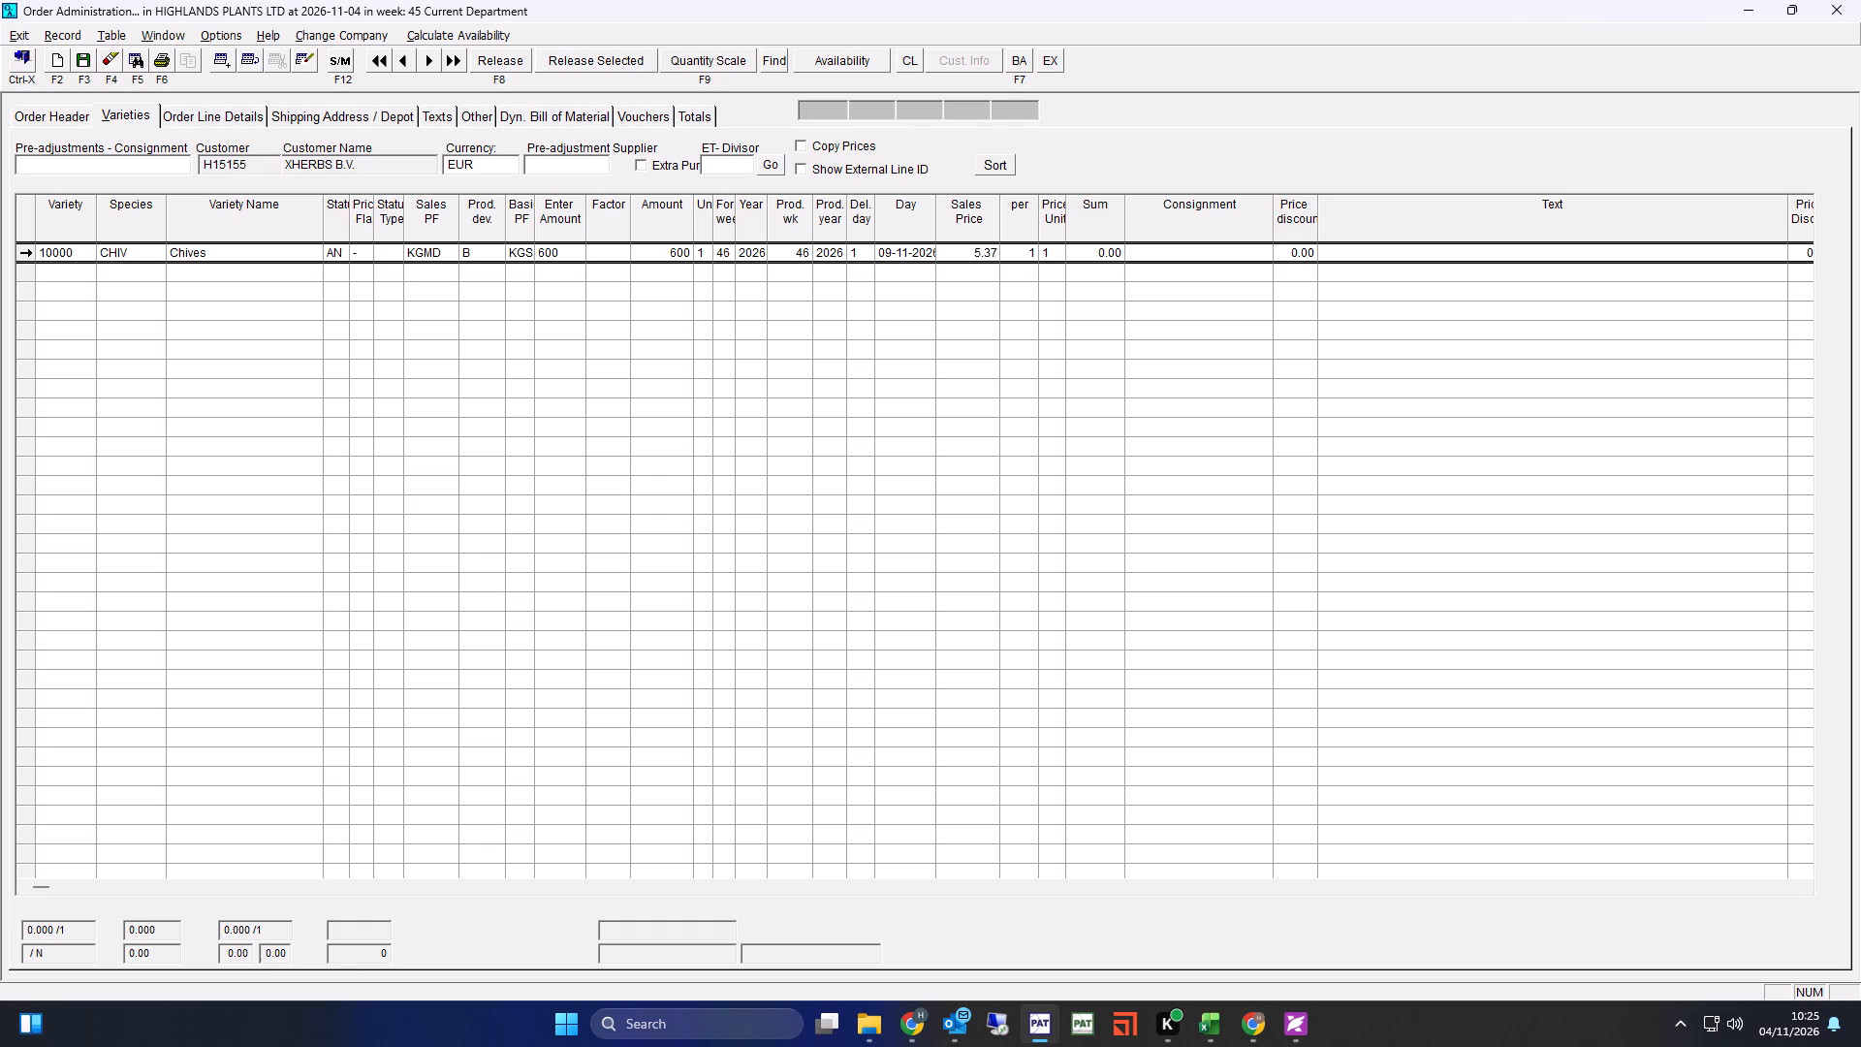
key(Tab)
text(xherbs)
Paste the copied text into the Chives line, changing the plot number to 3508.46.07.xxx.
click(1374, 251)
key(ctrl+v)
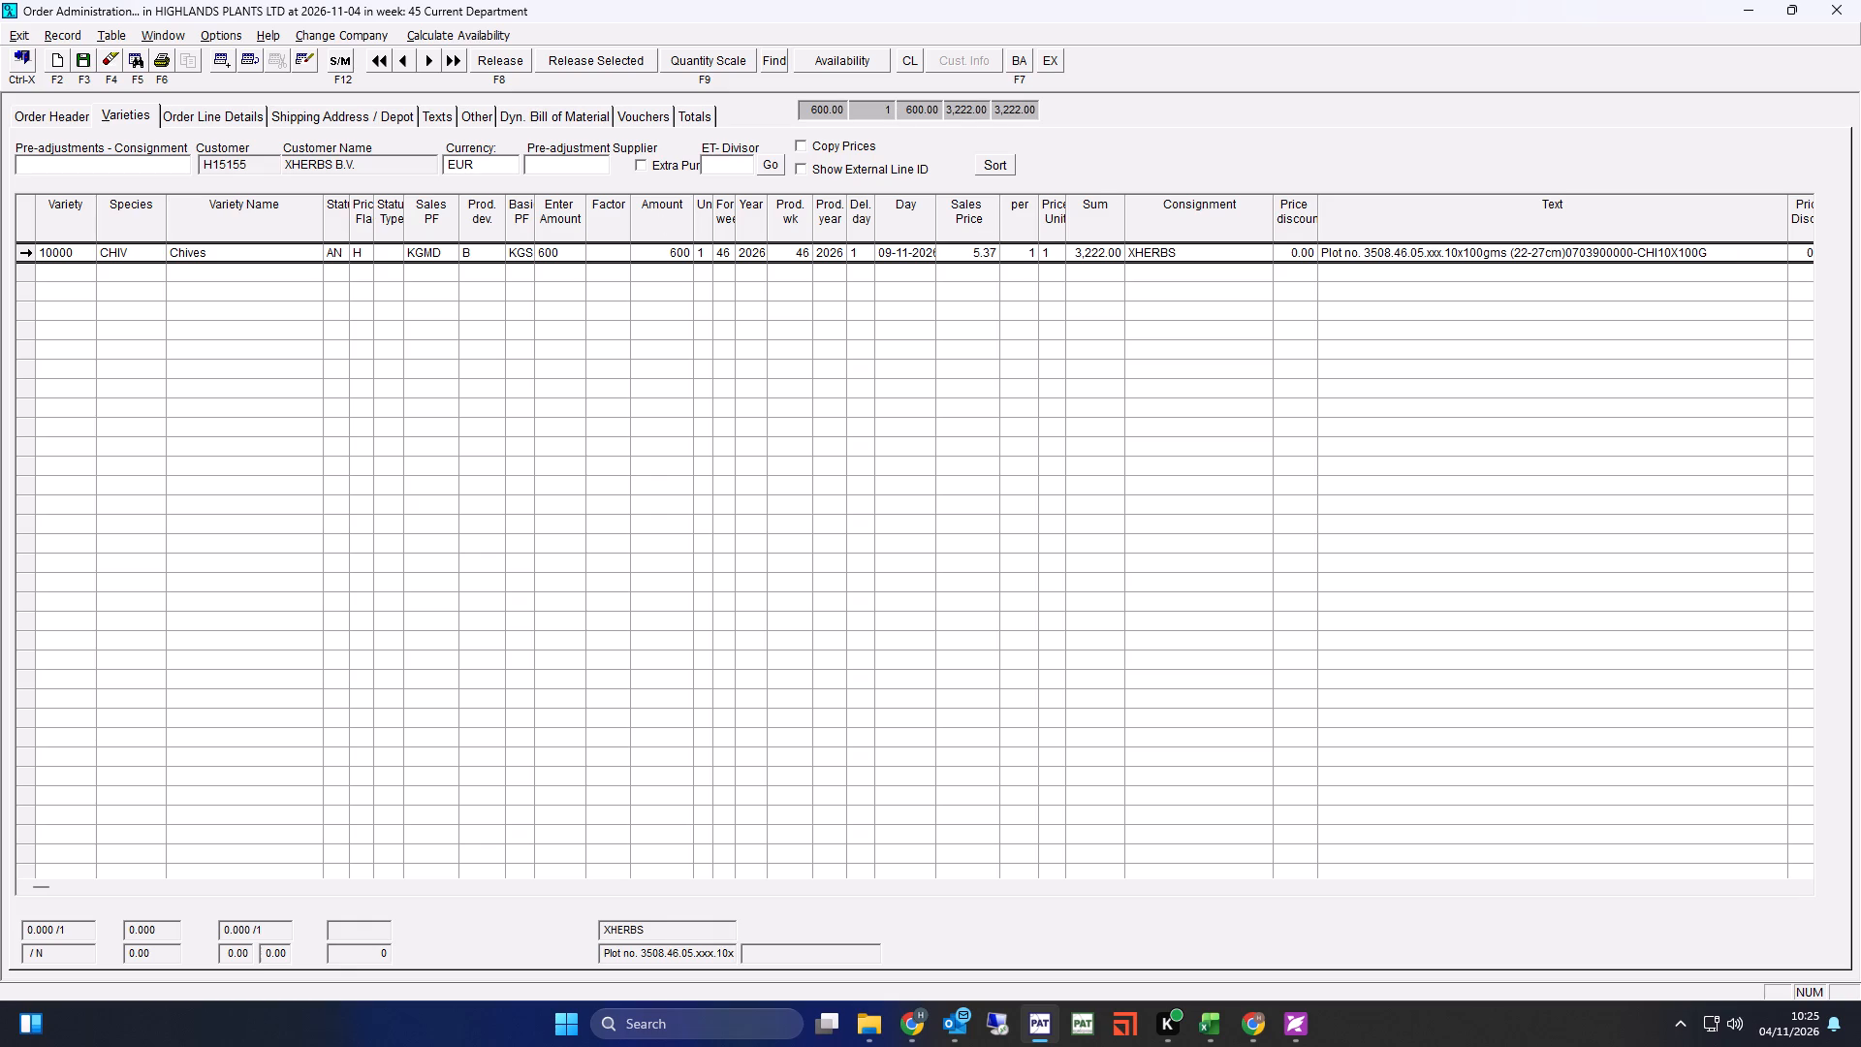
click(1421, 254)
key(BackSpace)
key(7)
key(Tab)
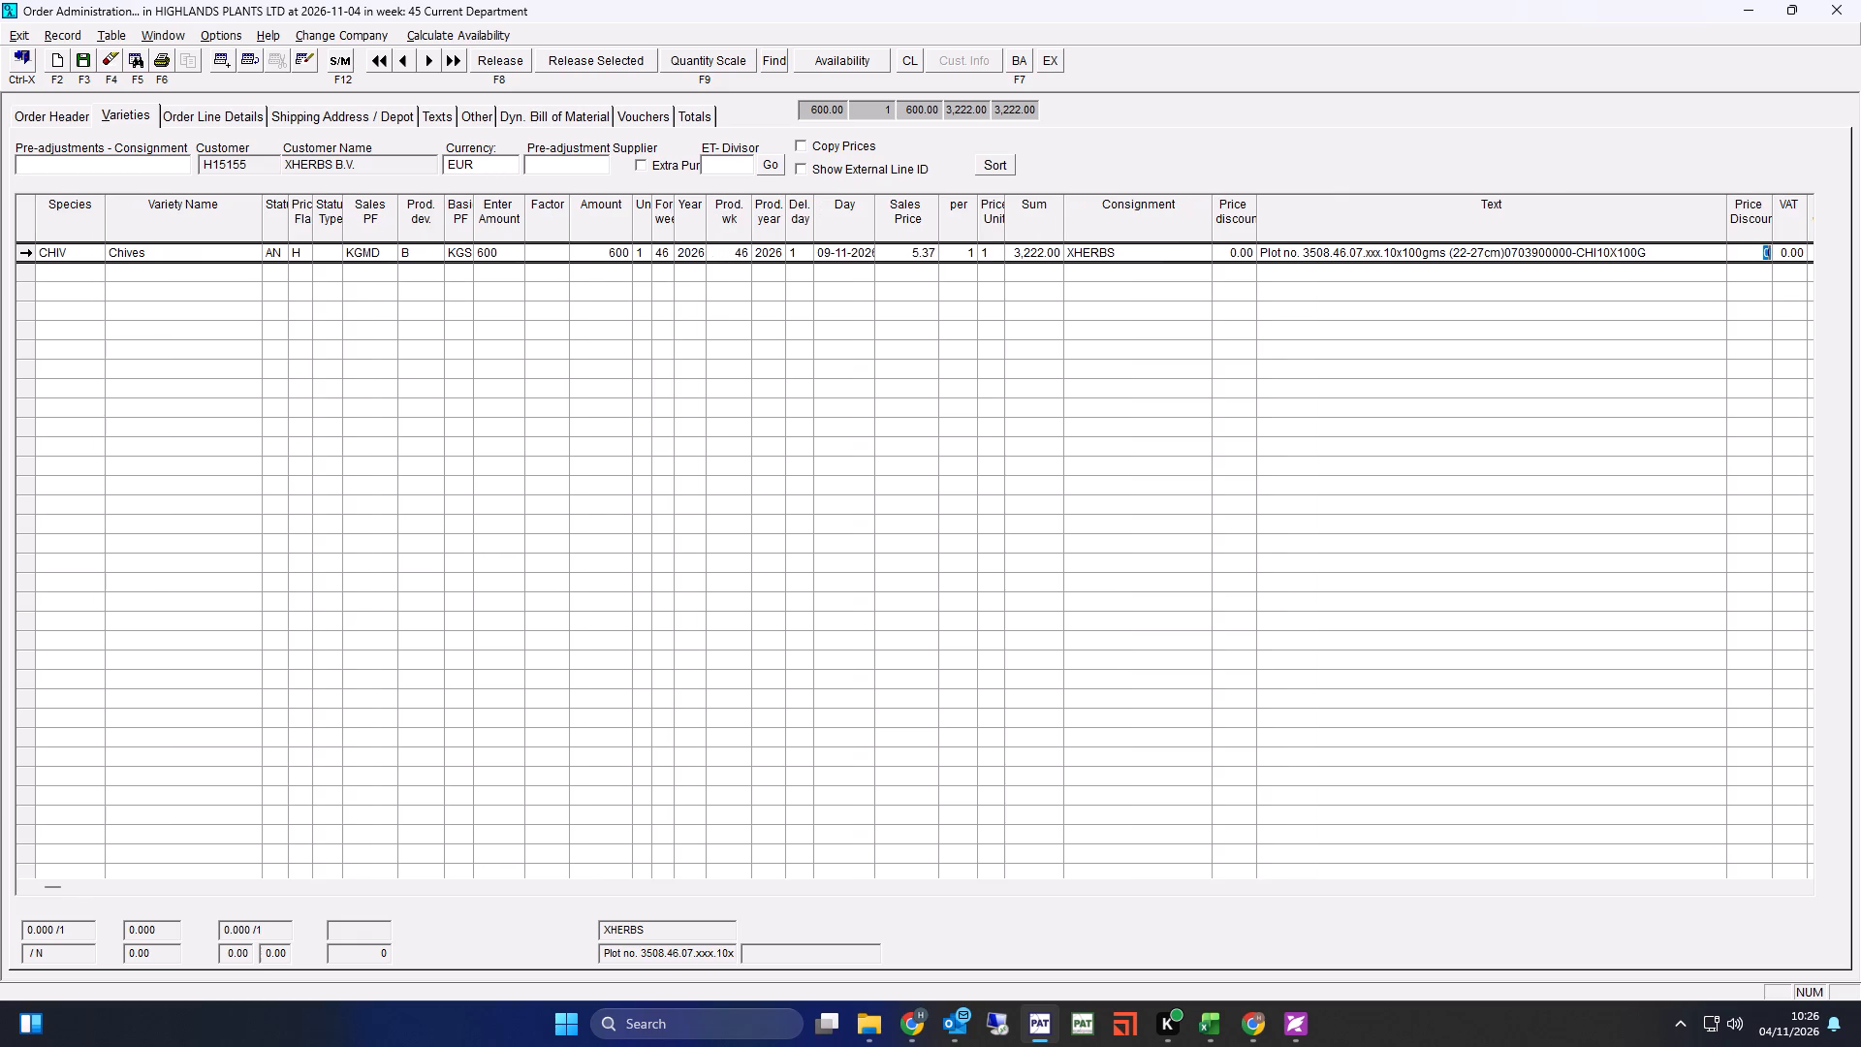
Release the Chives line with plot number 3508.46.07.xxx until it reaches status PR.
key(F8)
key(Return)
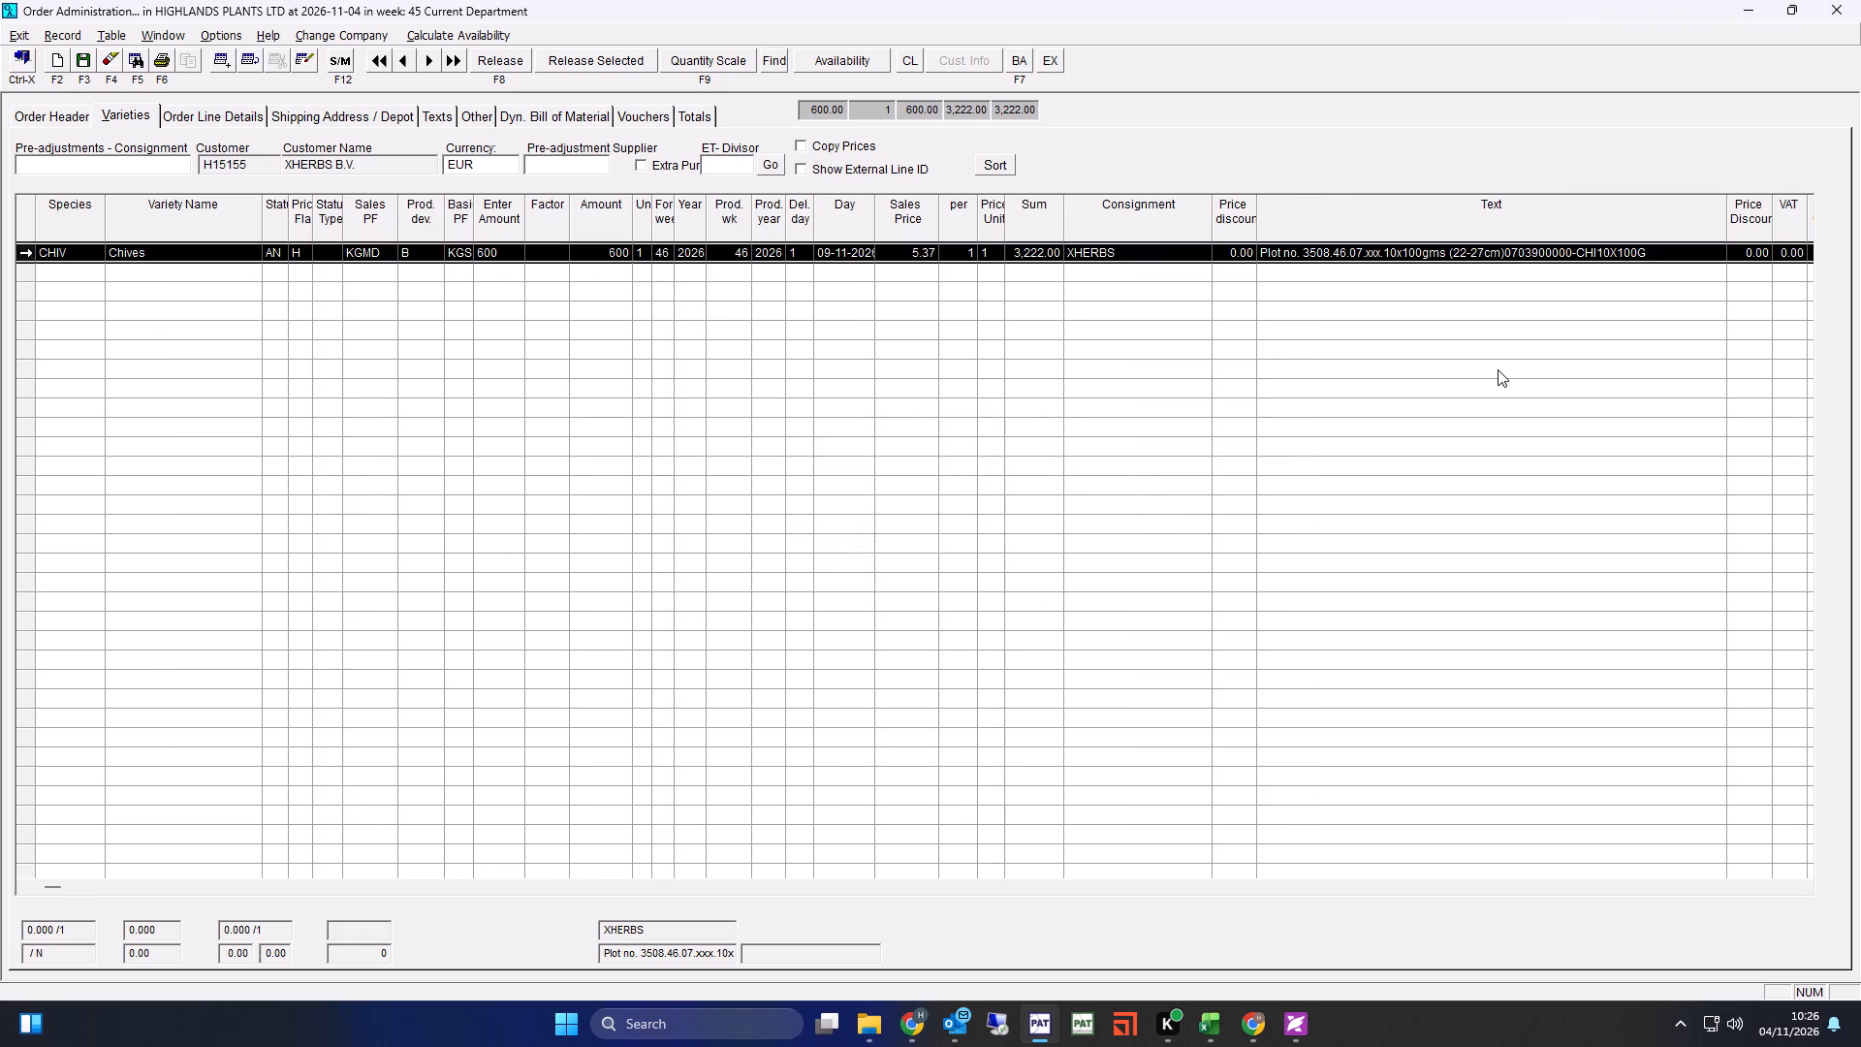
key(Return)
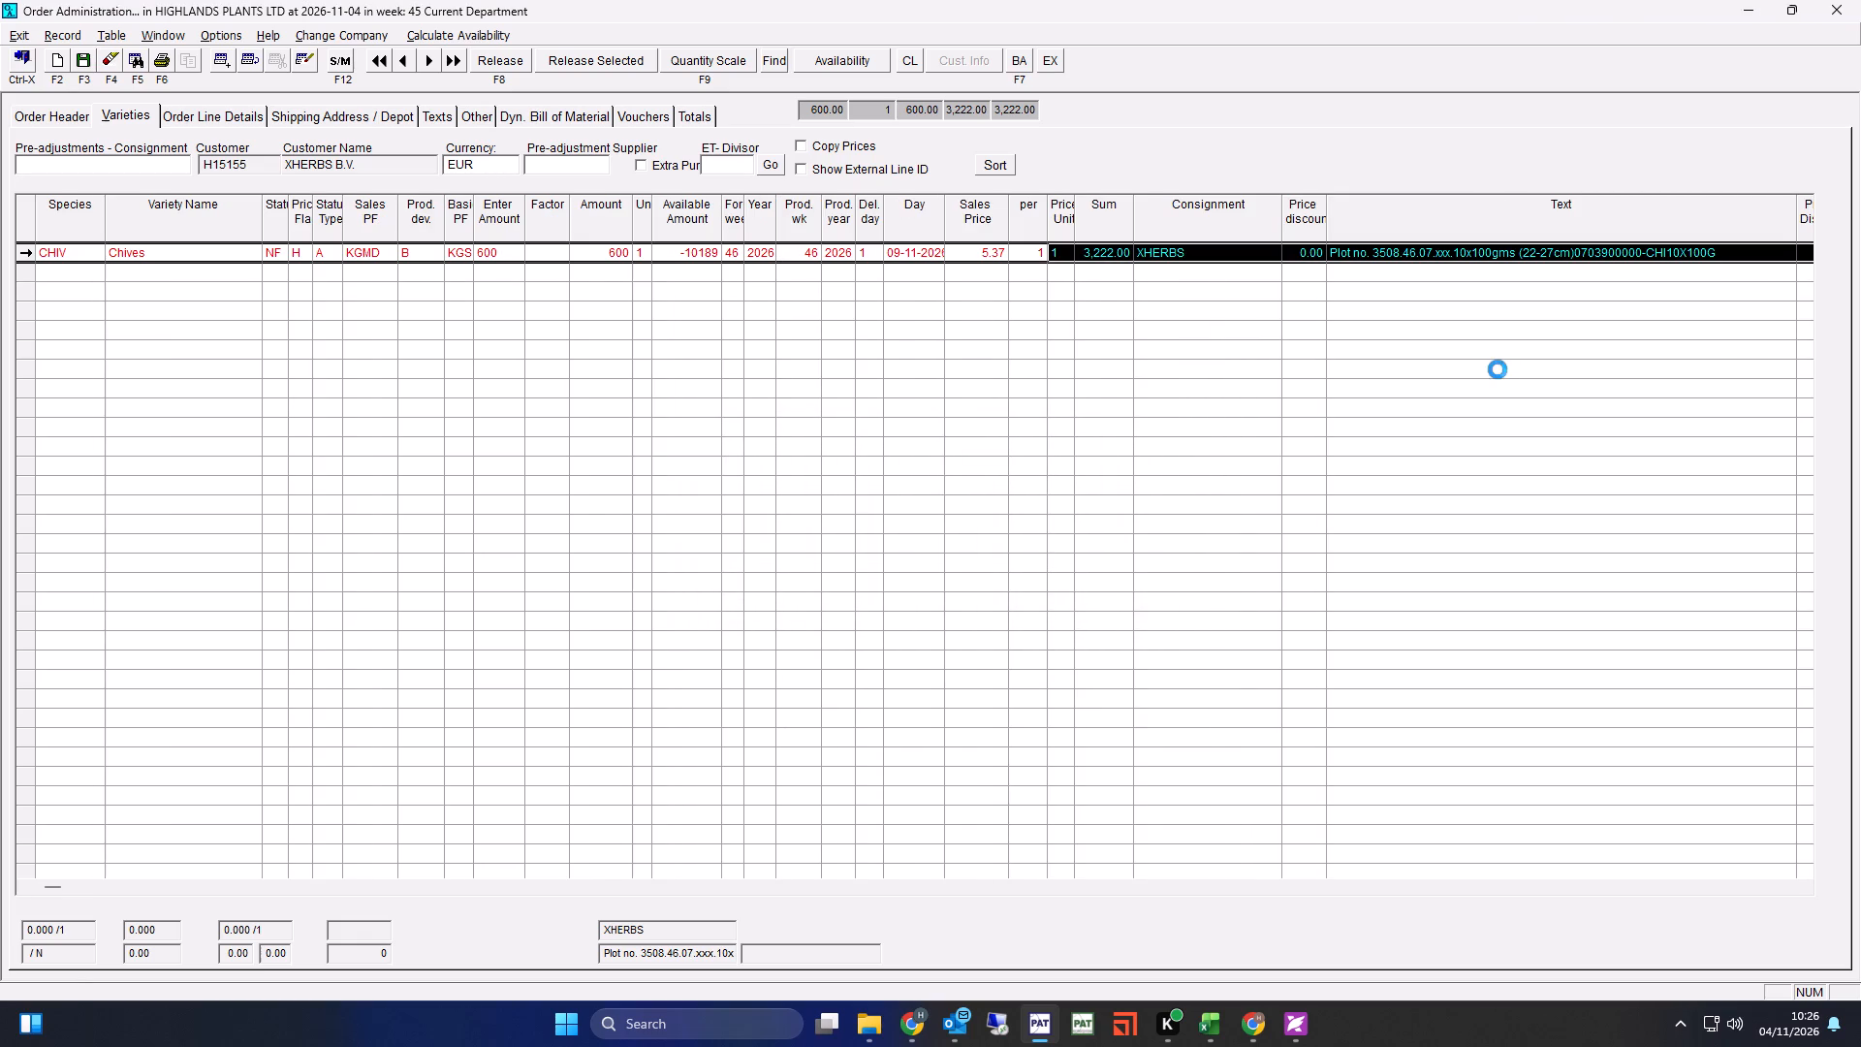
key(F8)
key(Return)
key(Return)
key(Return)
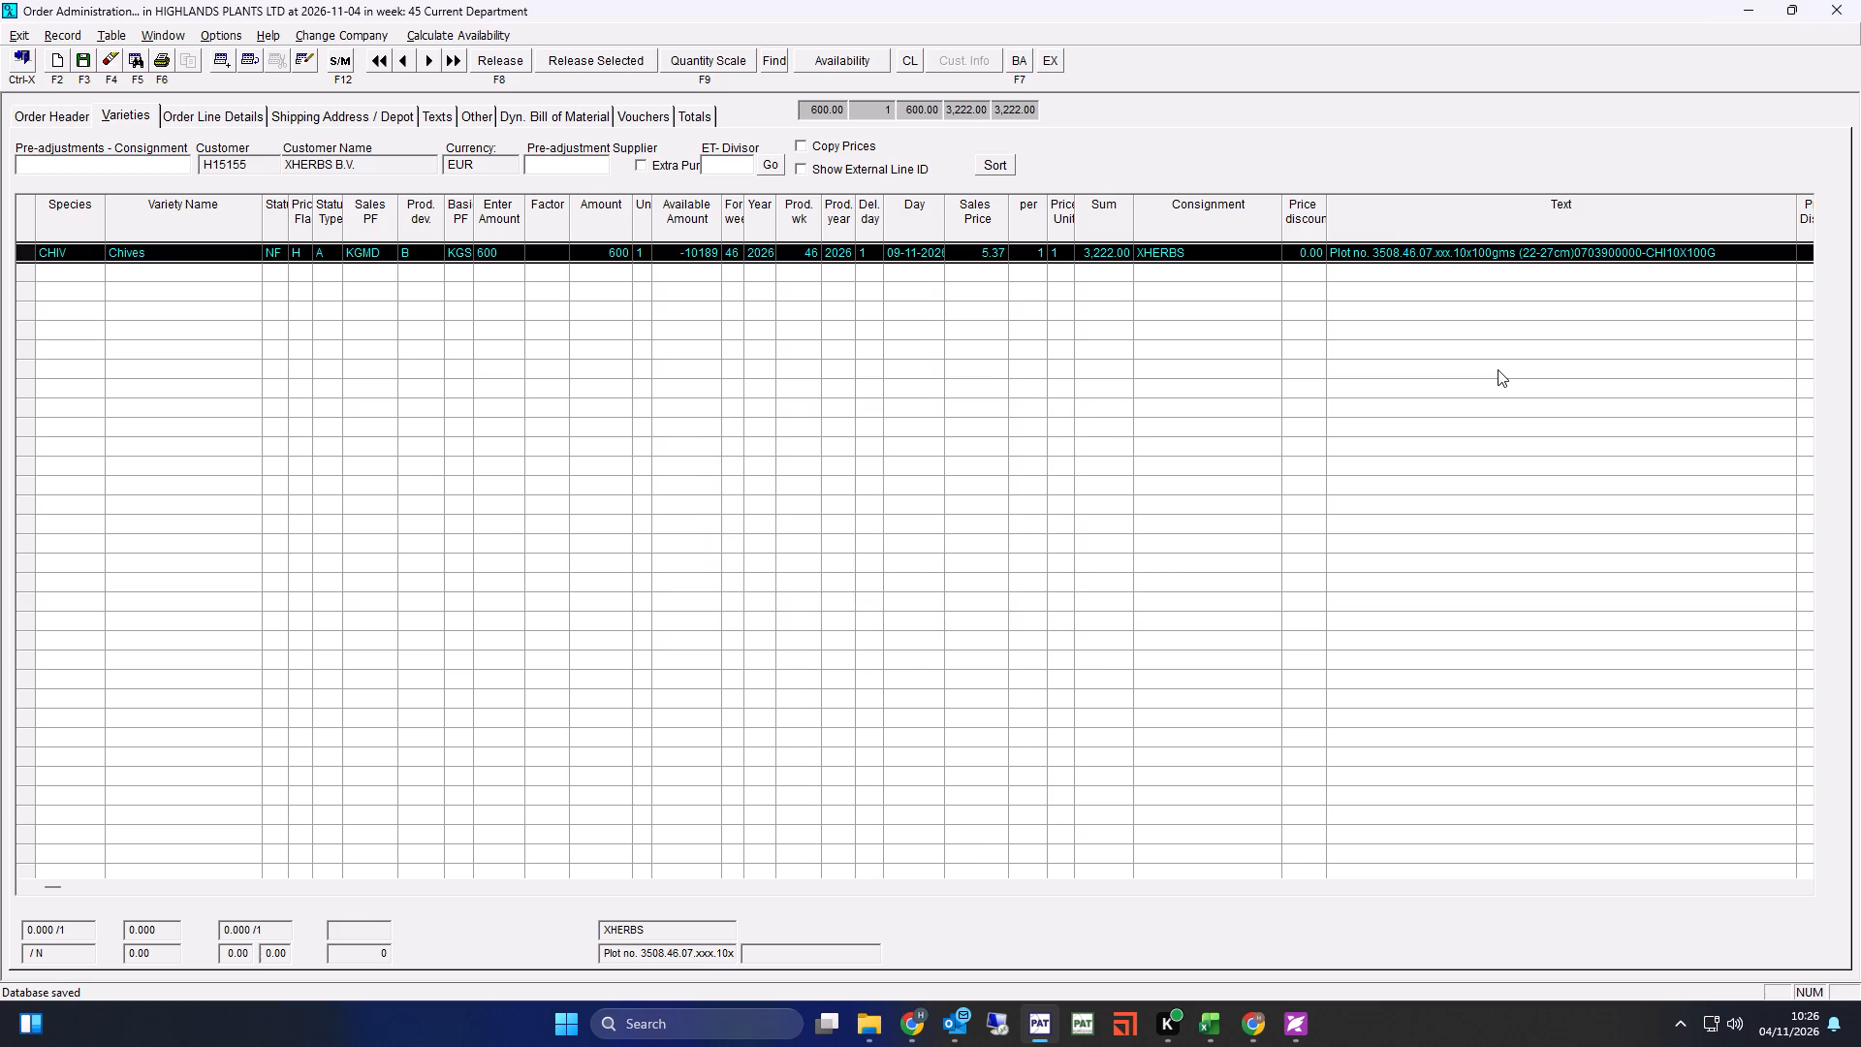
key(F8)
key(Return)
key(F8)
key(Return)
key(F8)
key(Return)
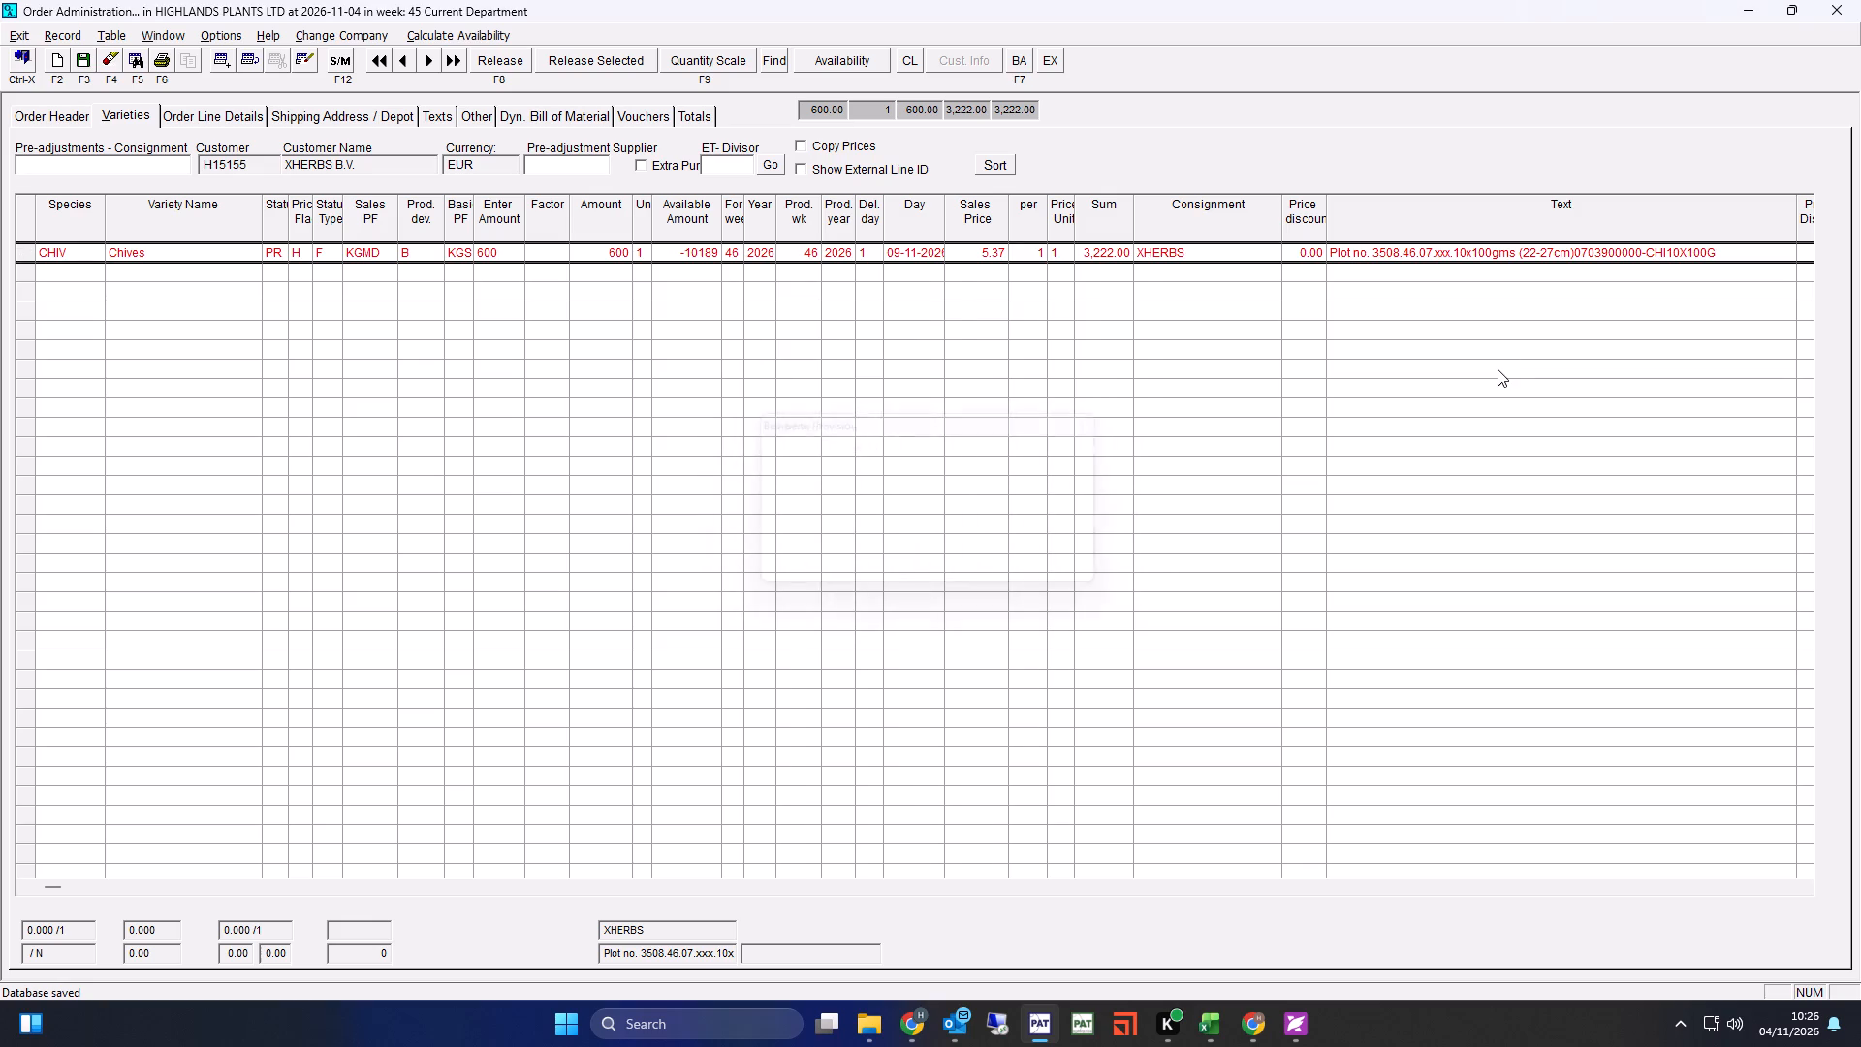
Close the order administration windows and load the week 46, 2026 data in the maximized delivery tour planning window.
click(1831, 8)
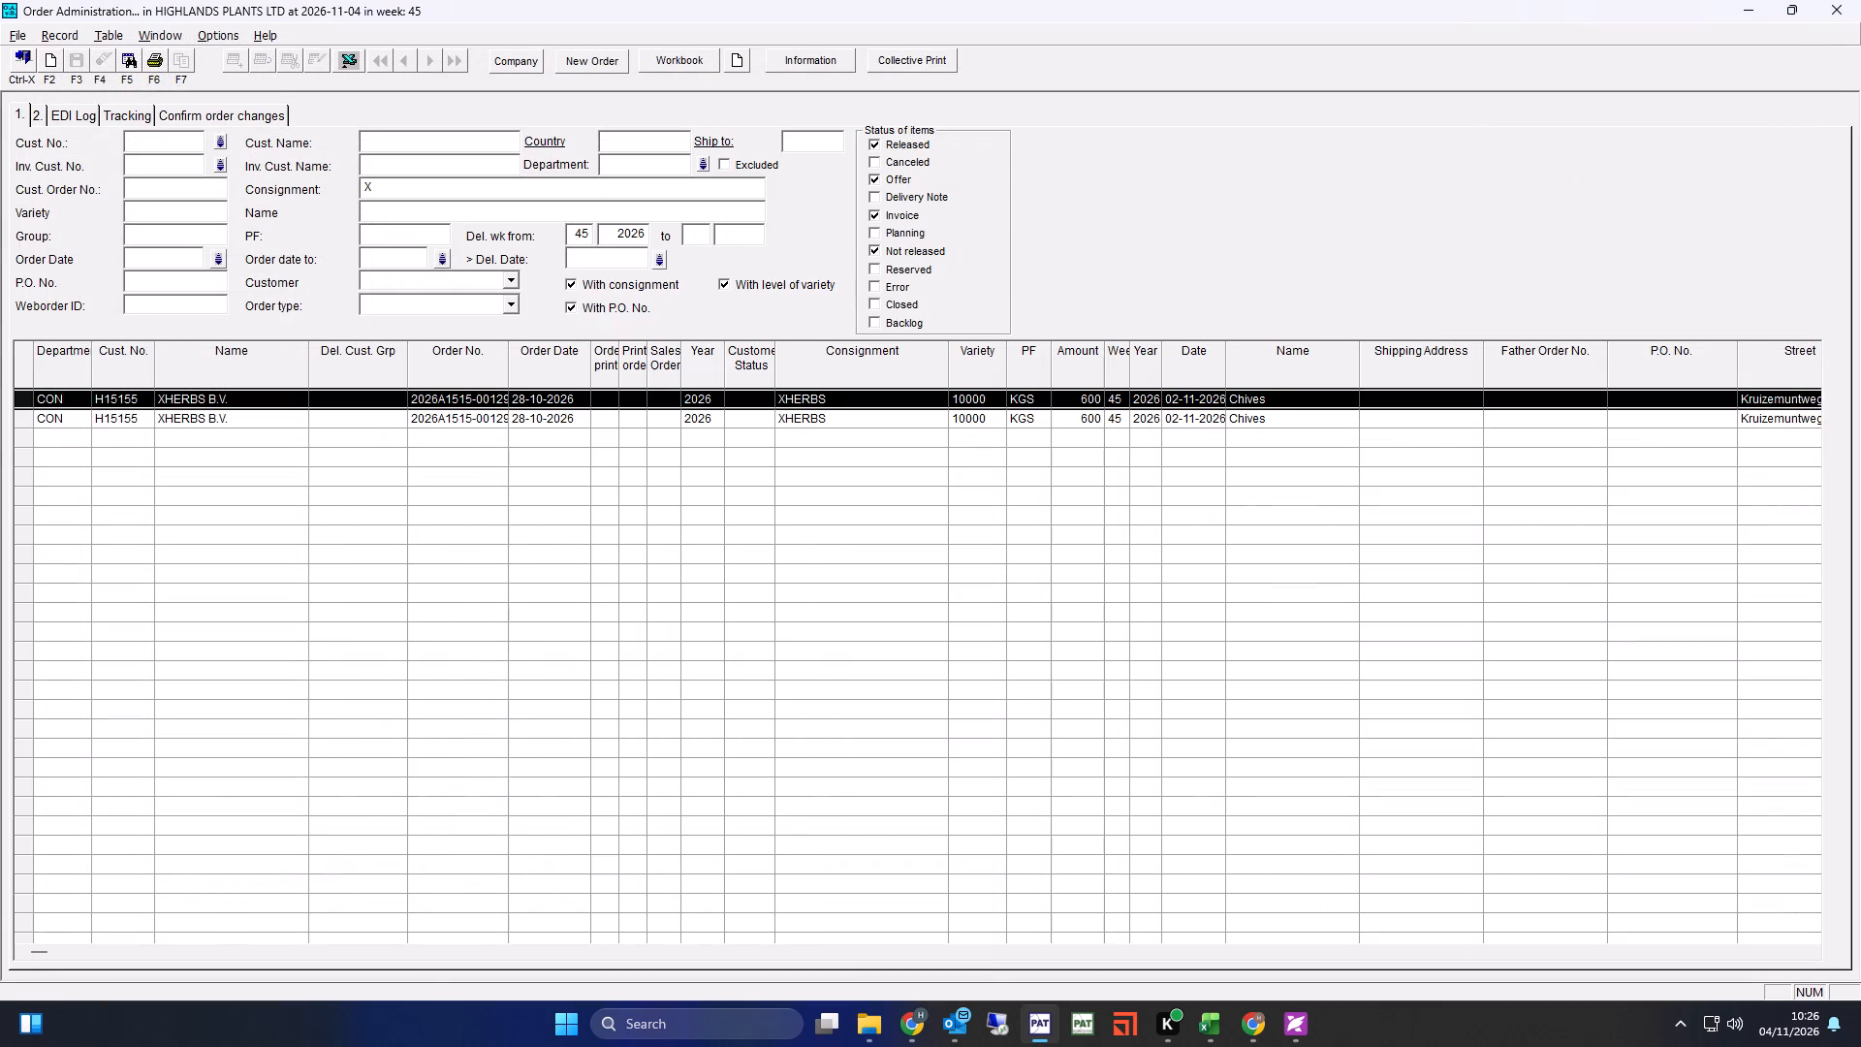
click(1820, 6)
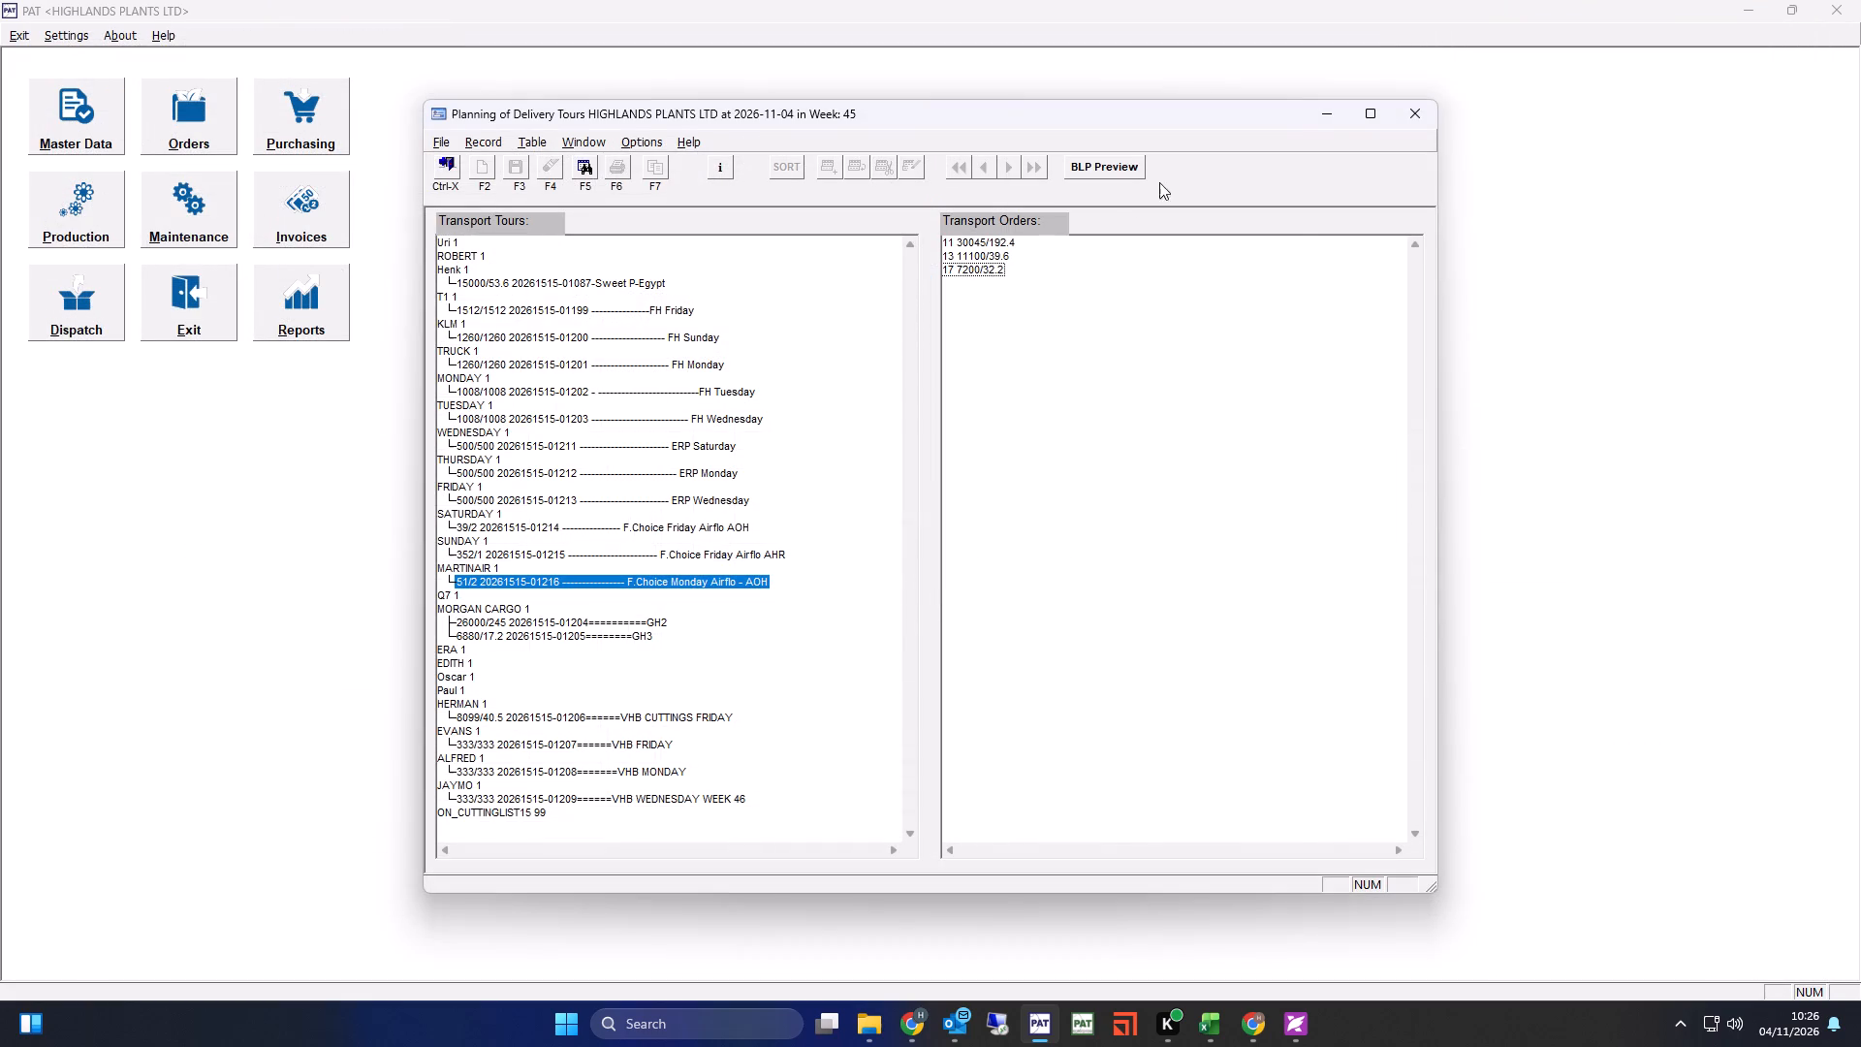
click(1369, 117)
key(F5)
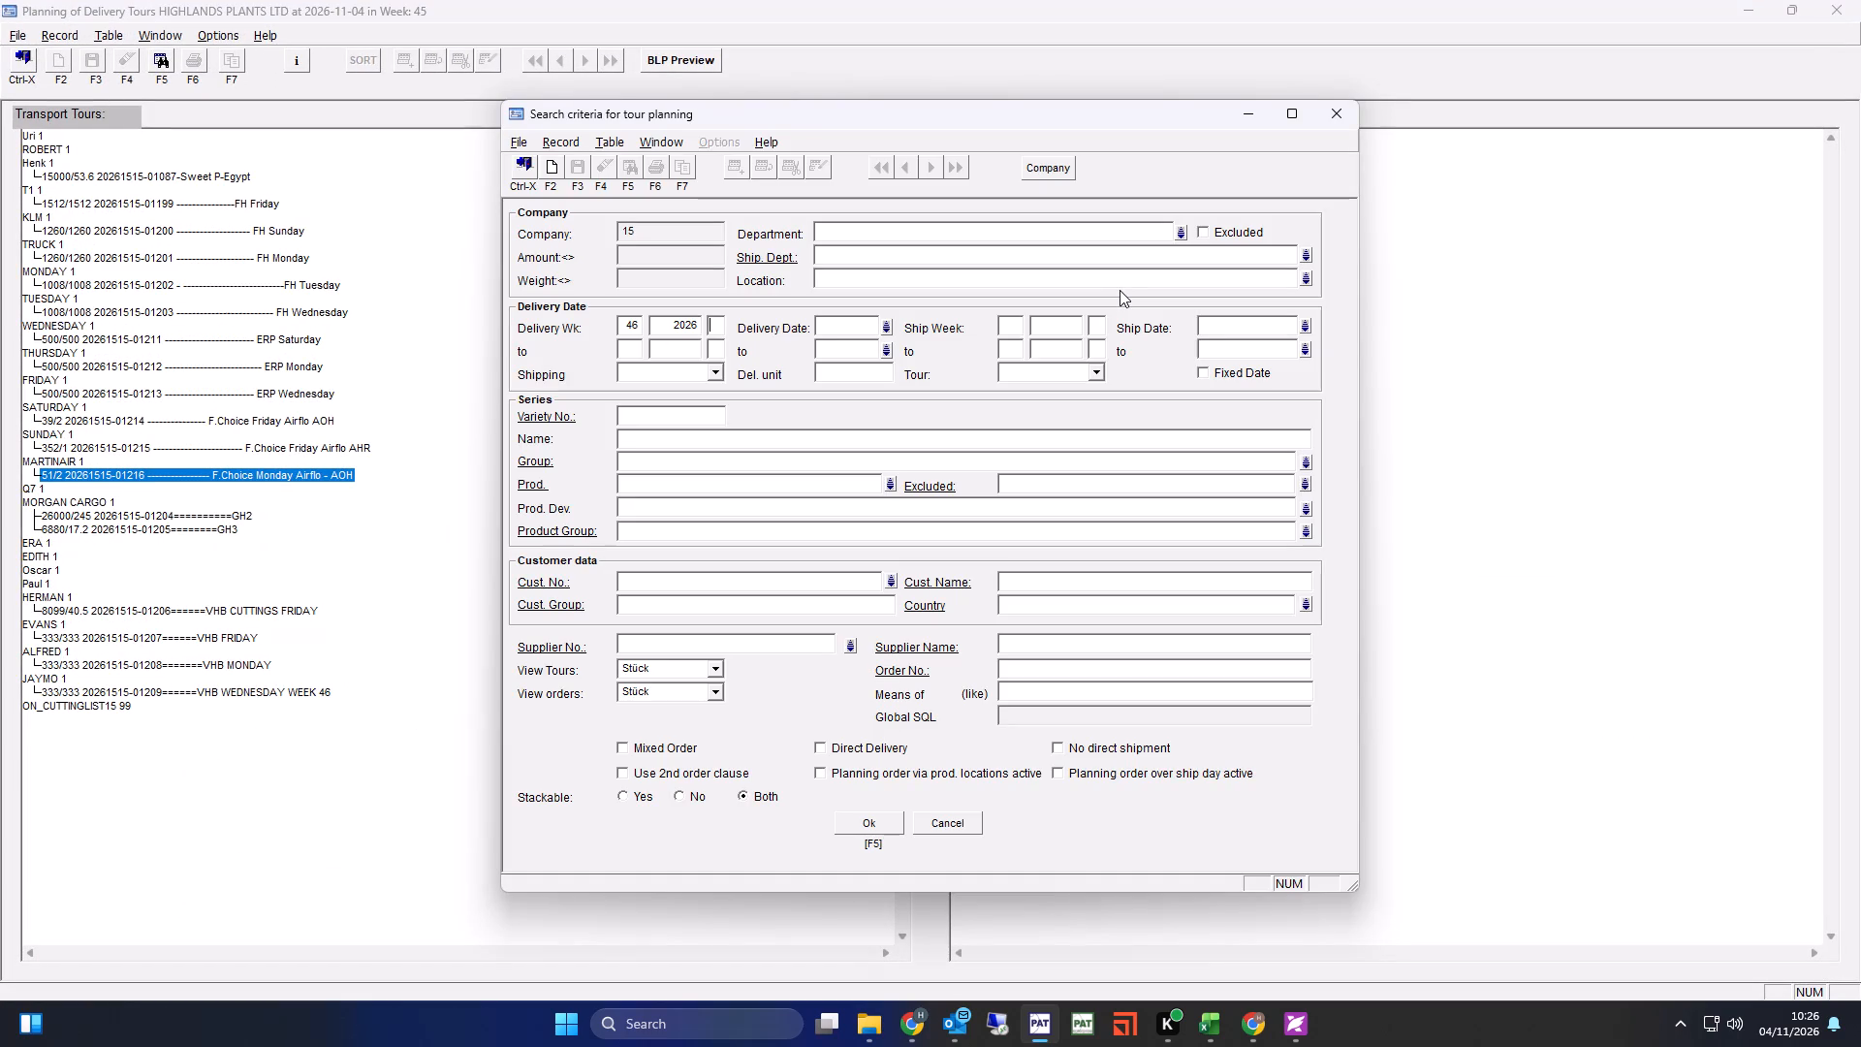
key(F5)
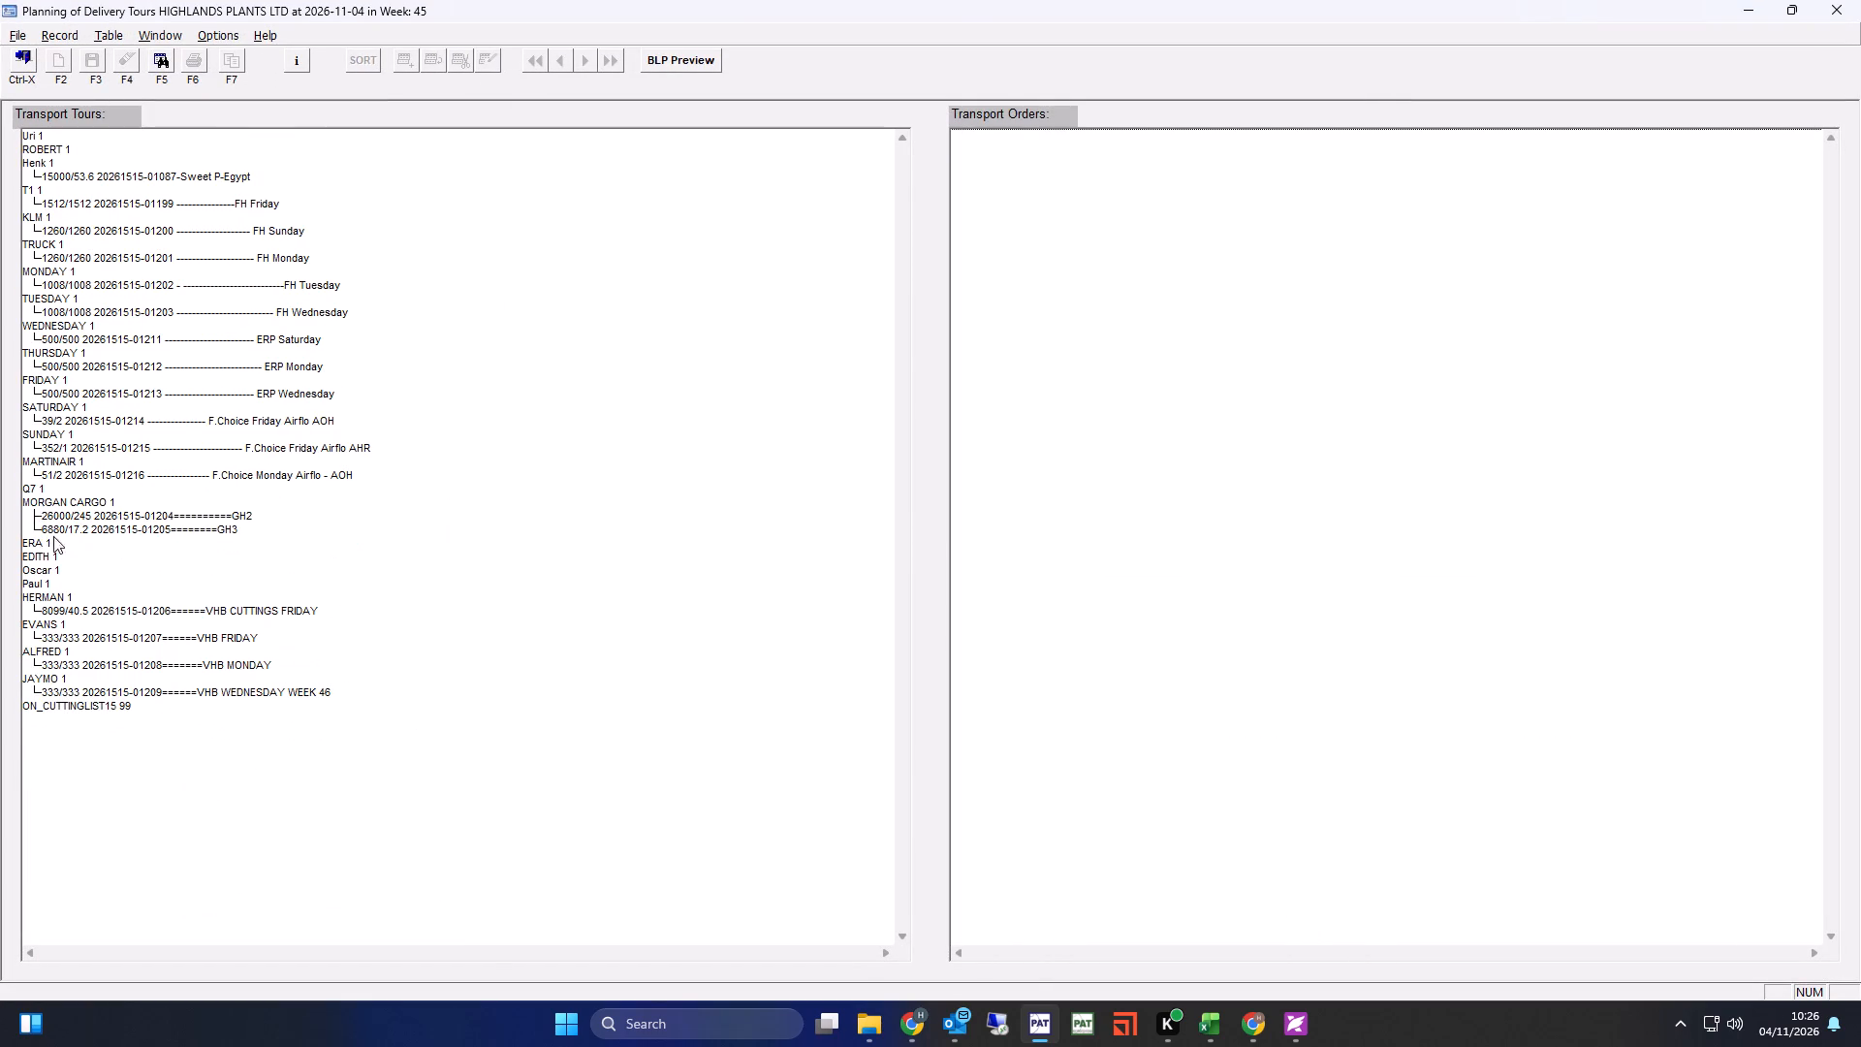
Create a new transport tour under ERA 1.
click(32, 543)
click(161, 58)
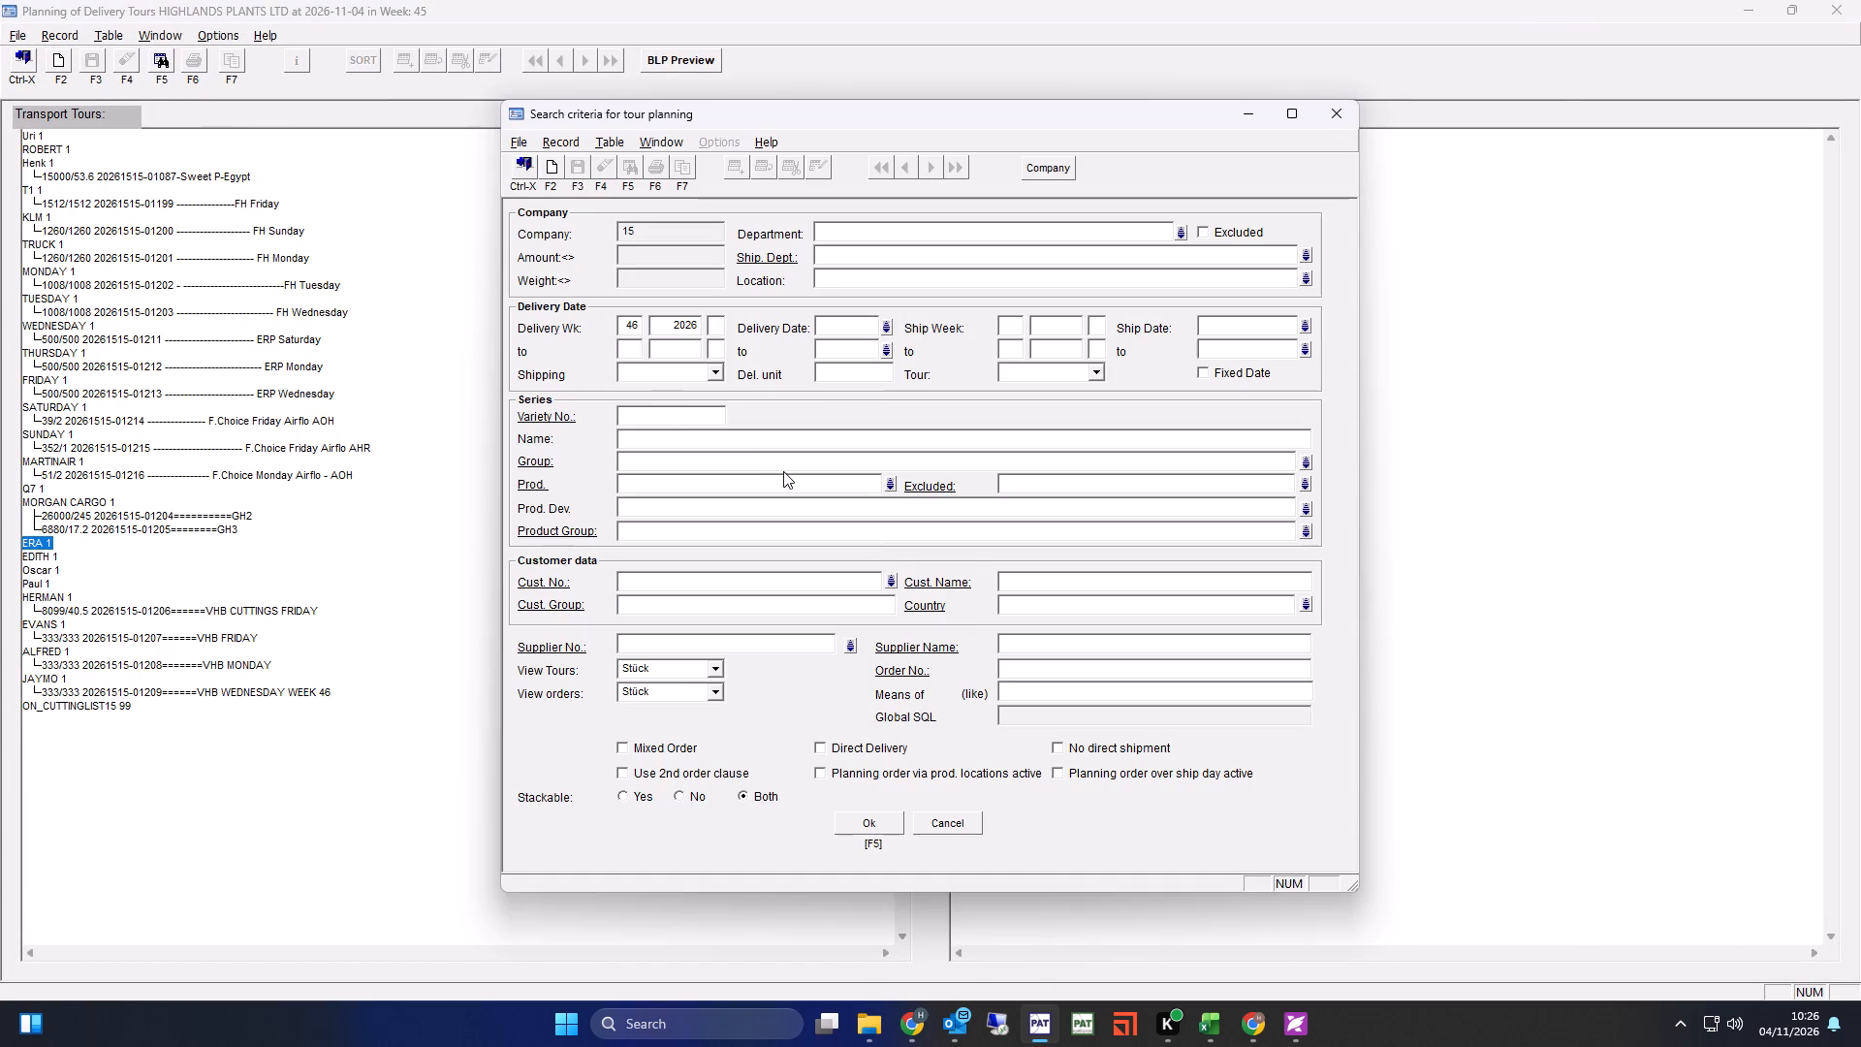
click(1343, 119)
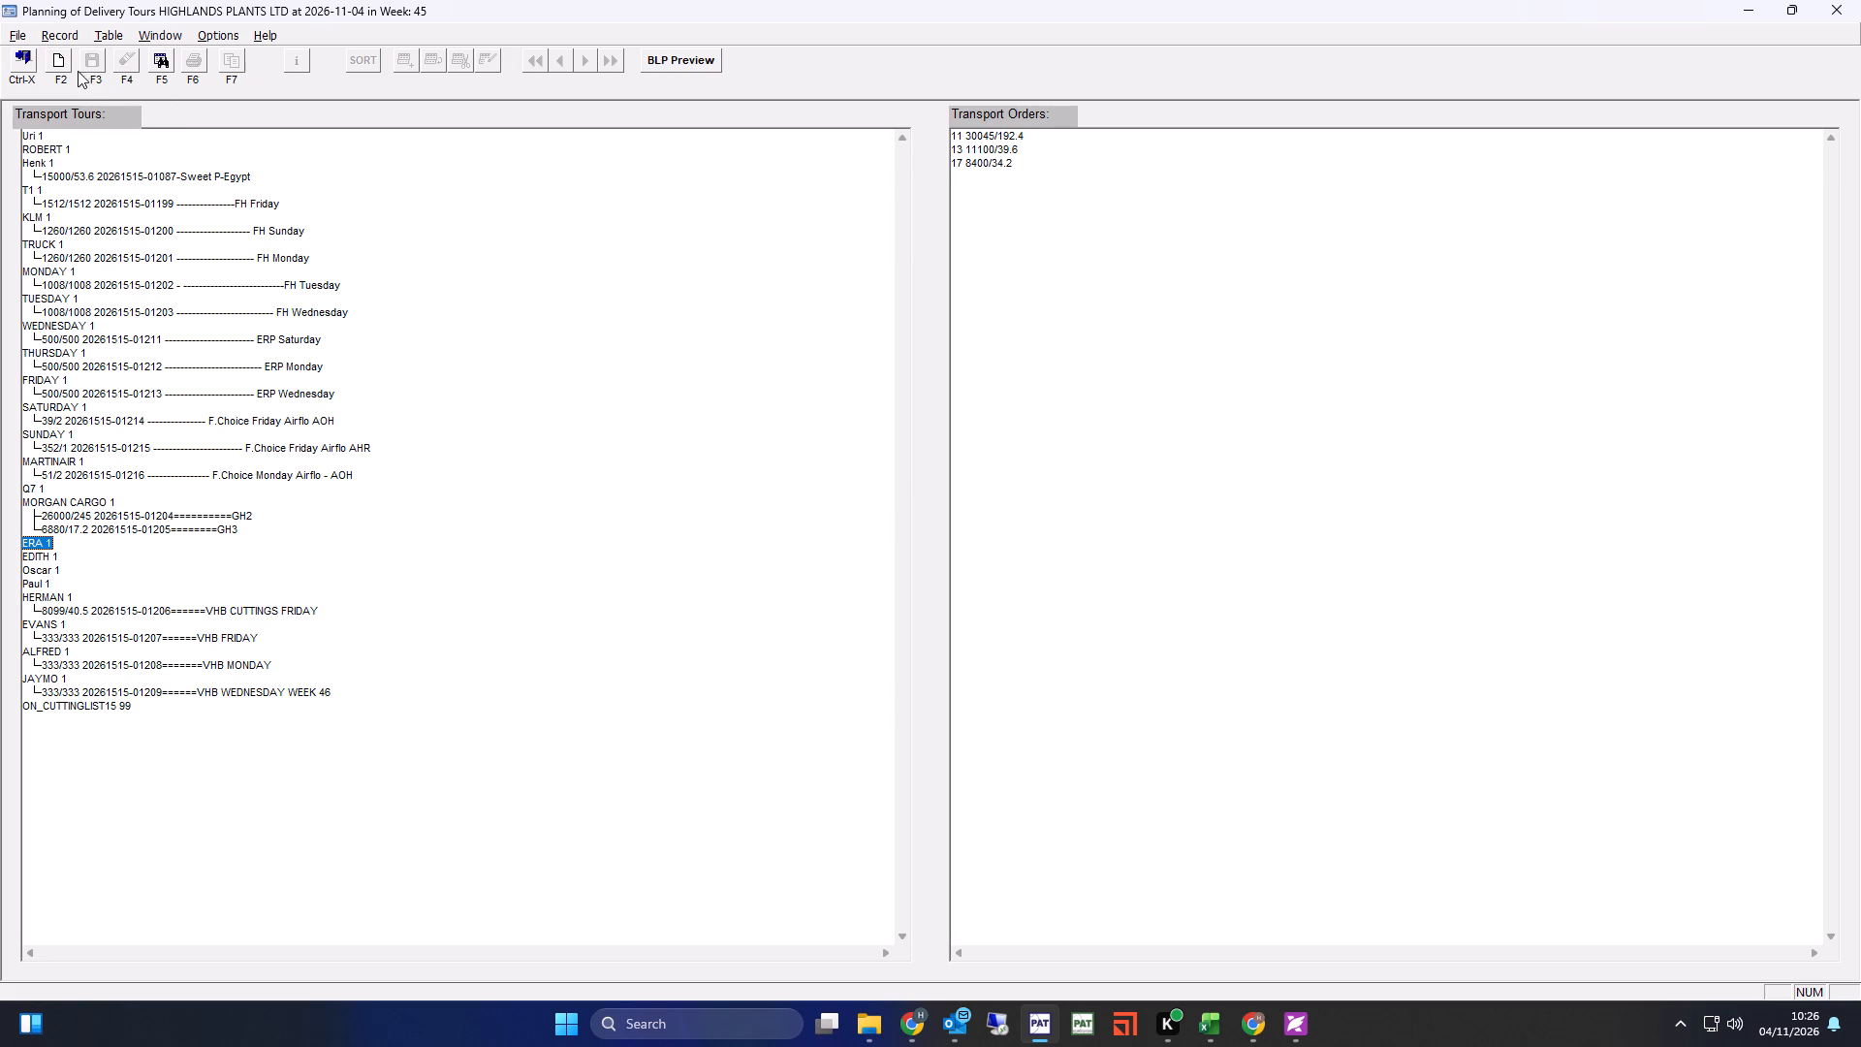
click(62, 61)
click(867, 531)
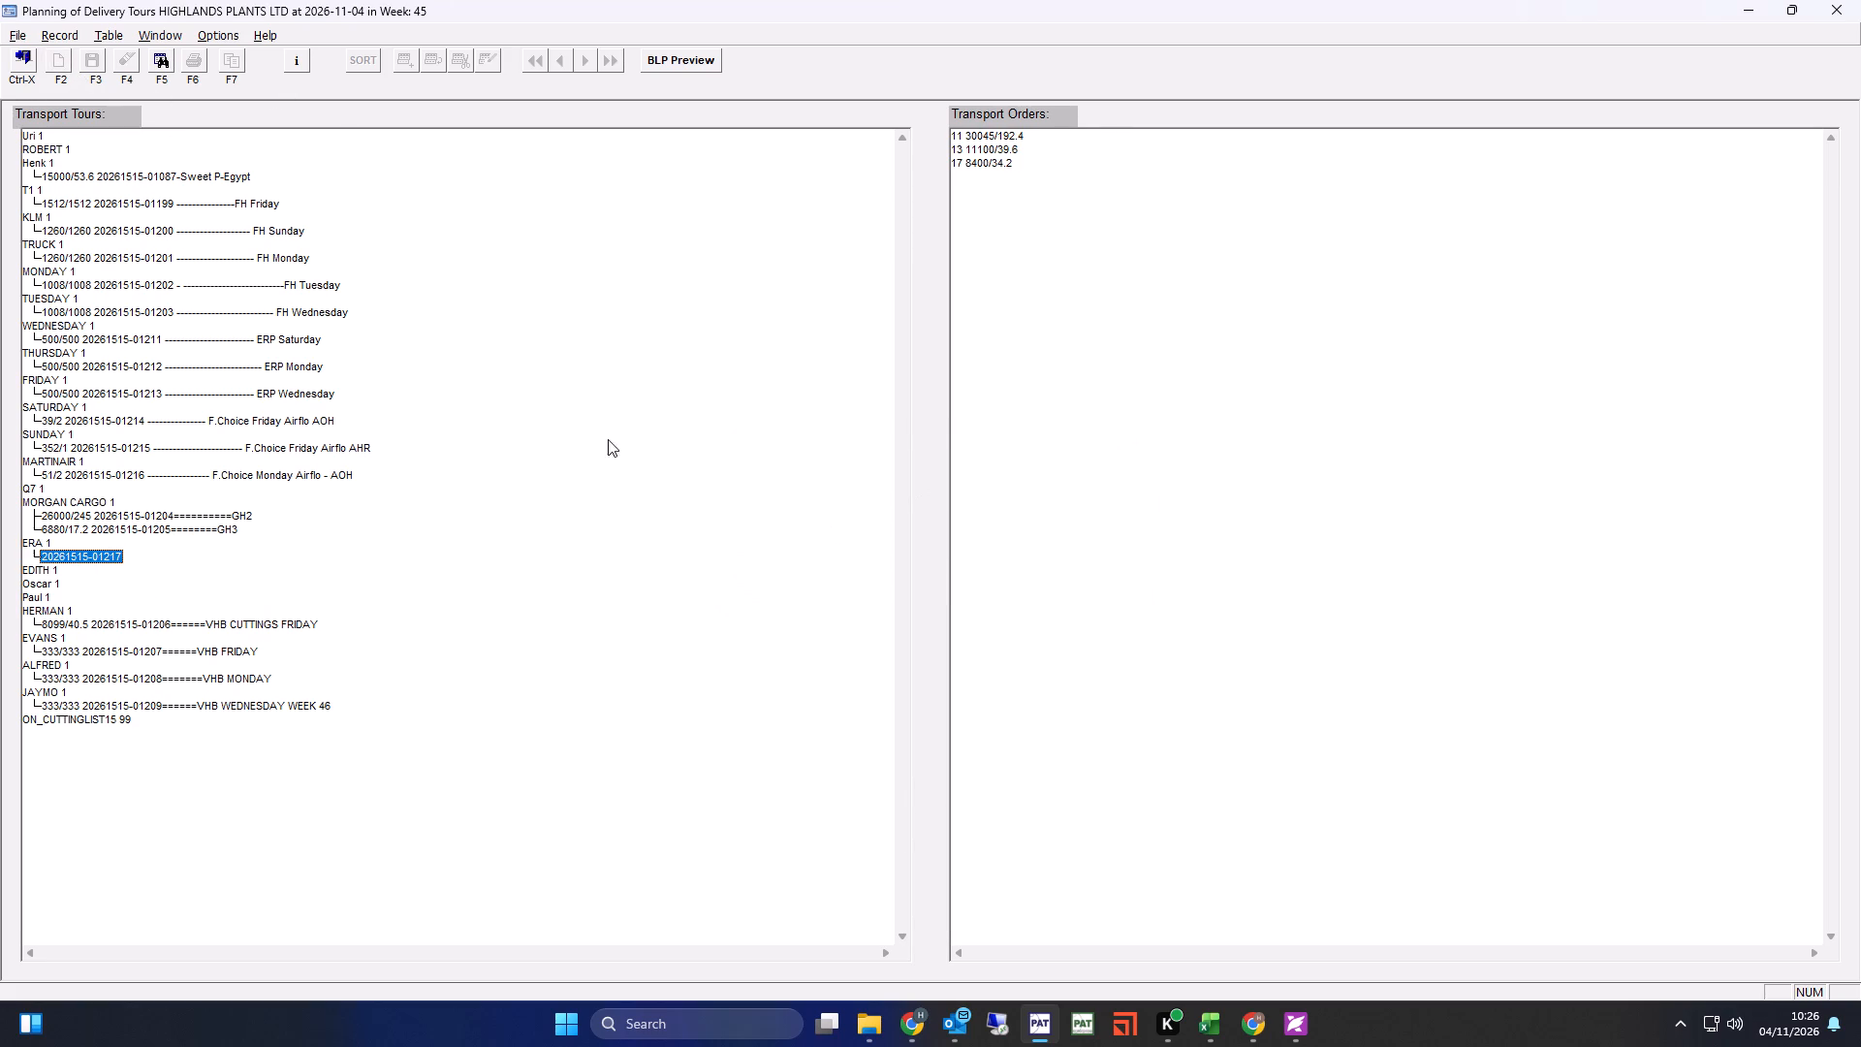
Label the new ERA 1 tour by adding "- XHERBS Friday Airflo" to its info text.
click(298, 65)
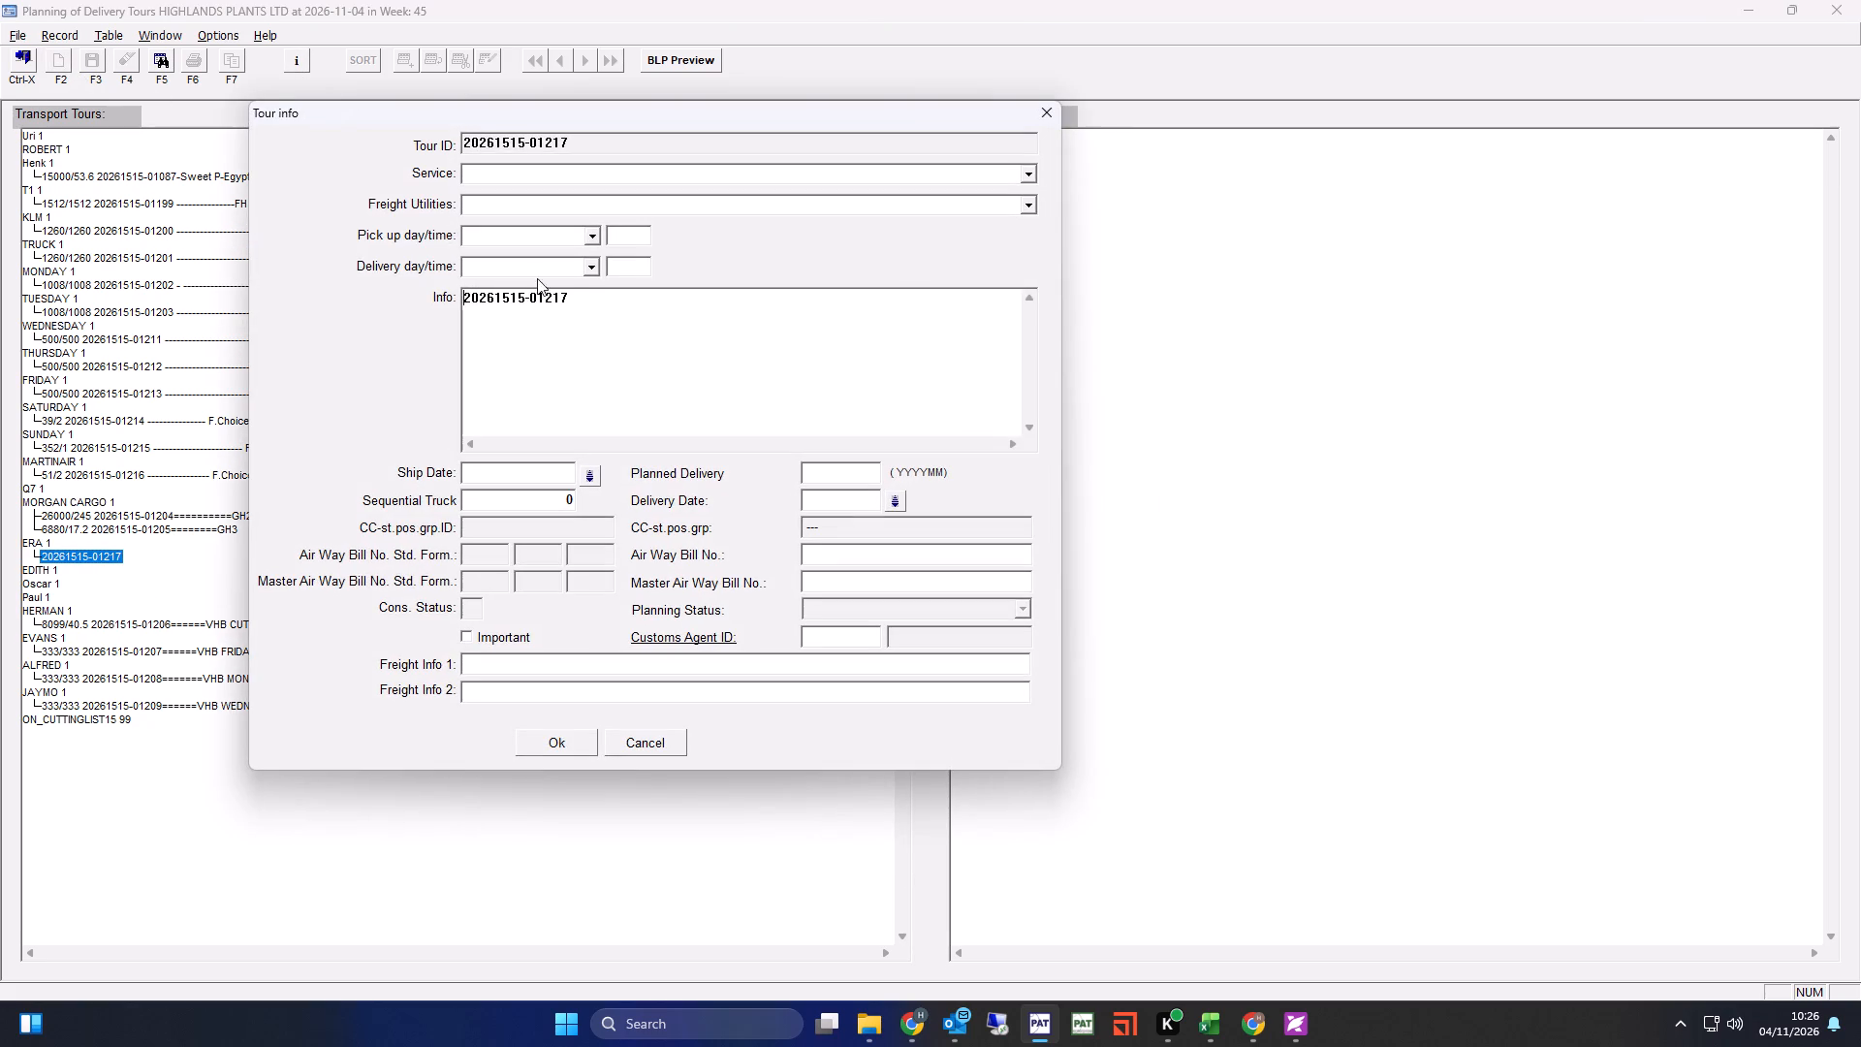
click(607, 331)
key(x)
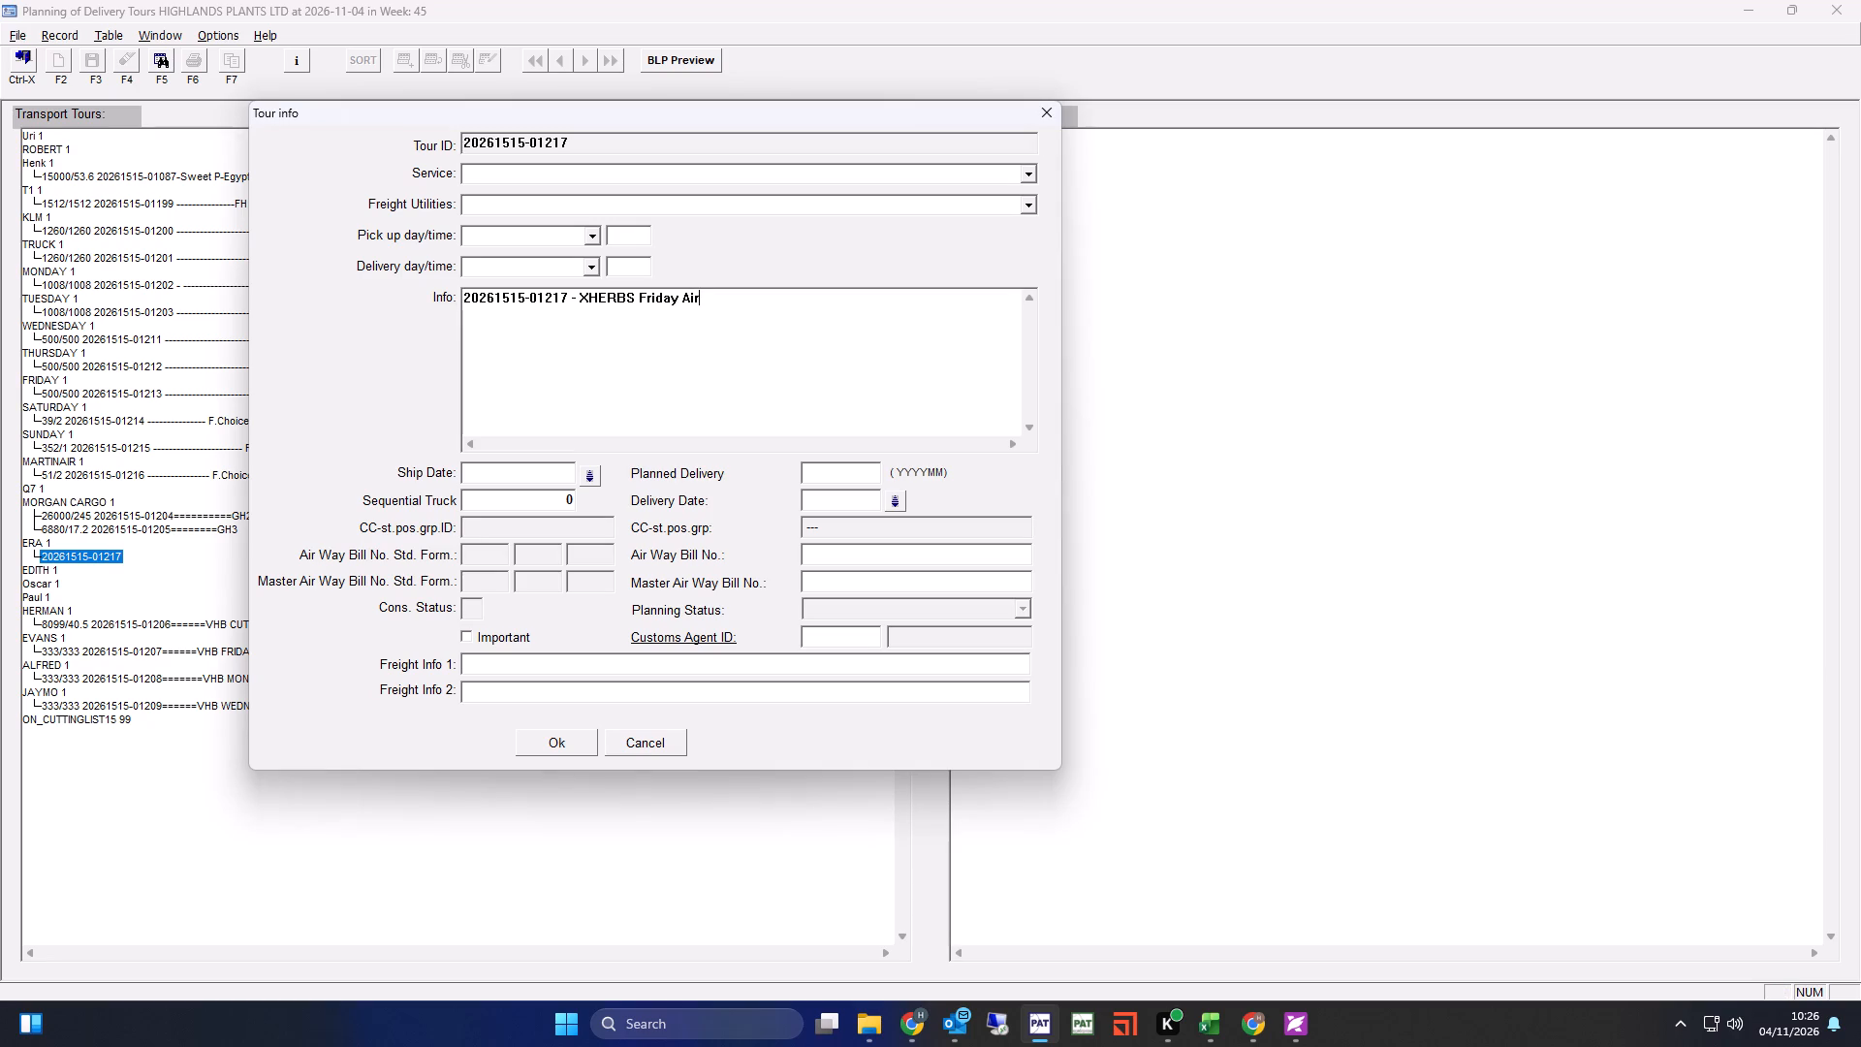
click(565, 744)
Create a new, empty transport tour under EDITH 1.
click(30, 570)
click(60, 63)
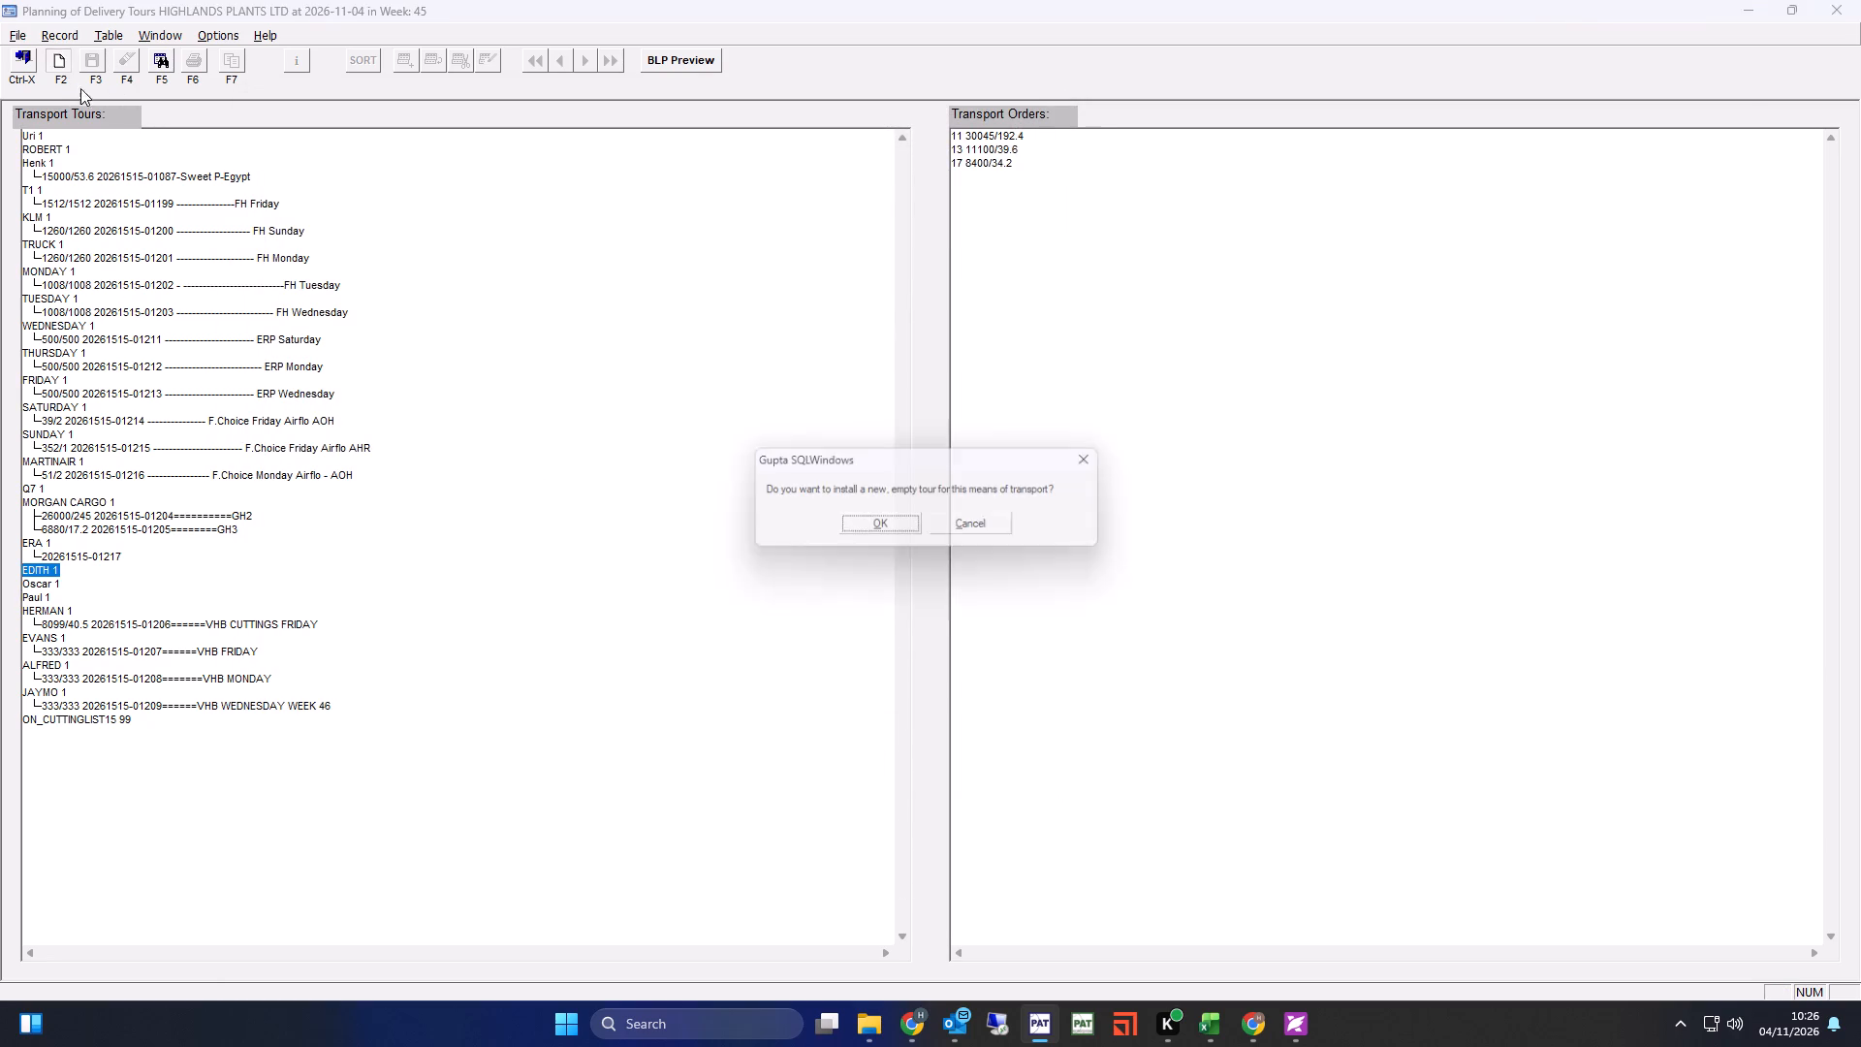
click(917, 521)
Label the new EDITH 1 tour by adding "- XHERBS Sunday Airflo" to its info text.
click(294, 64)
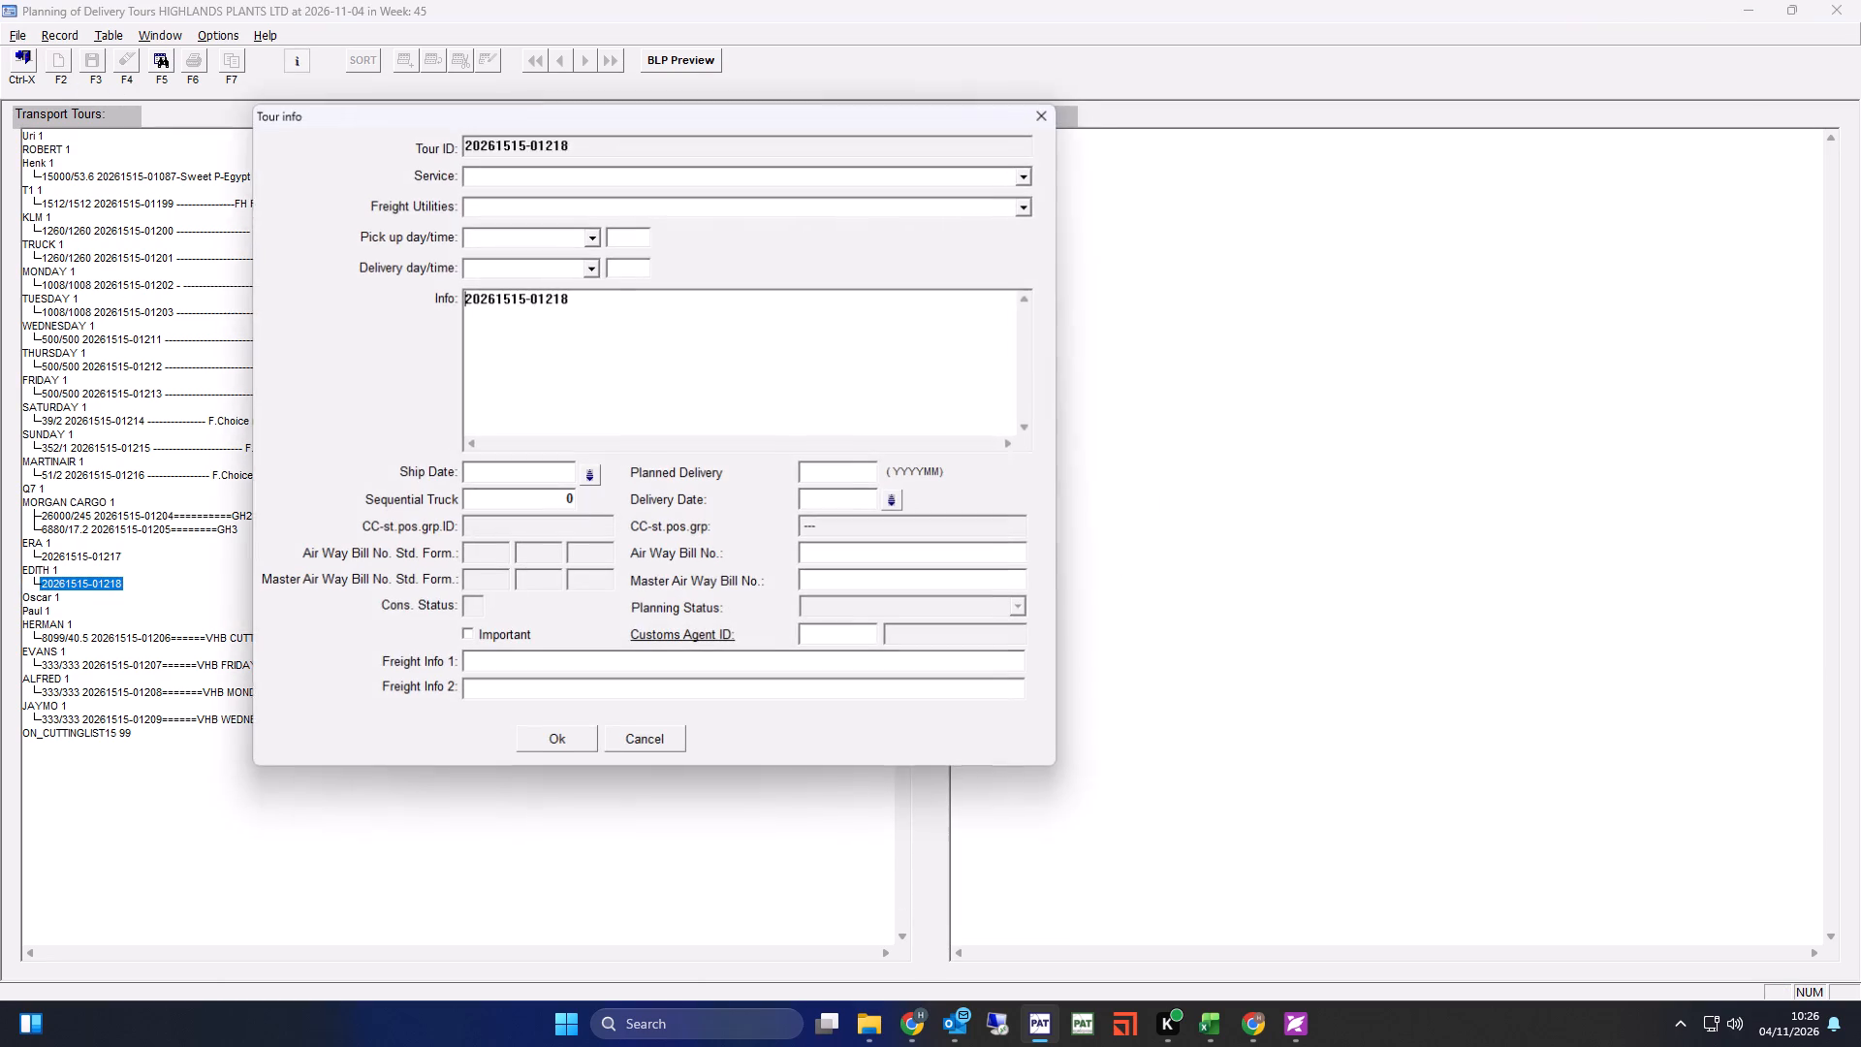
click(642, 338)
key(space)
text(-)
key(space)
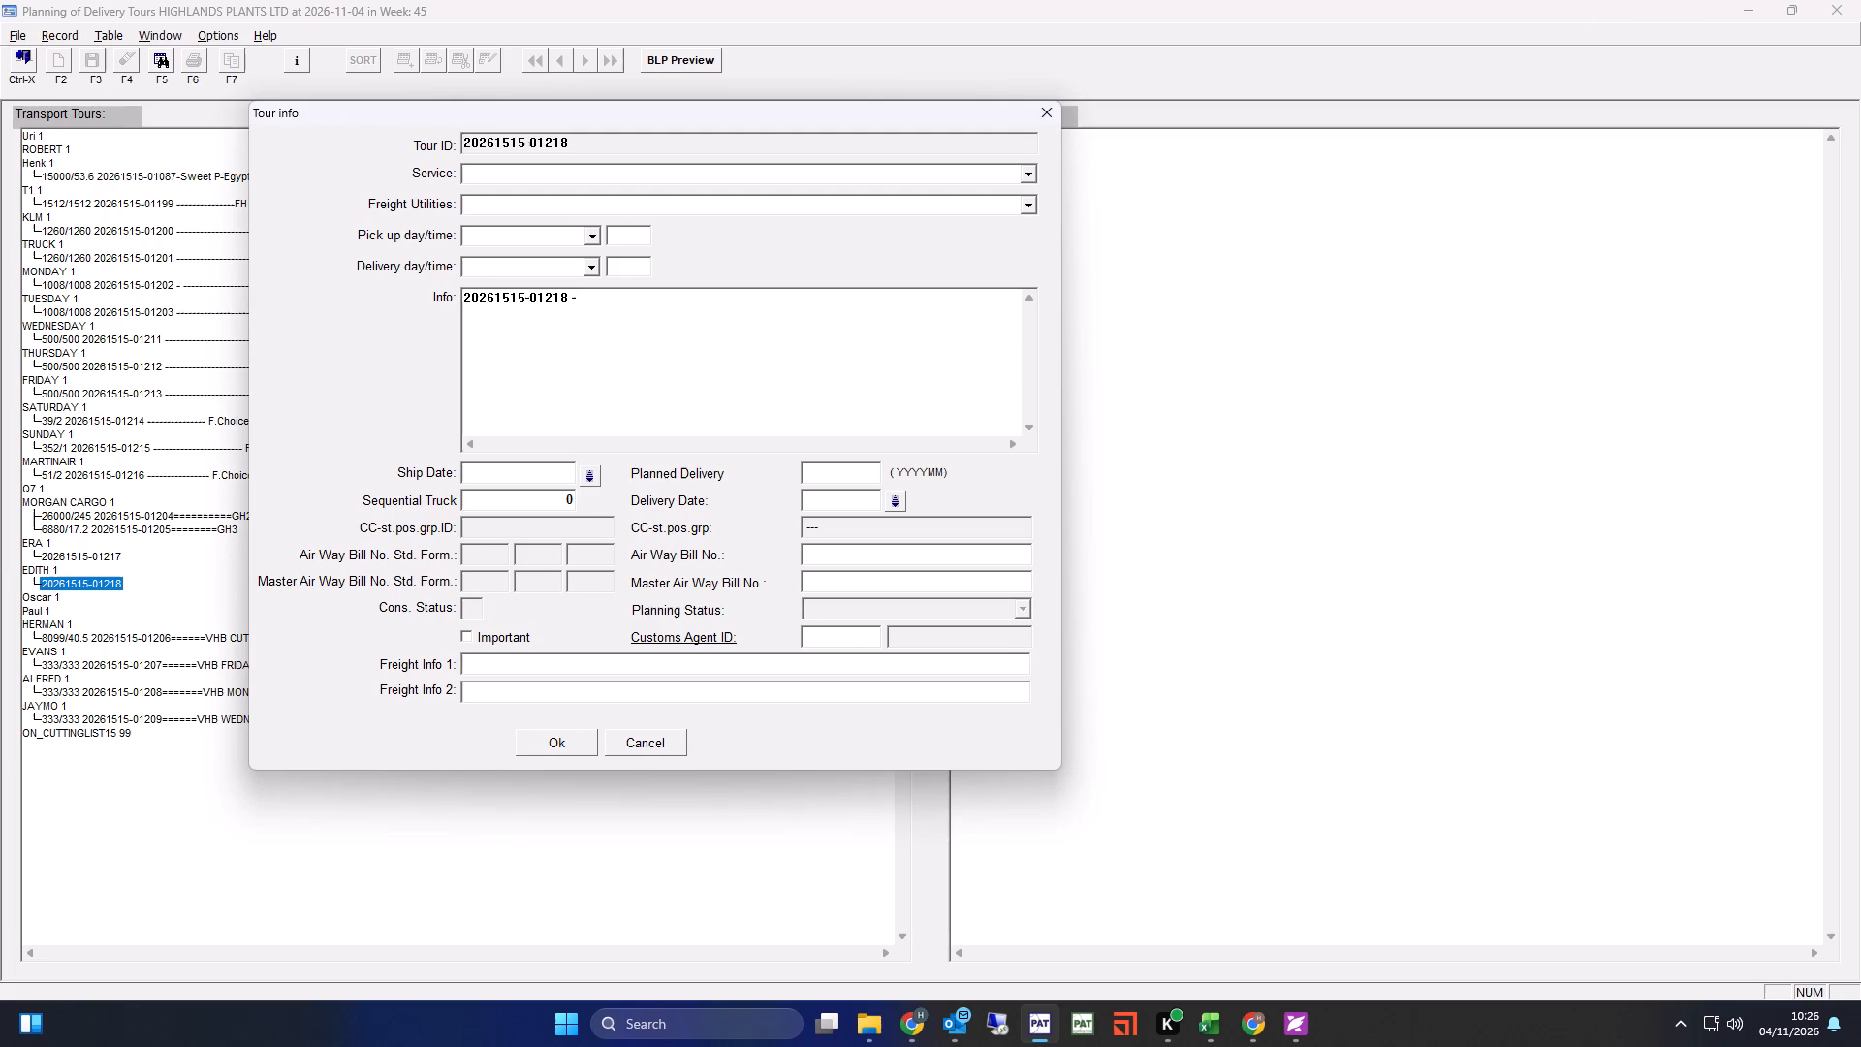
text(XHERBS)
key(space)
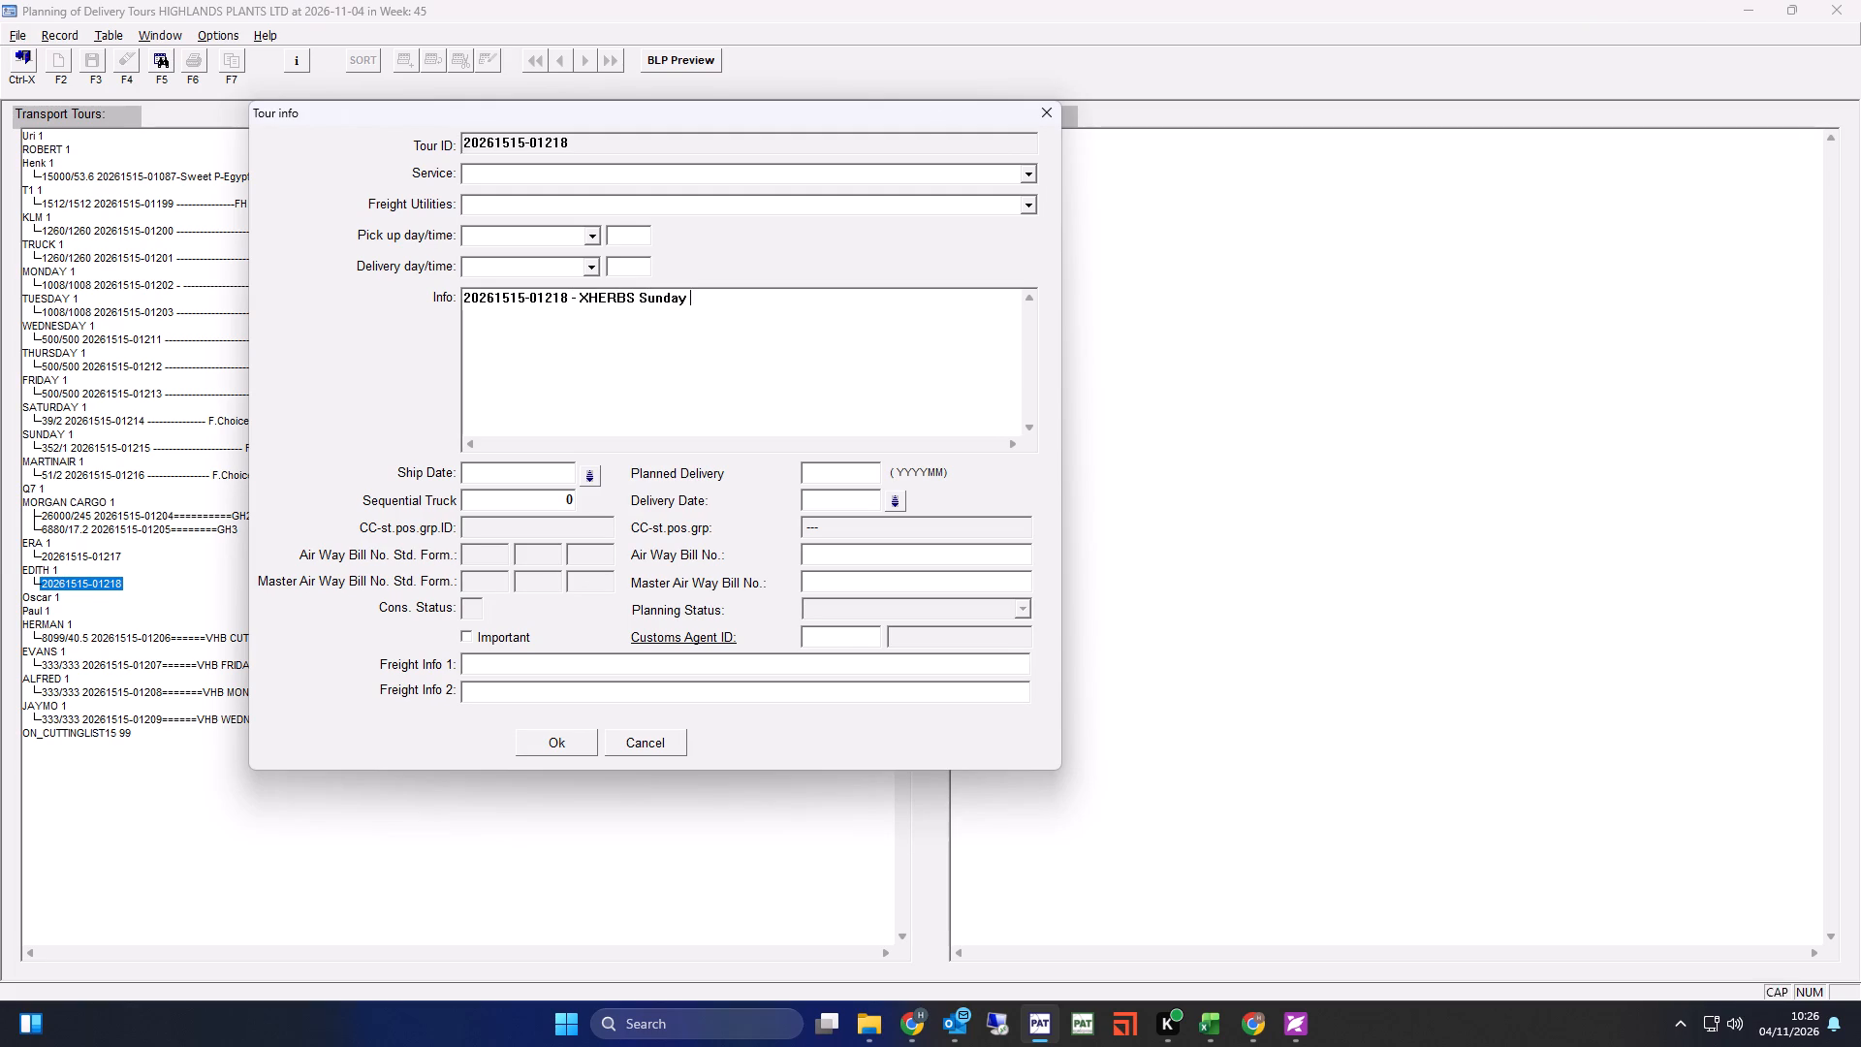
text(flo)
click(556, 739)
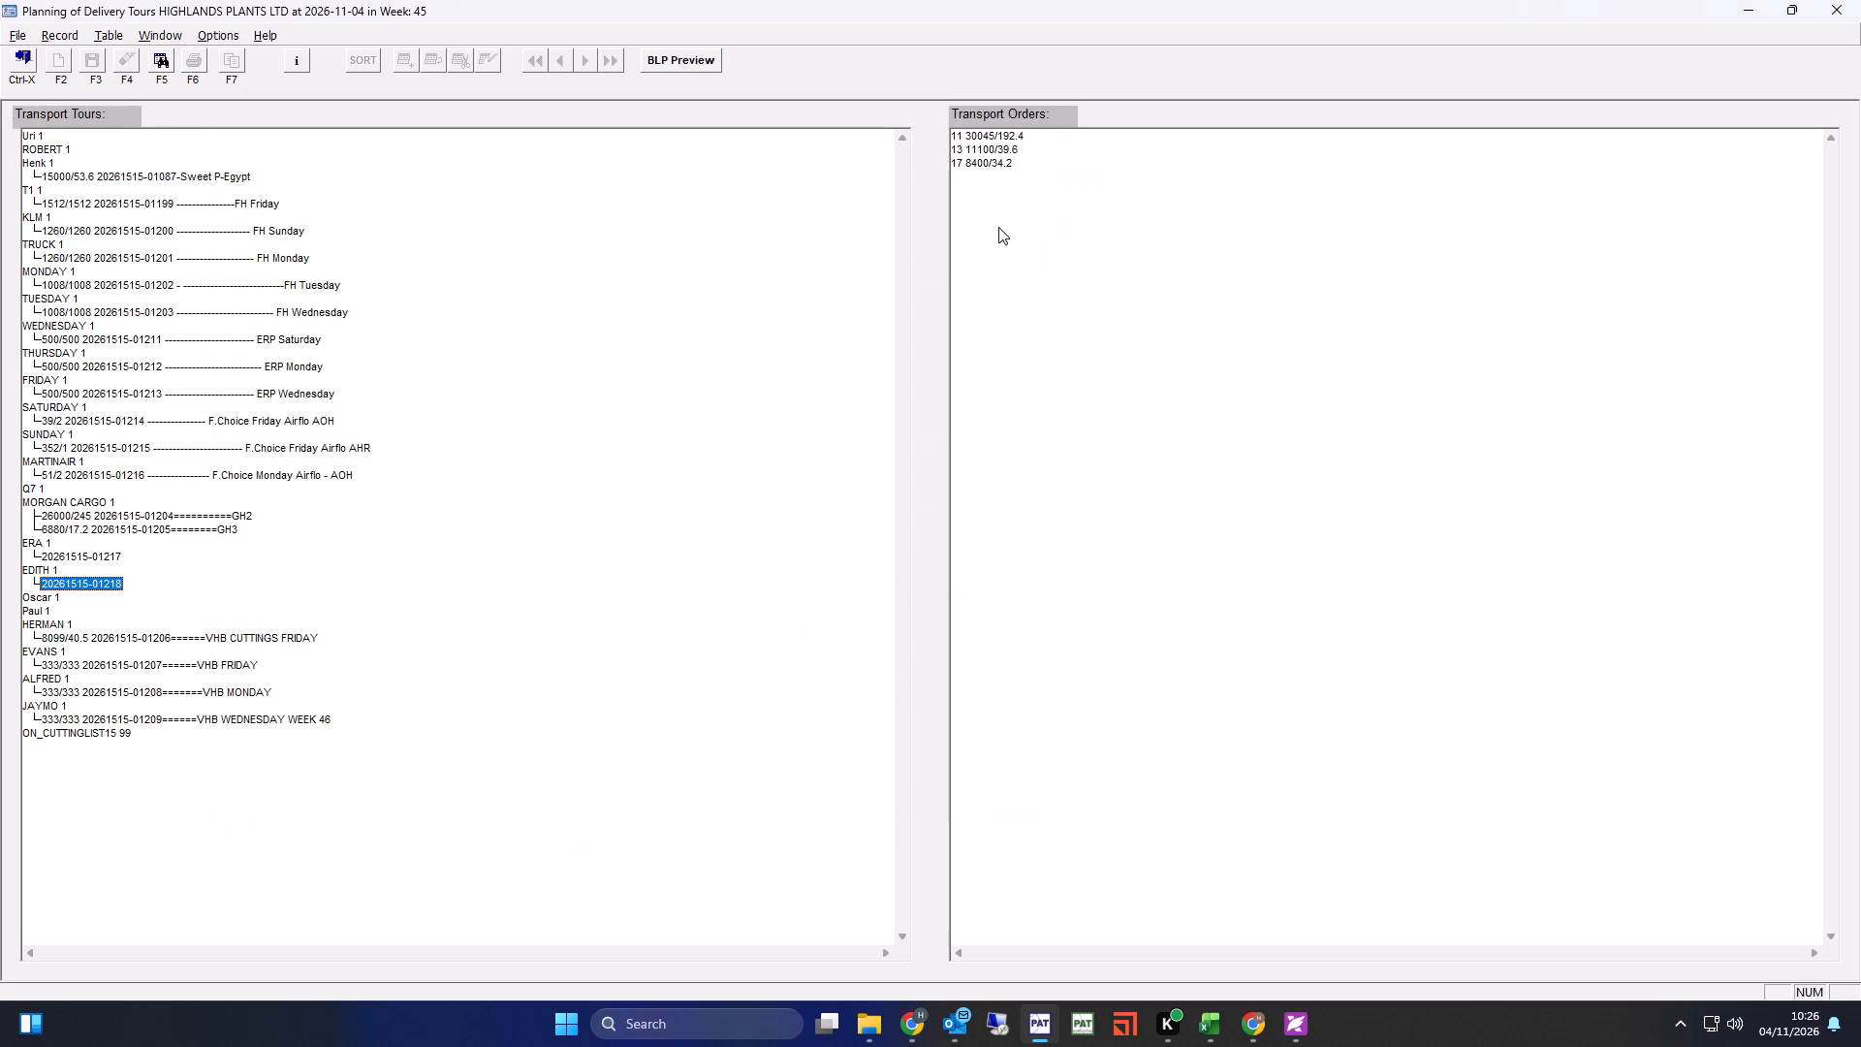
click(993, 167)
double_click(995, 167)
double_click(1113, 189)
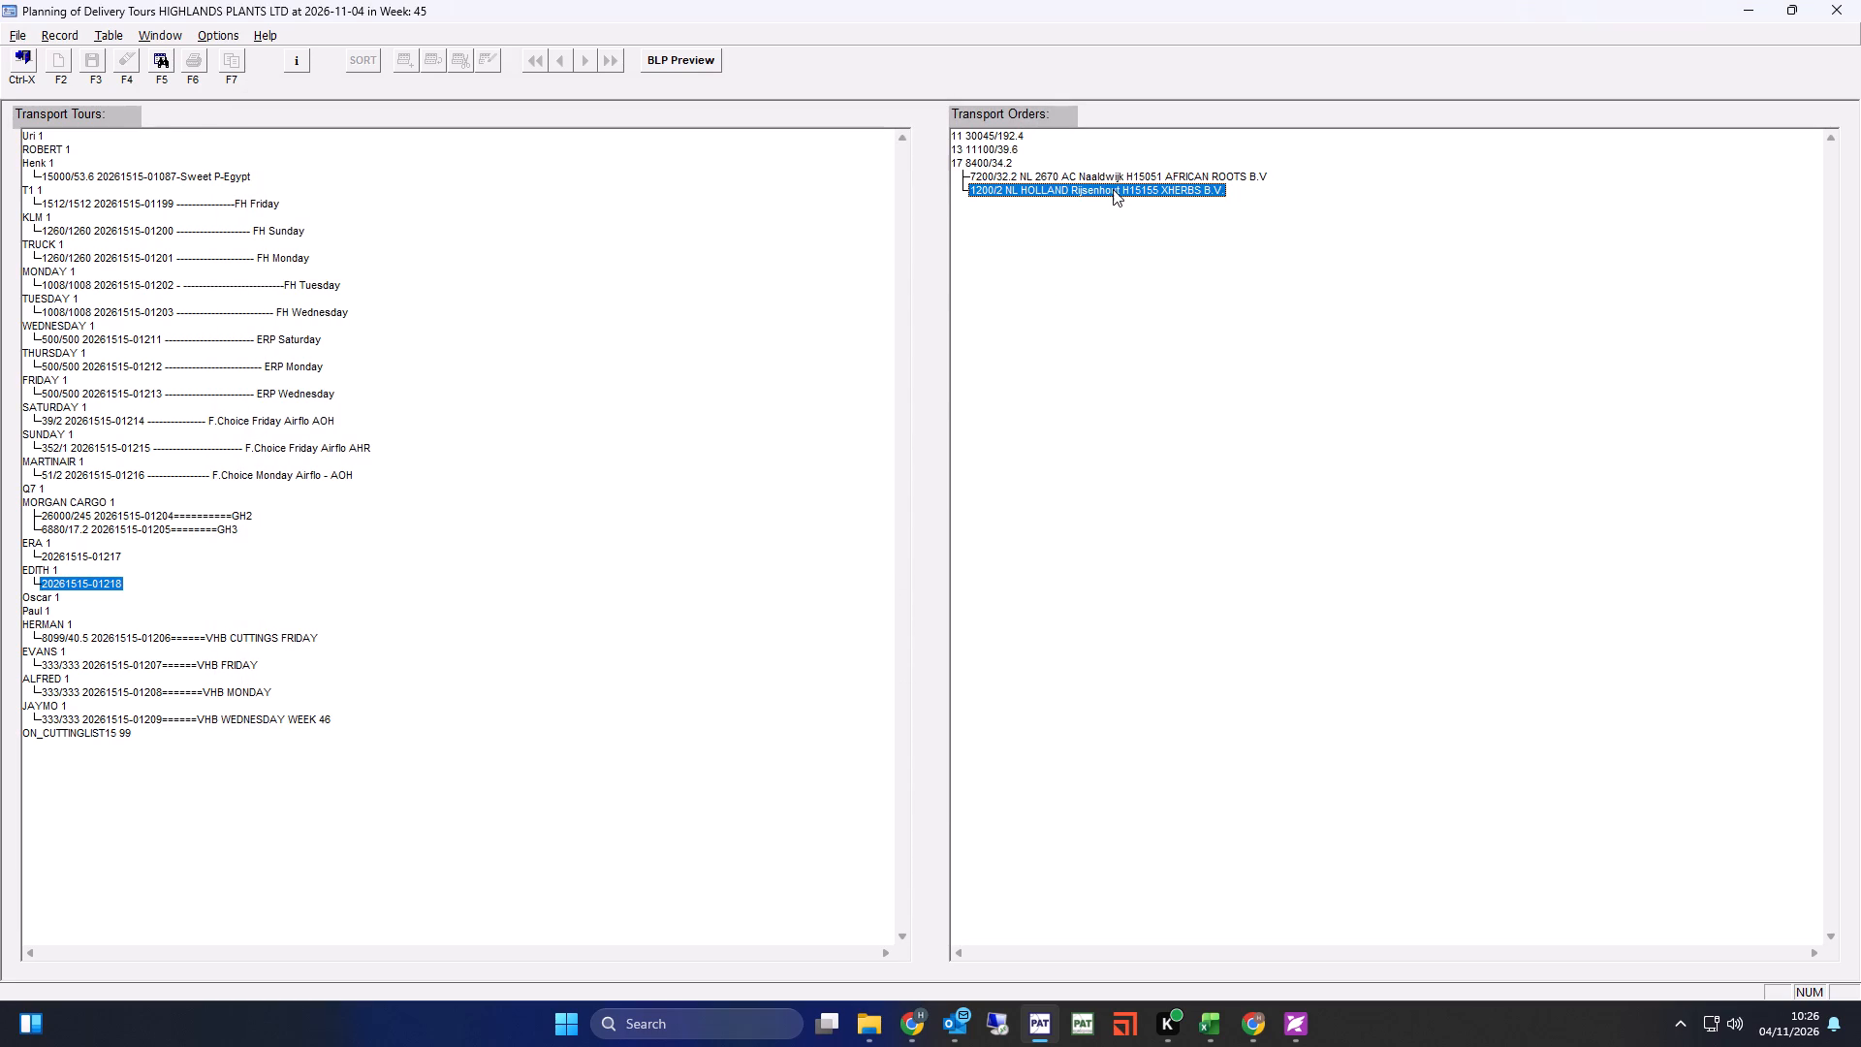
drag(1116, 204, 95, 554)
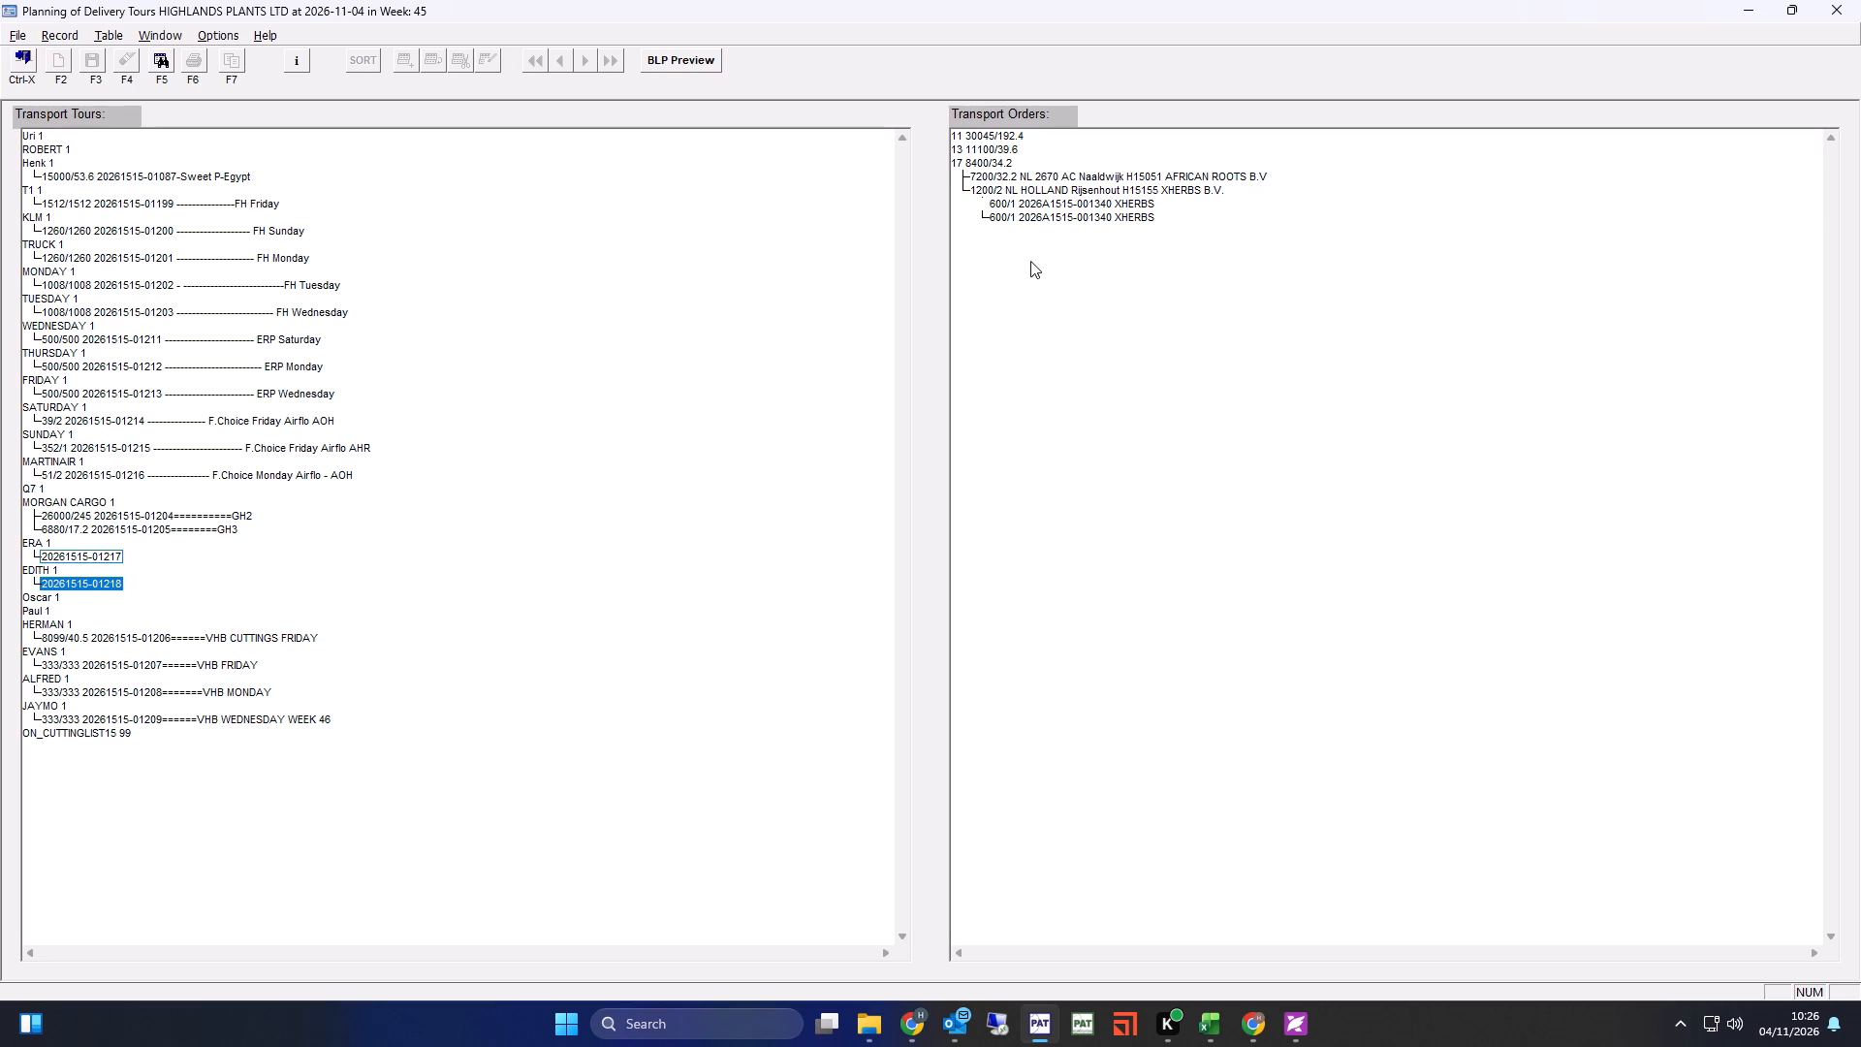
click(1063, 207)
drag(1115, 206, 185, 571)
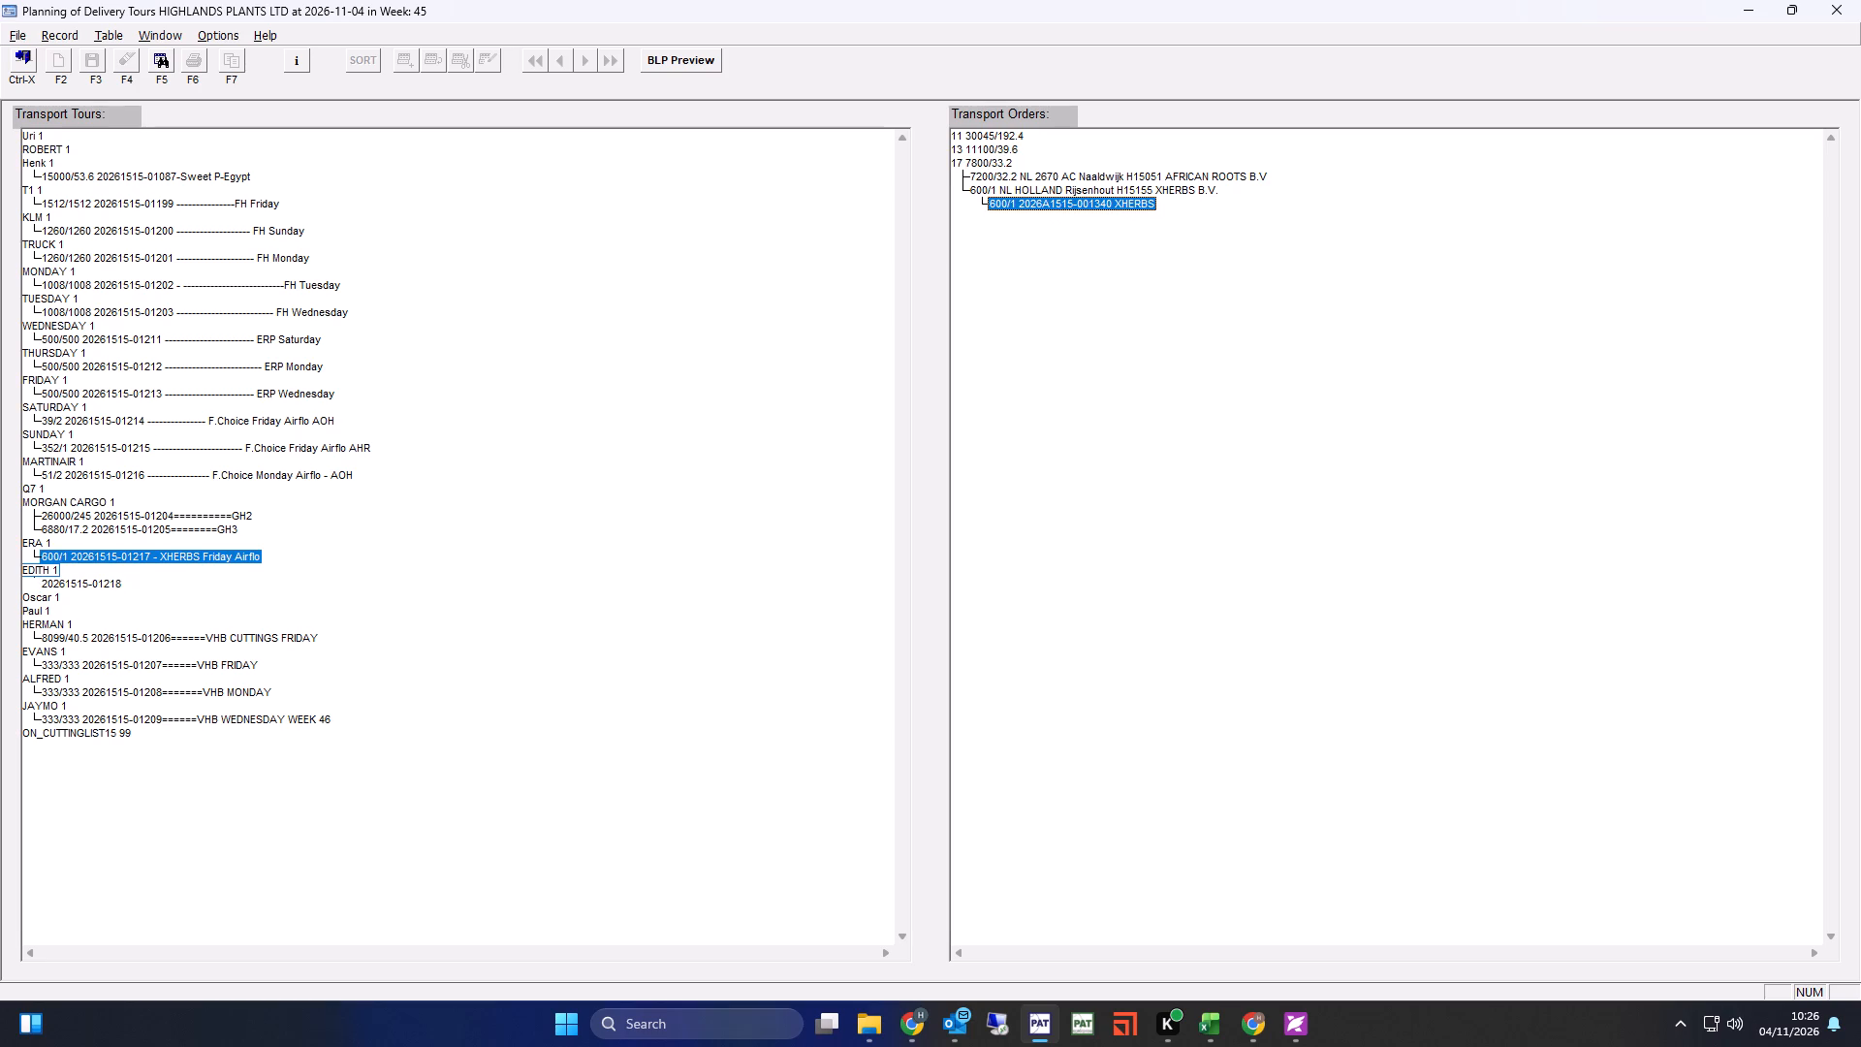
drag(185, 571, 109, 585)
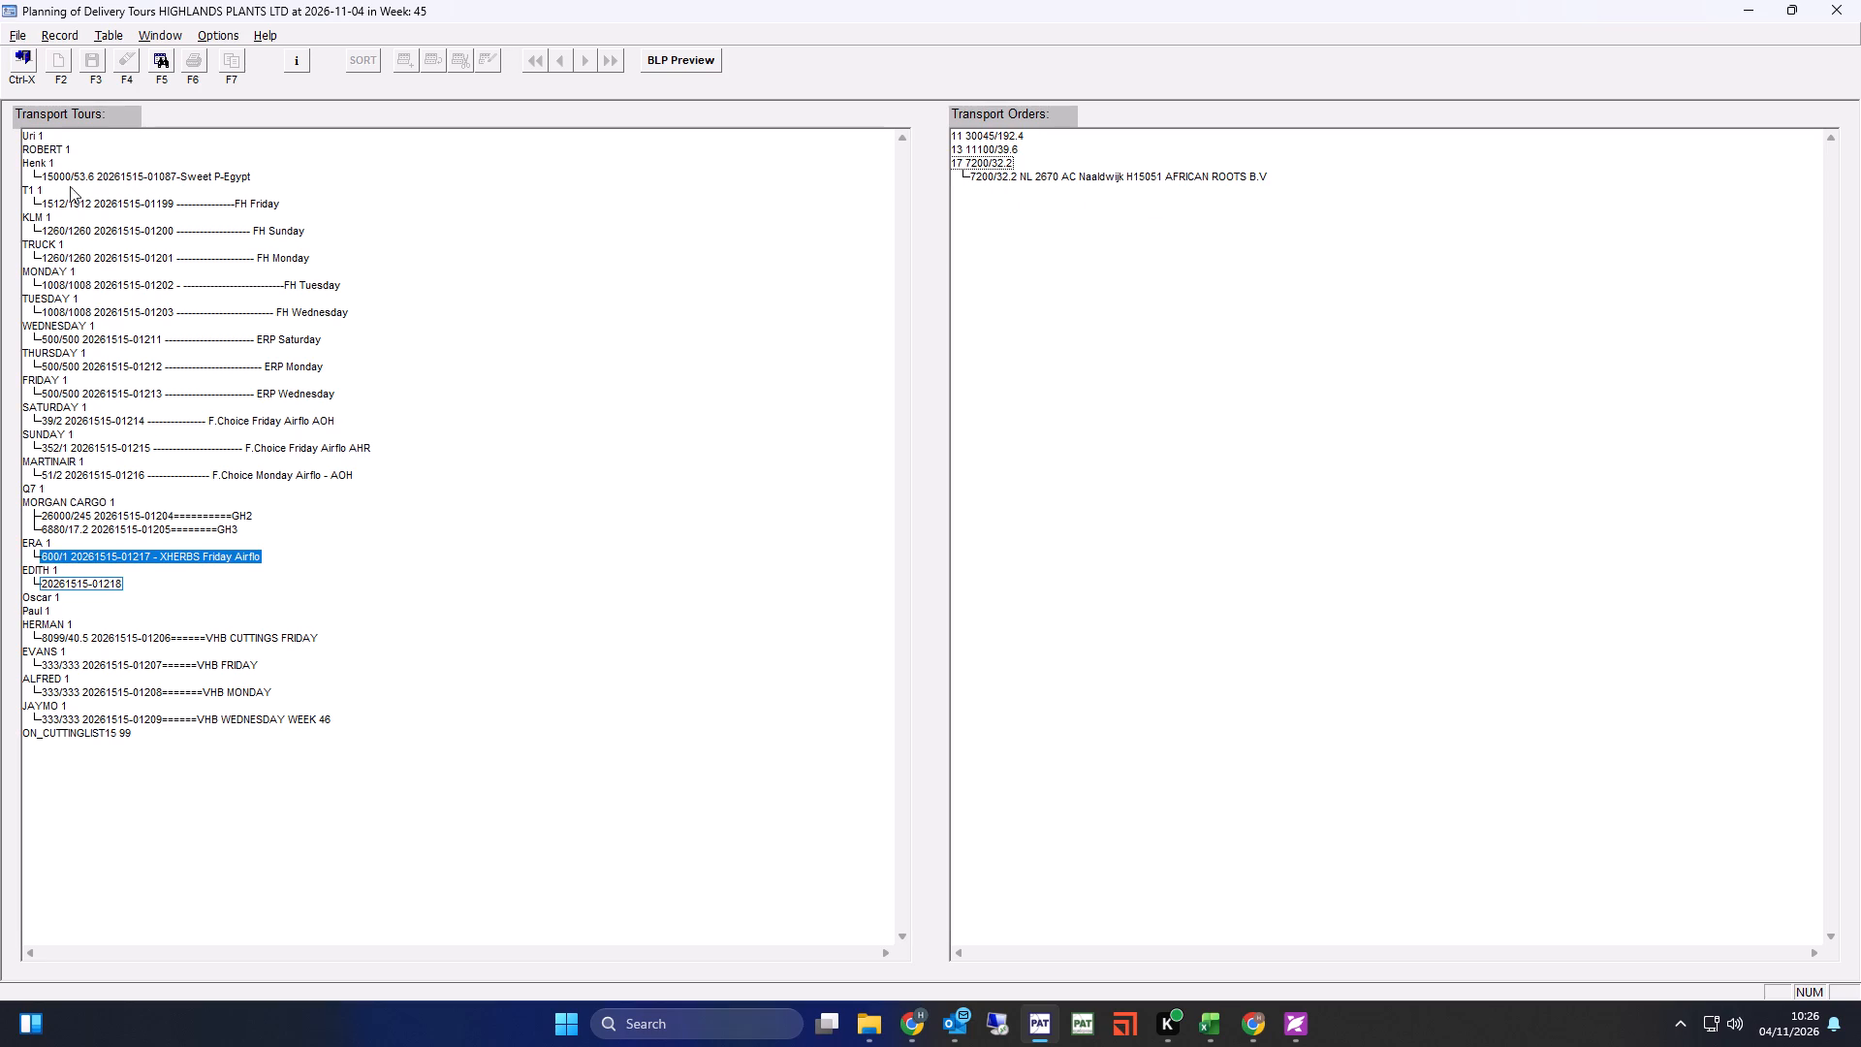
click(25, 64)
Switch to the Excel Week 46 workbook, copy Friday rows 4 to 6 and insert the copied rows above the originals.
click(1197, 1020)
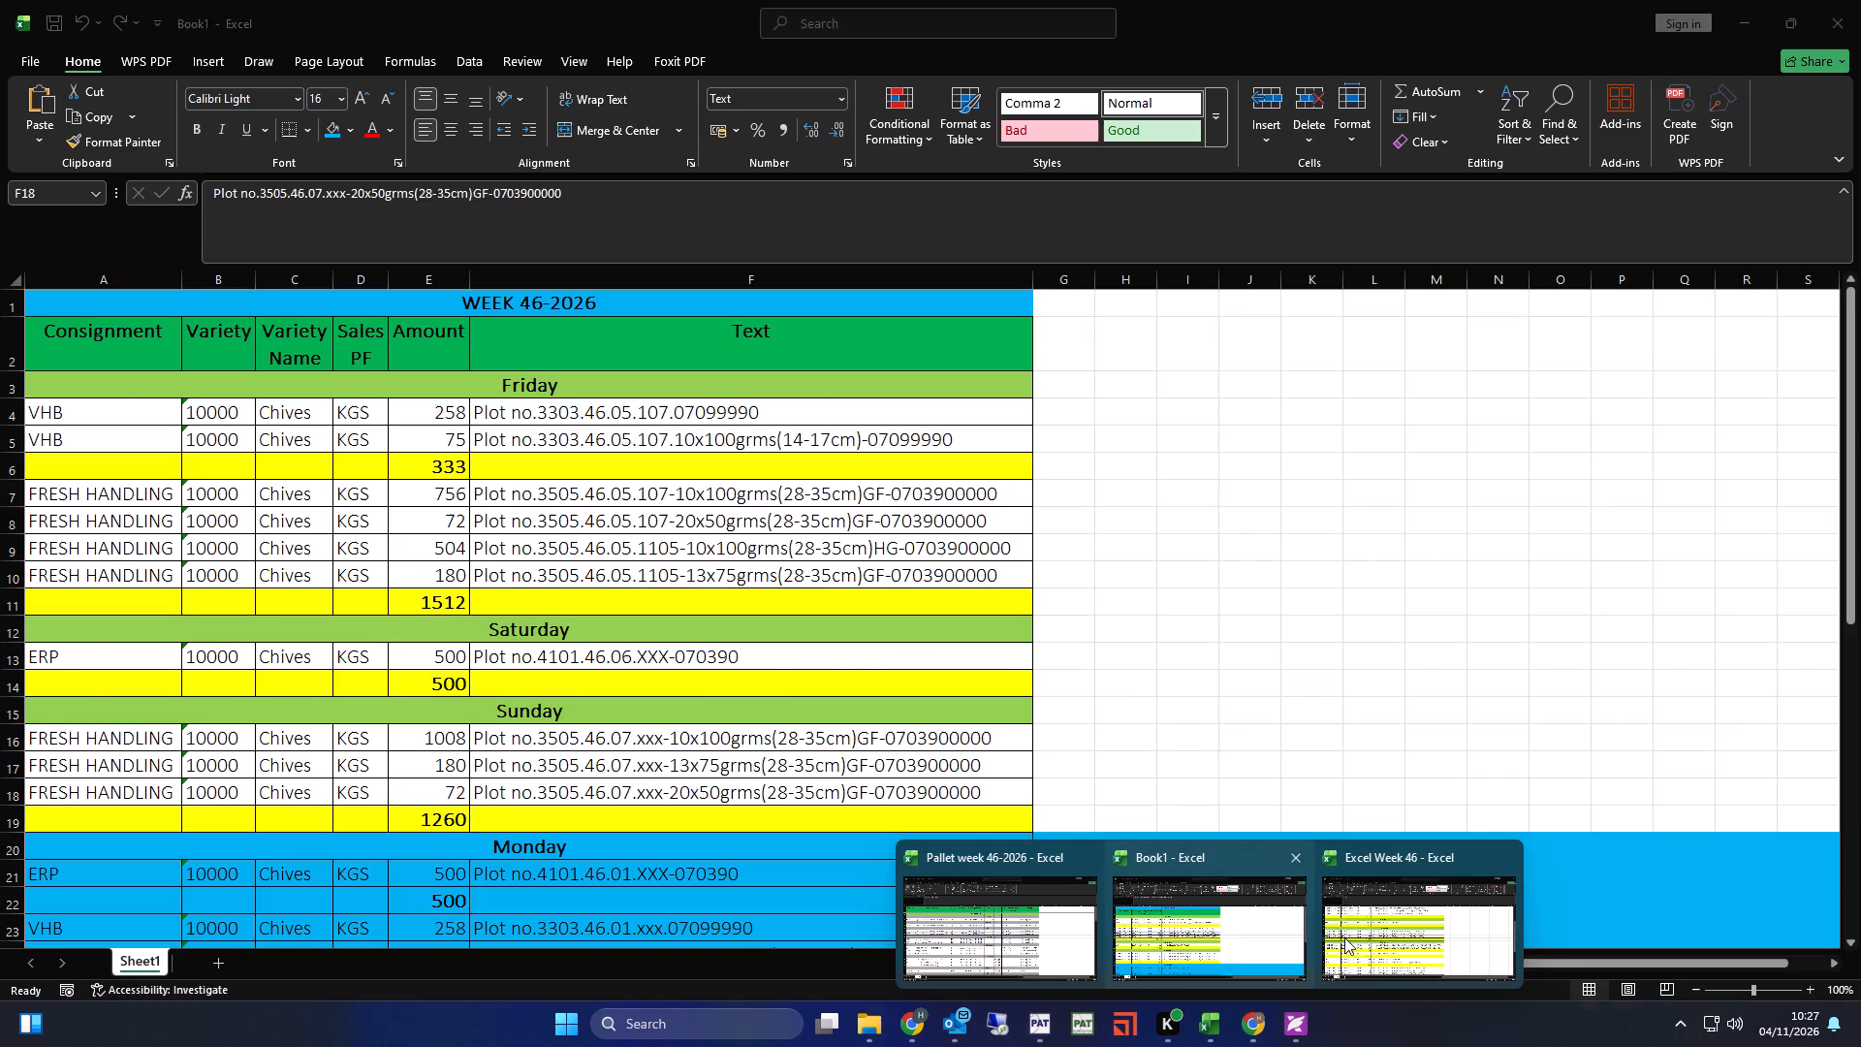
click(1372, 937)
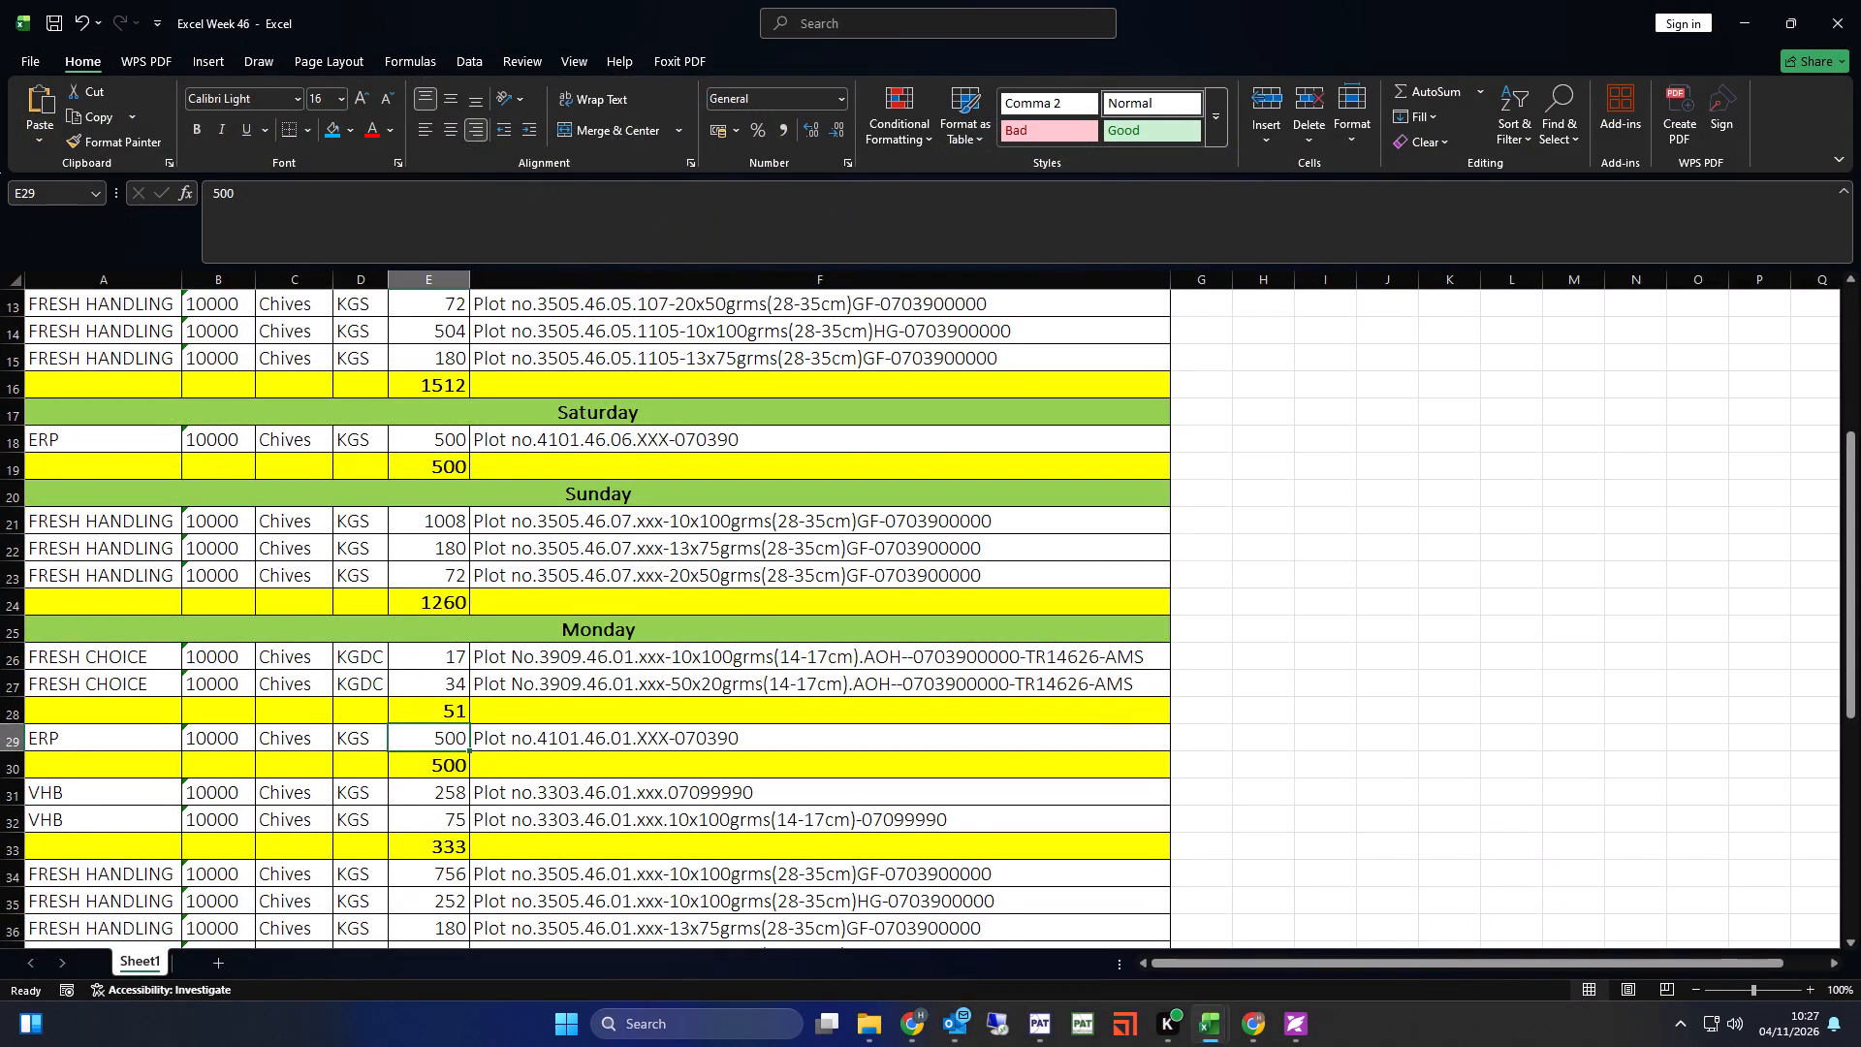
scroll(589, 657, up, 10)
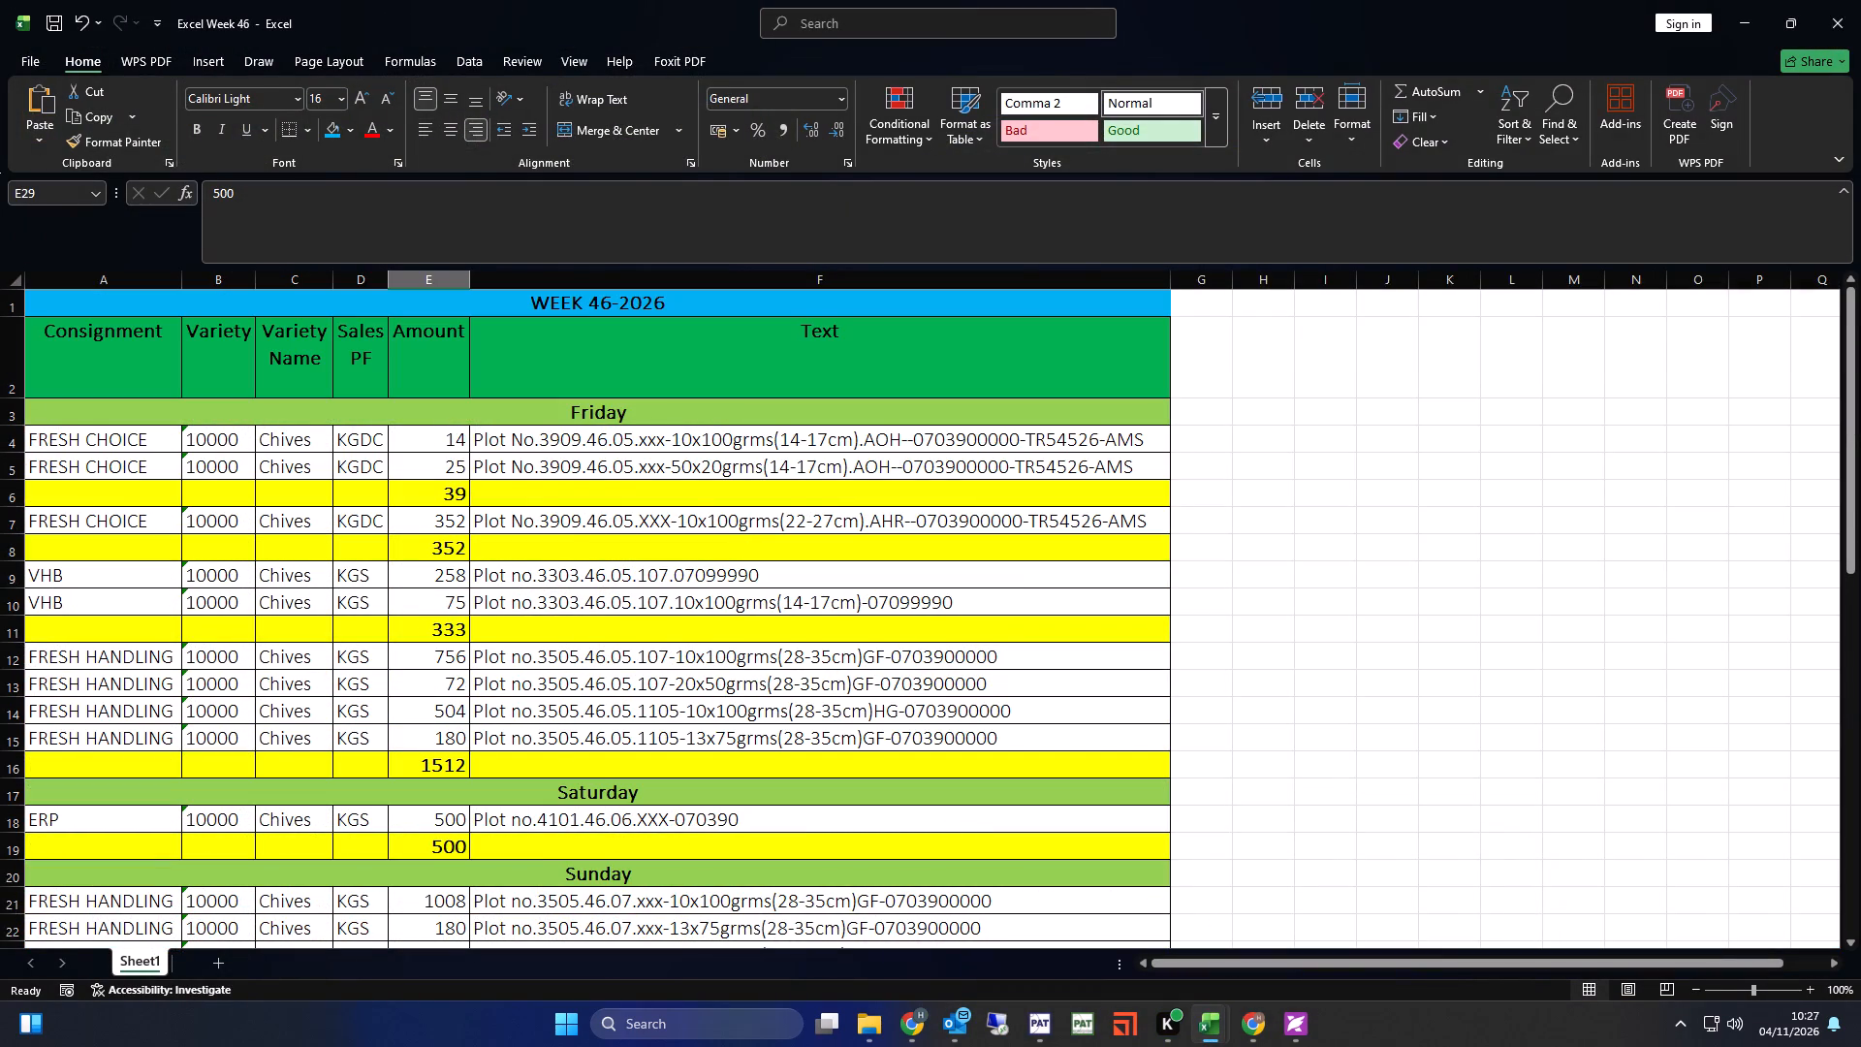
click(520, 452)
click(177, 454)
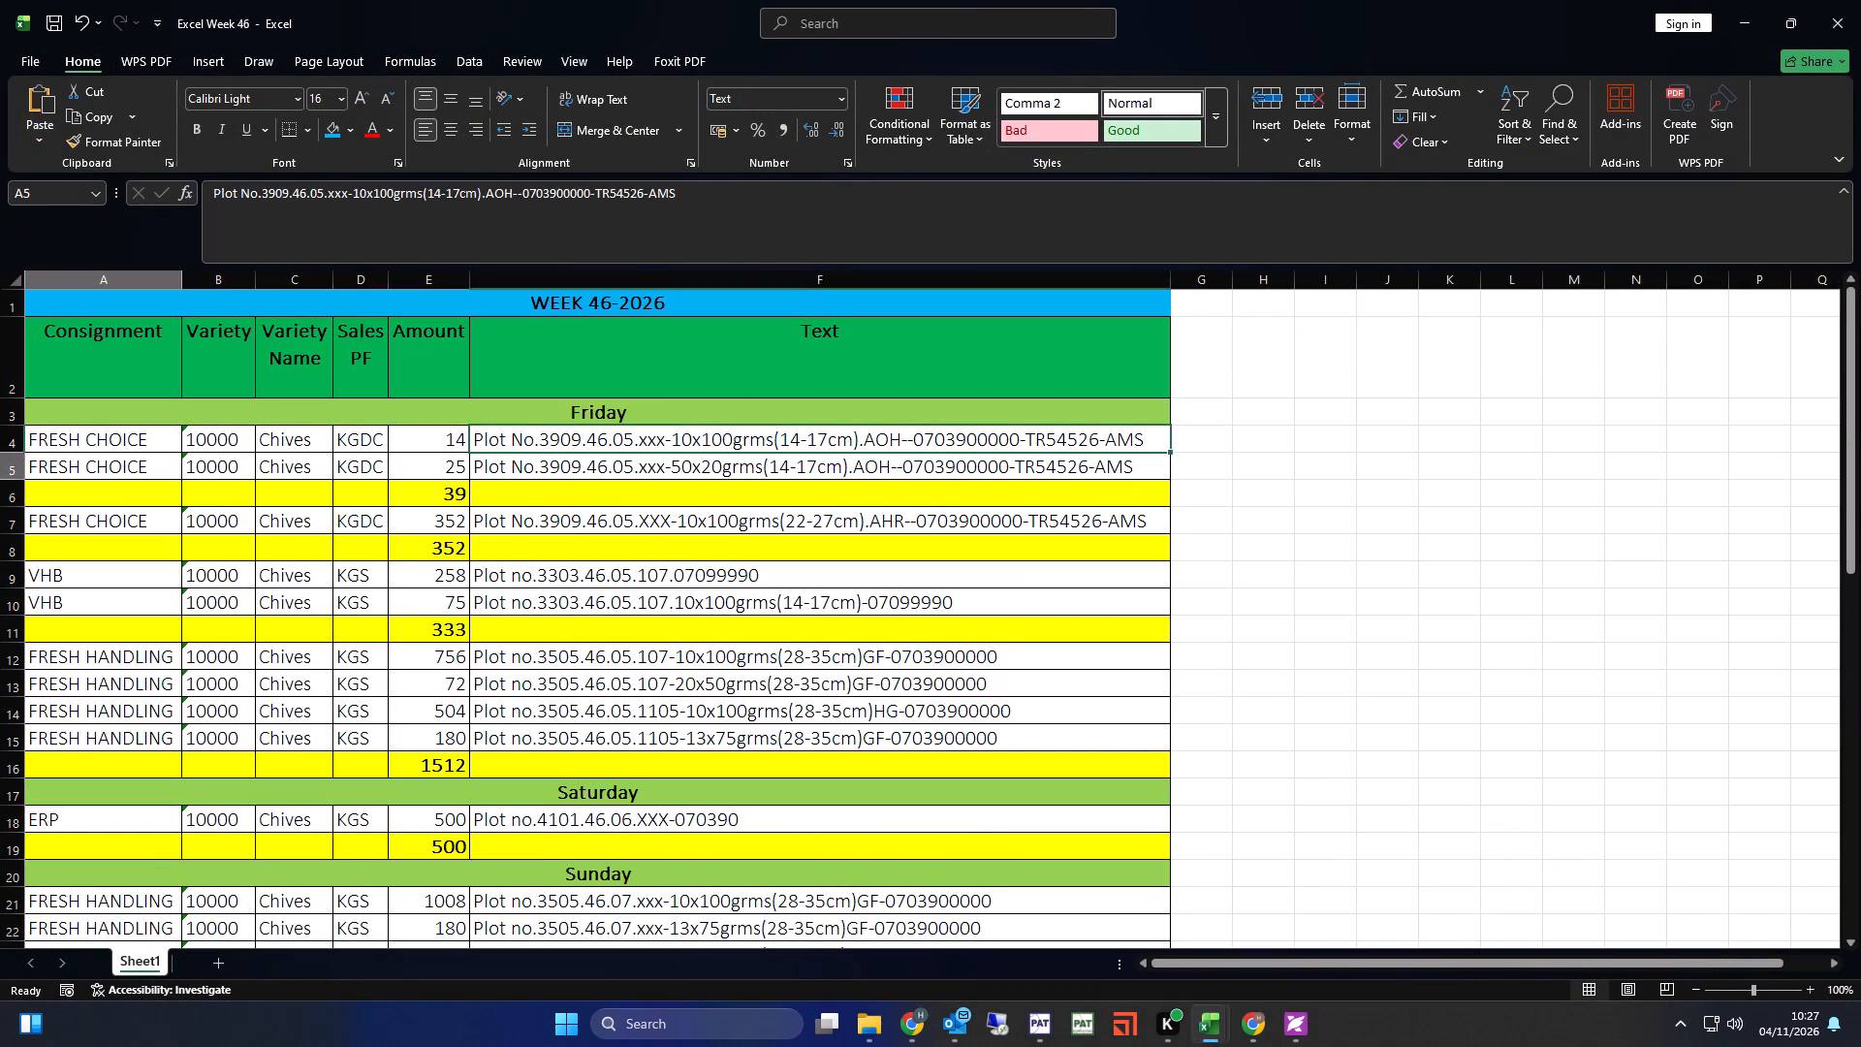
drag(13, 440, 15, 460)
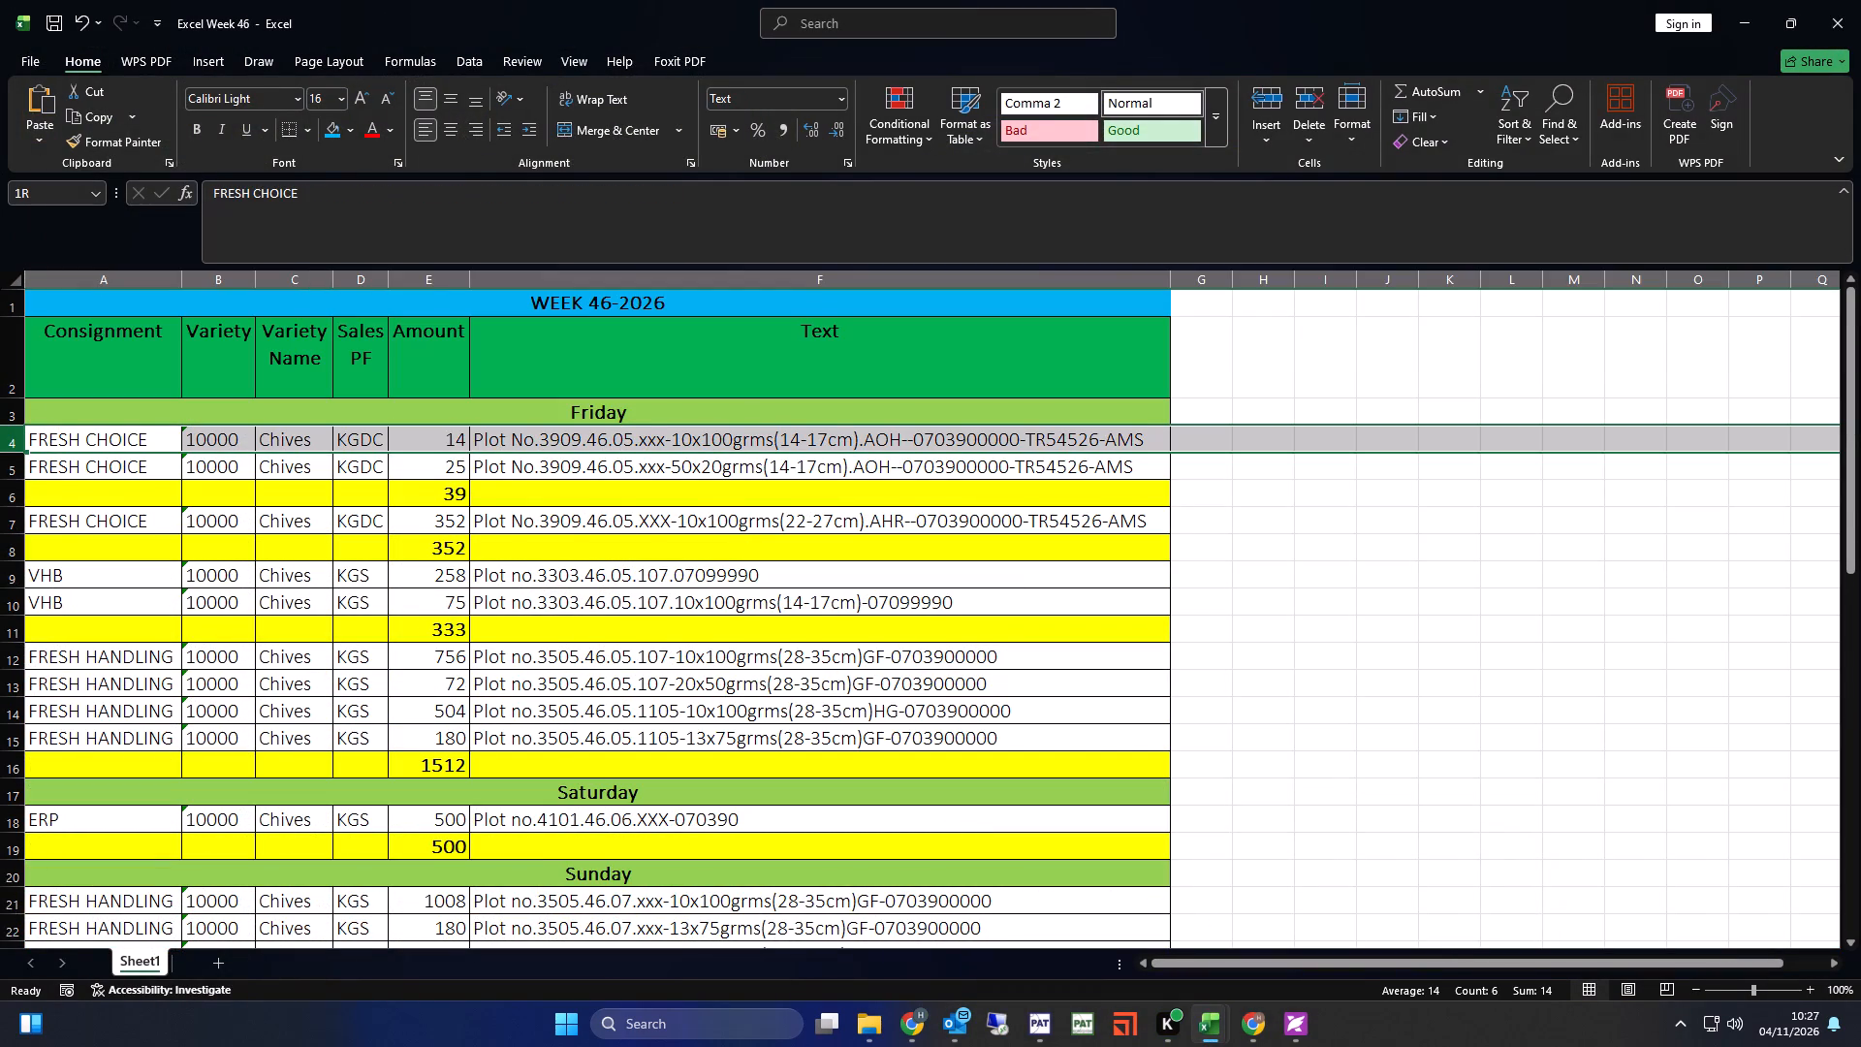
drag(15, 460, 17, 491)
key(ctrl+c)
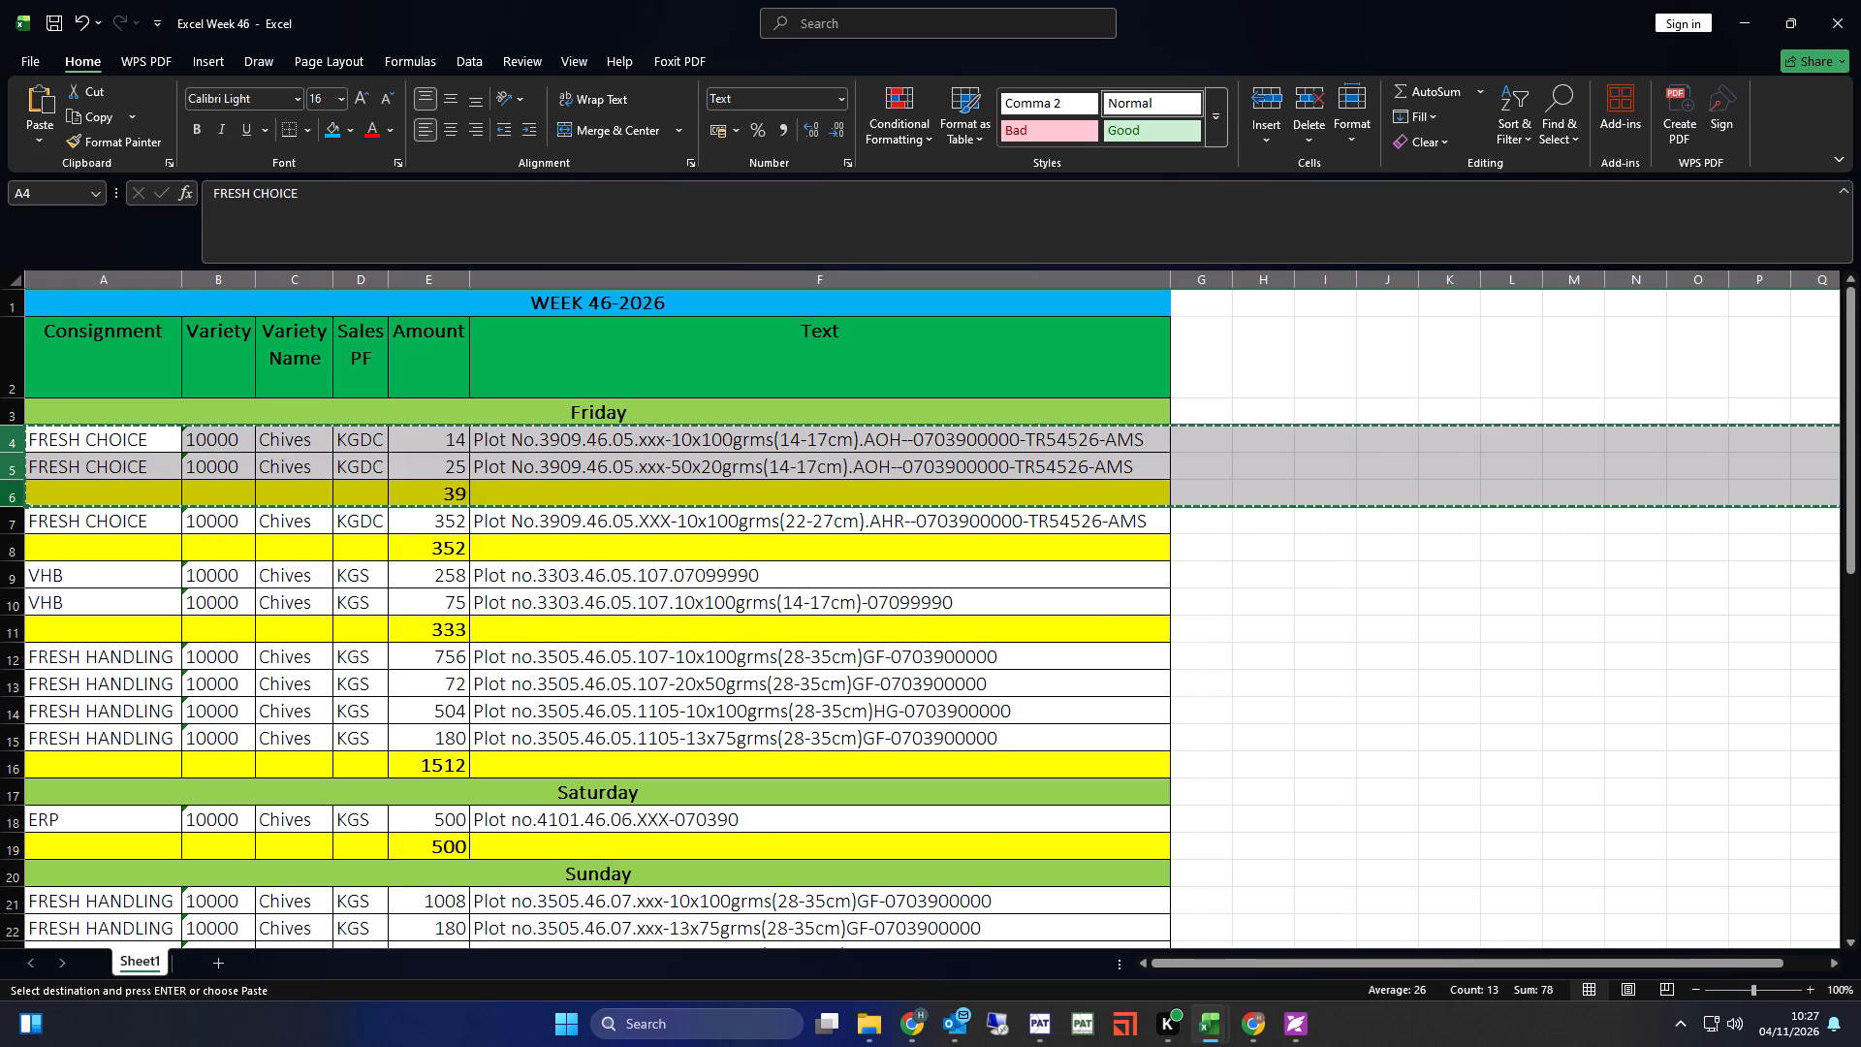
key(ctrl+plus)
Delete row 5, the second FRESH CHOICE line of the inserted block.
click(8, 463)
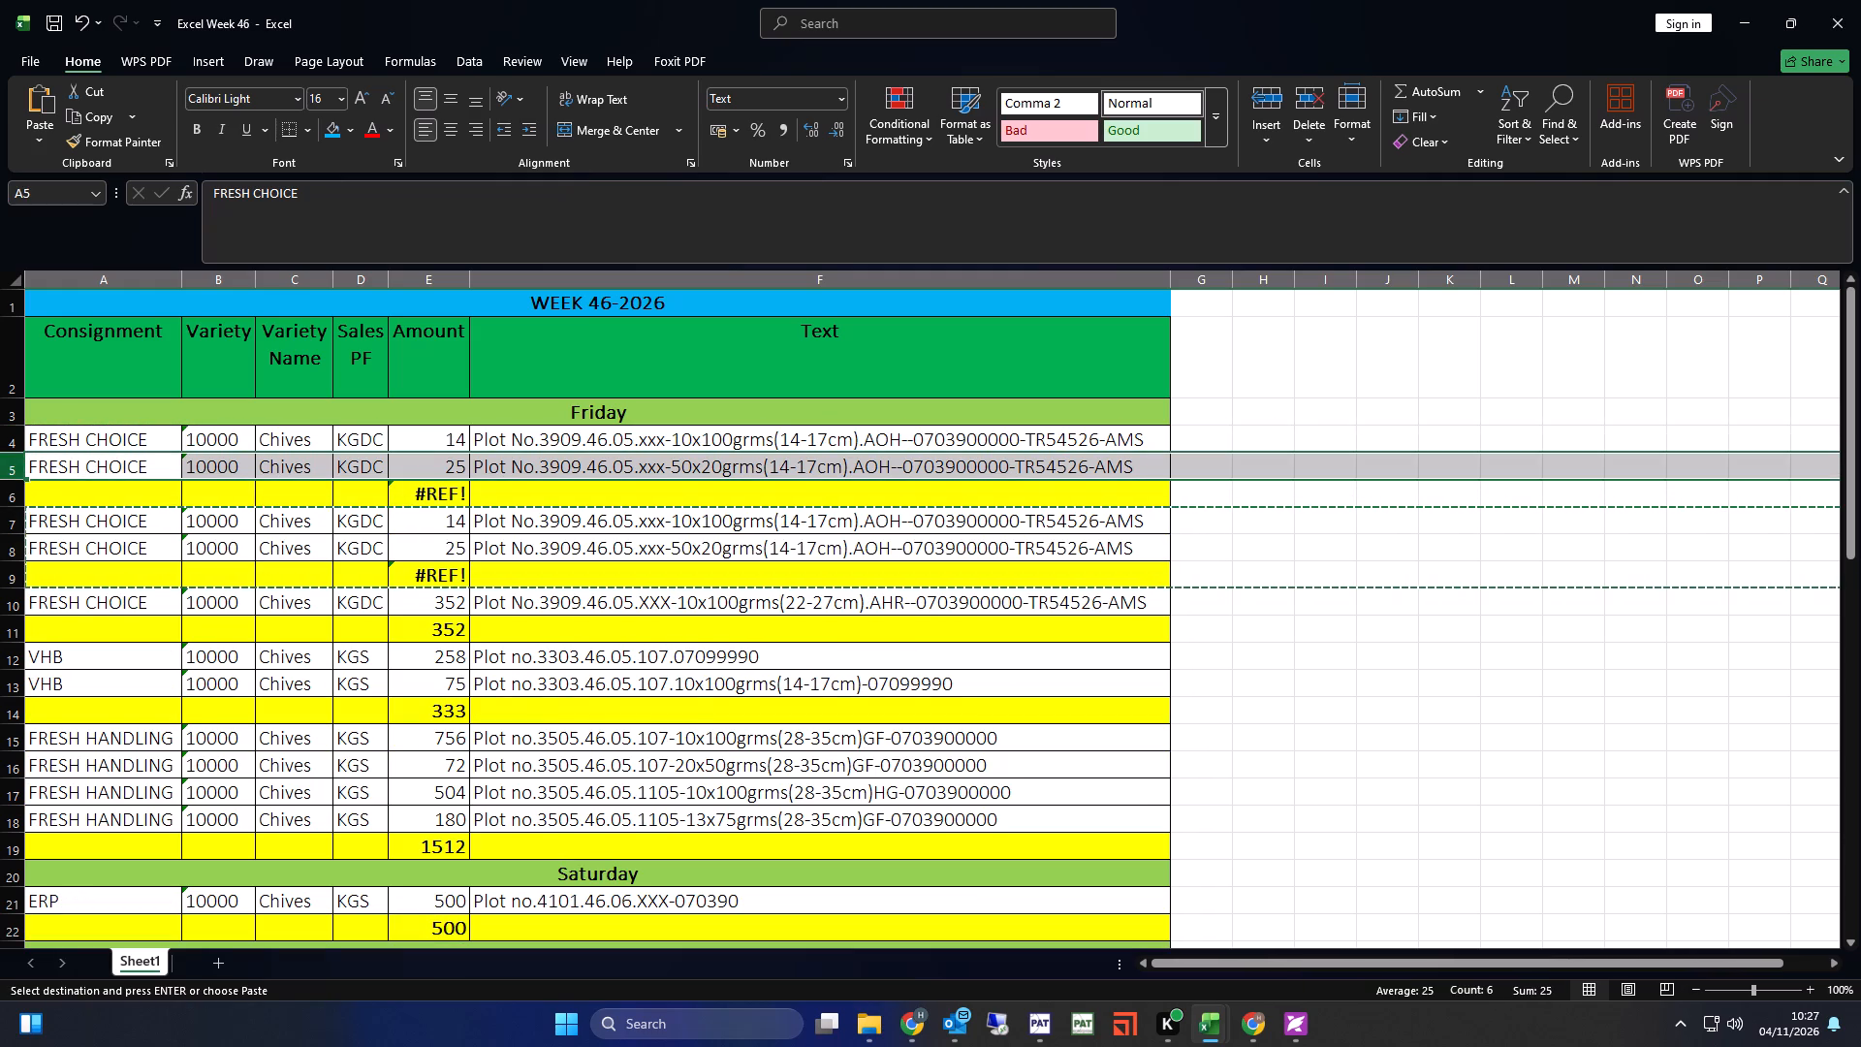
key(ctrl+minus)
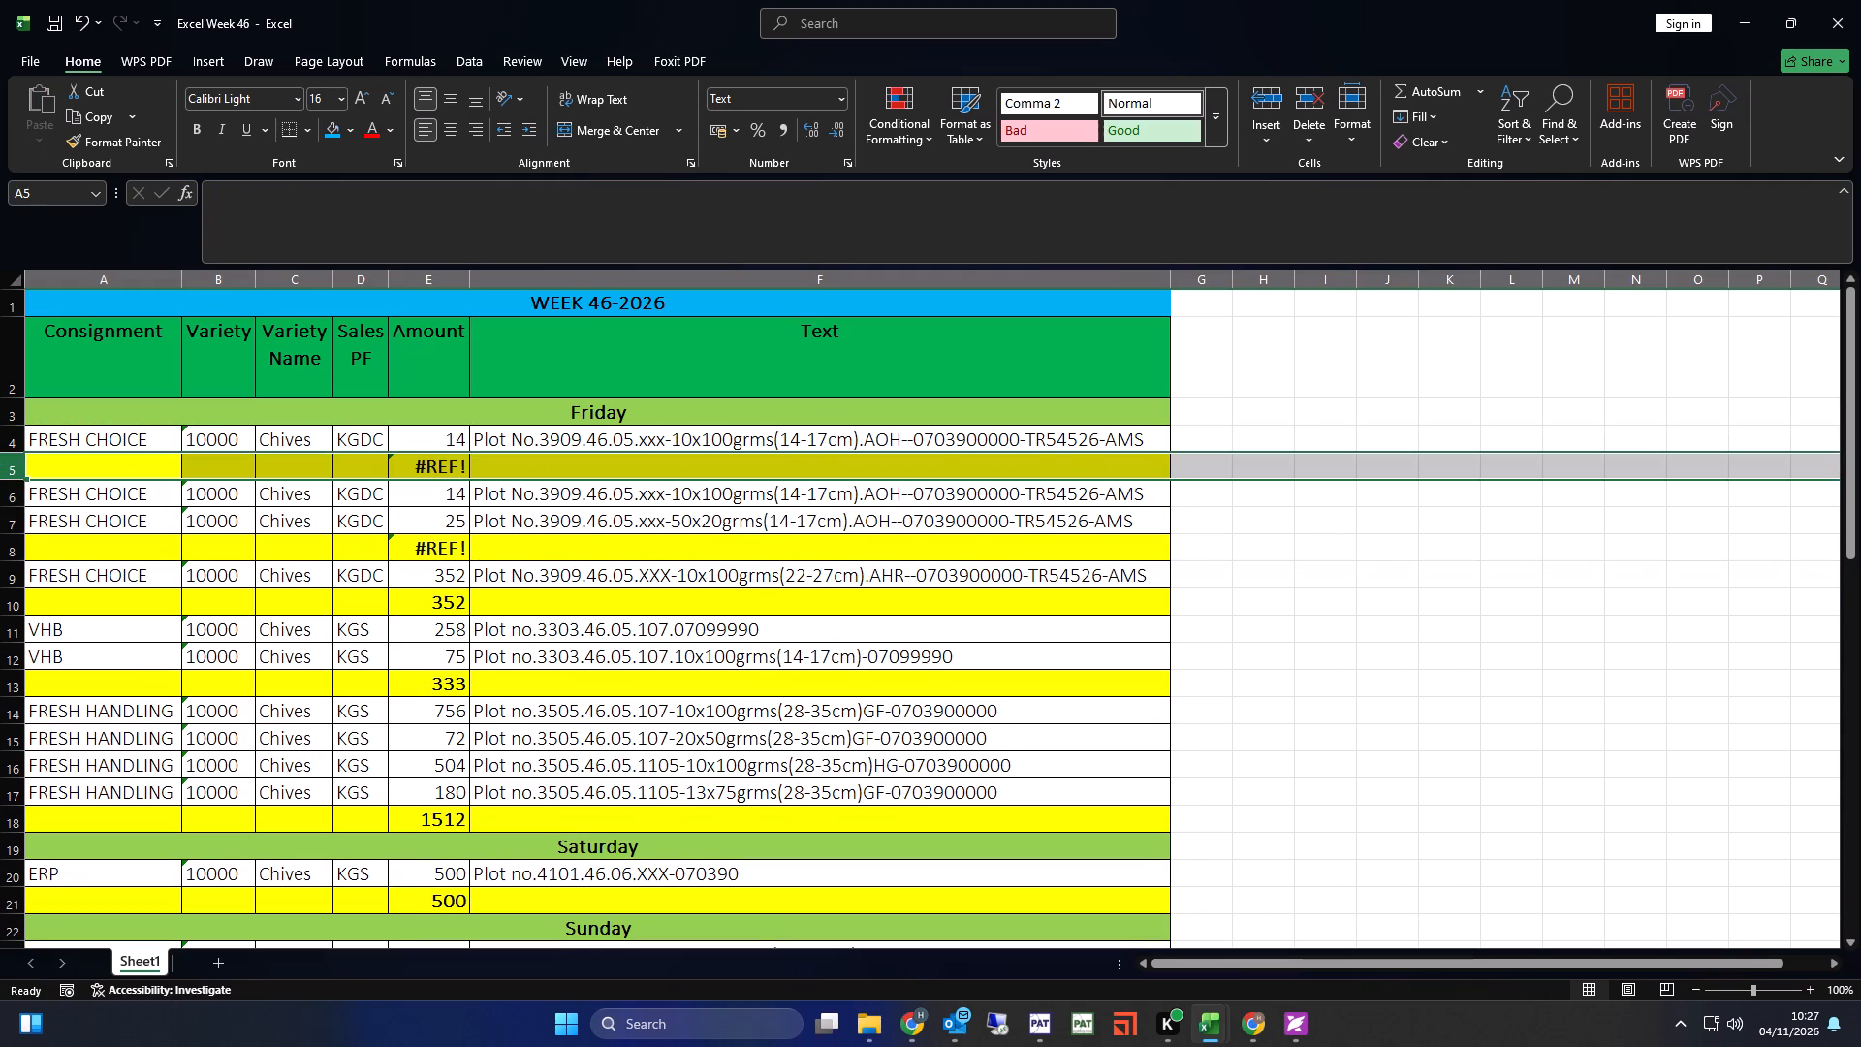
Rebuild the broken Amount totals with AutoSum: E8 summing E6:E7, and E5 summing the row 4 amount.
click(466, 544)
key(alt+equal)
key(Return)
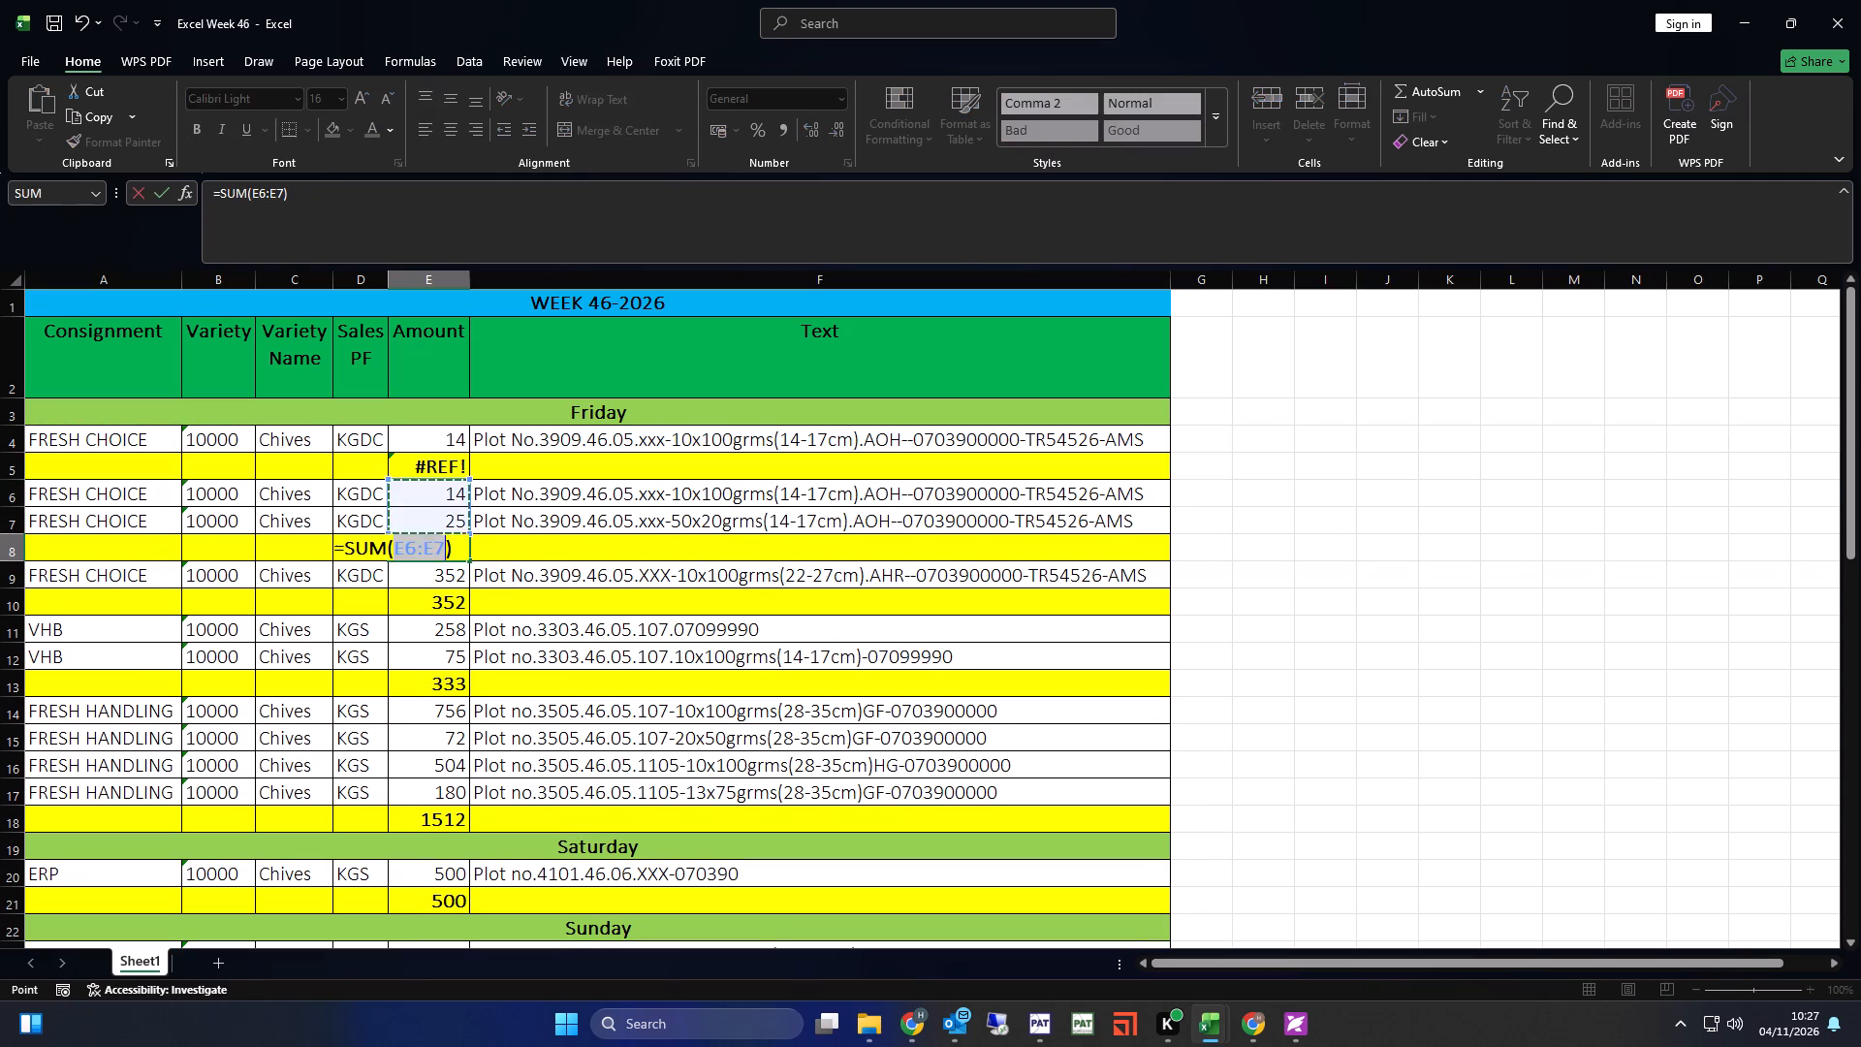
click(426, 467)
key(alt+equal)
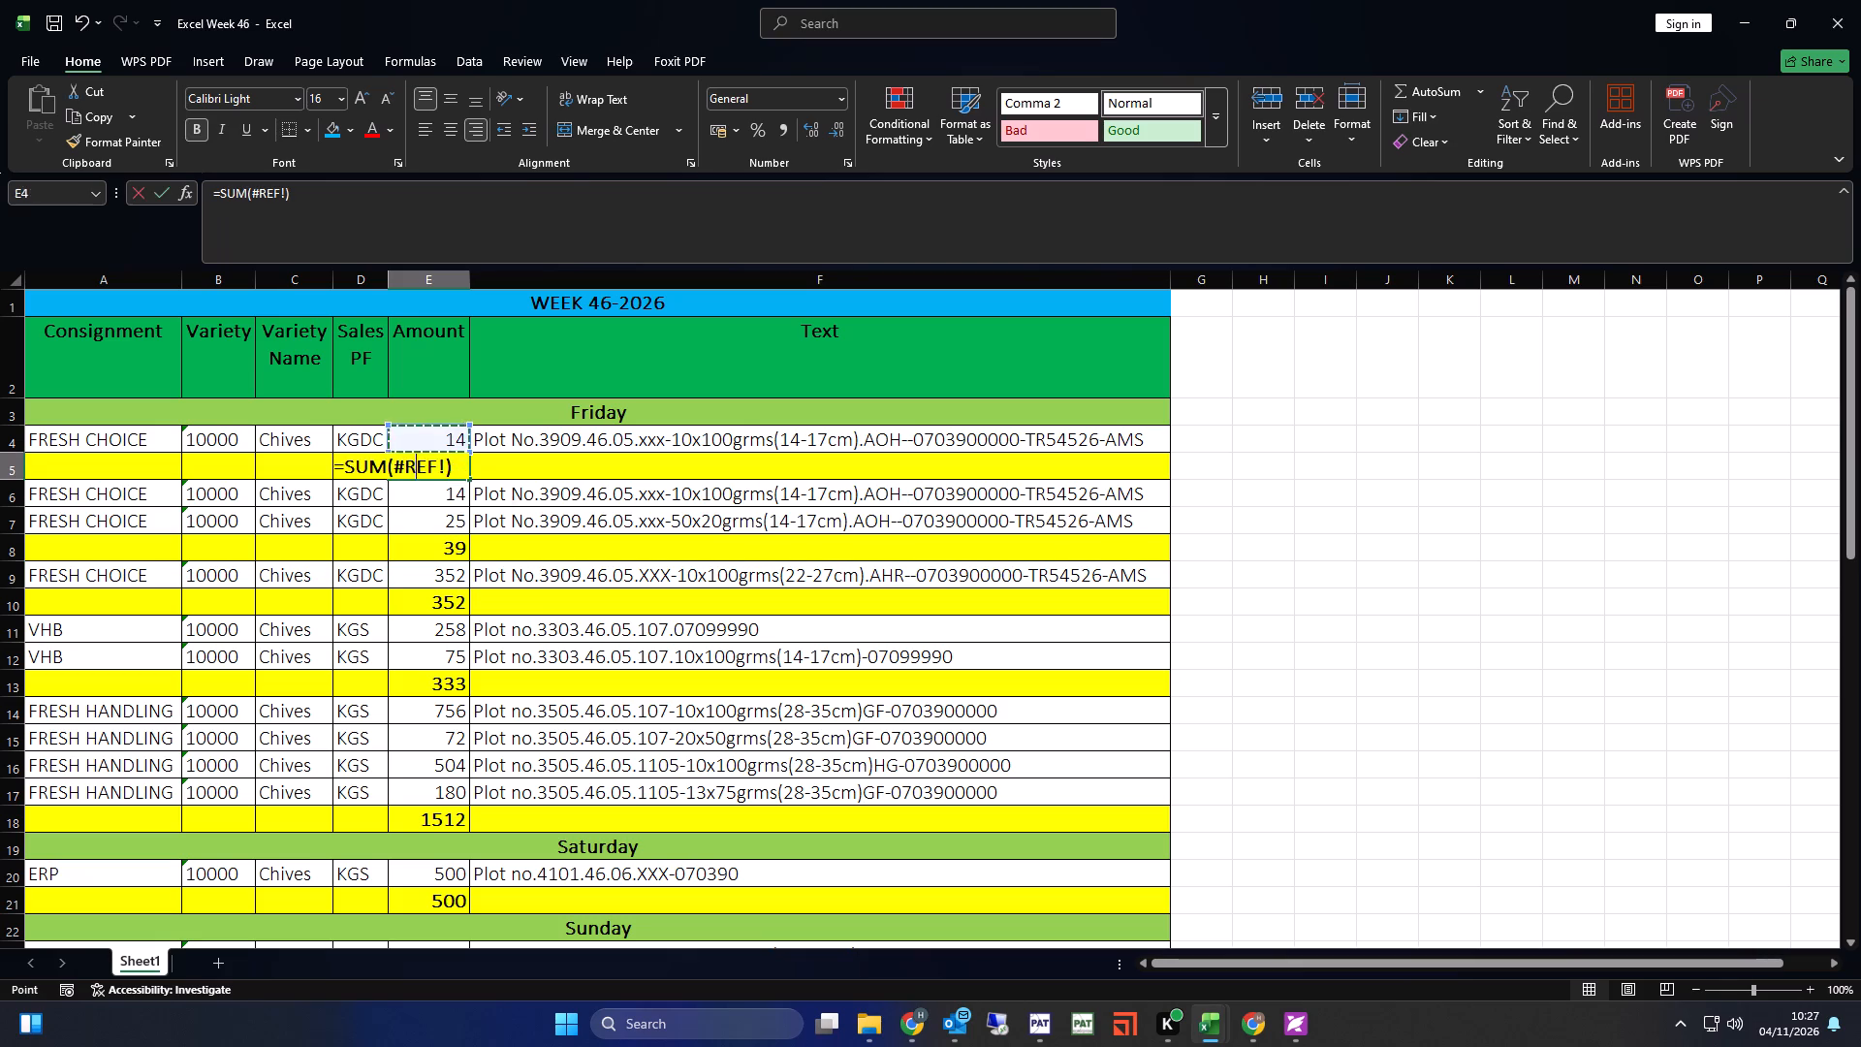
key(Return)
Change the consignment in row 4 to XHERBS and its Sales PF to KGMD.
click(104, 437)
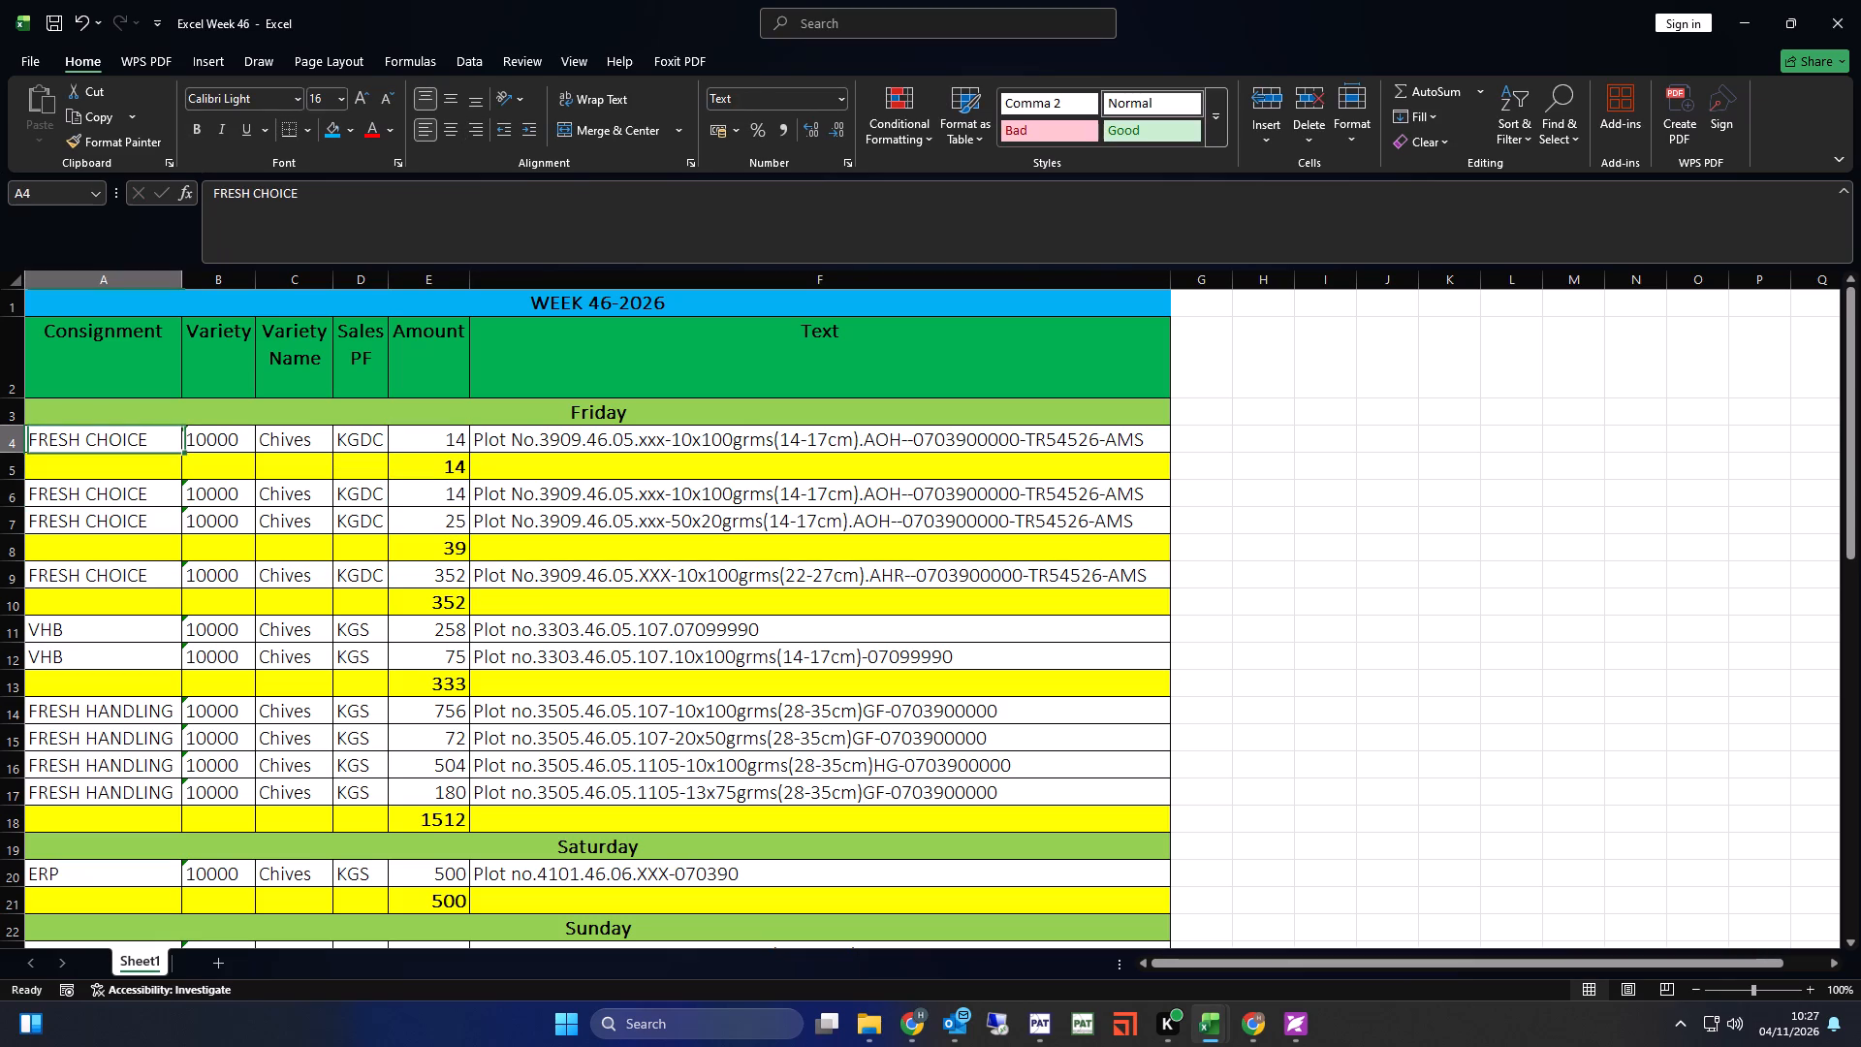
text(XHERBS)
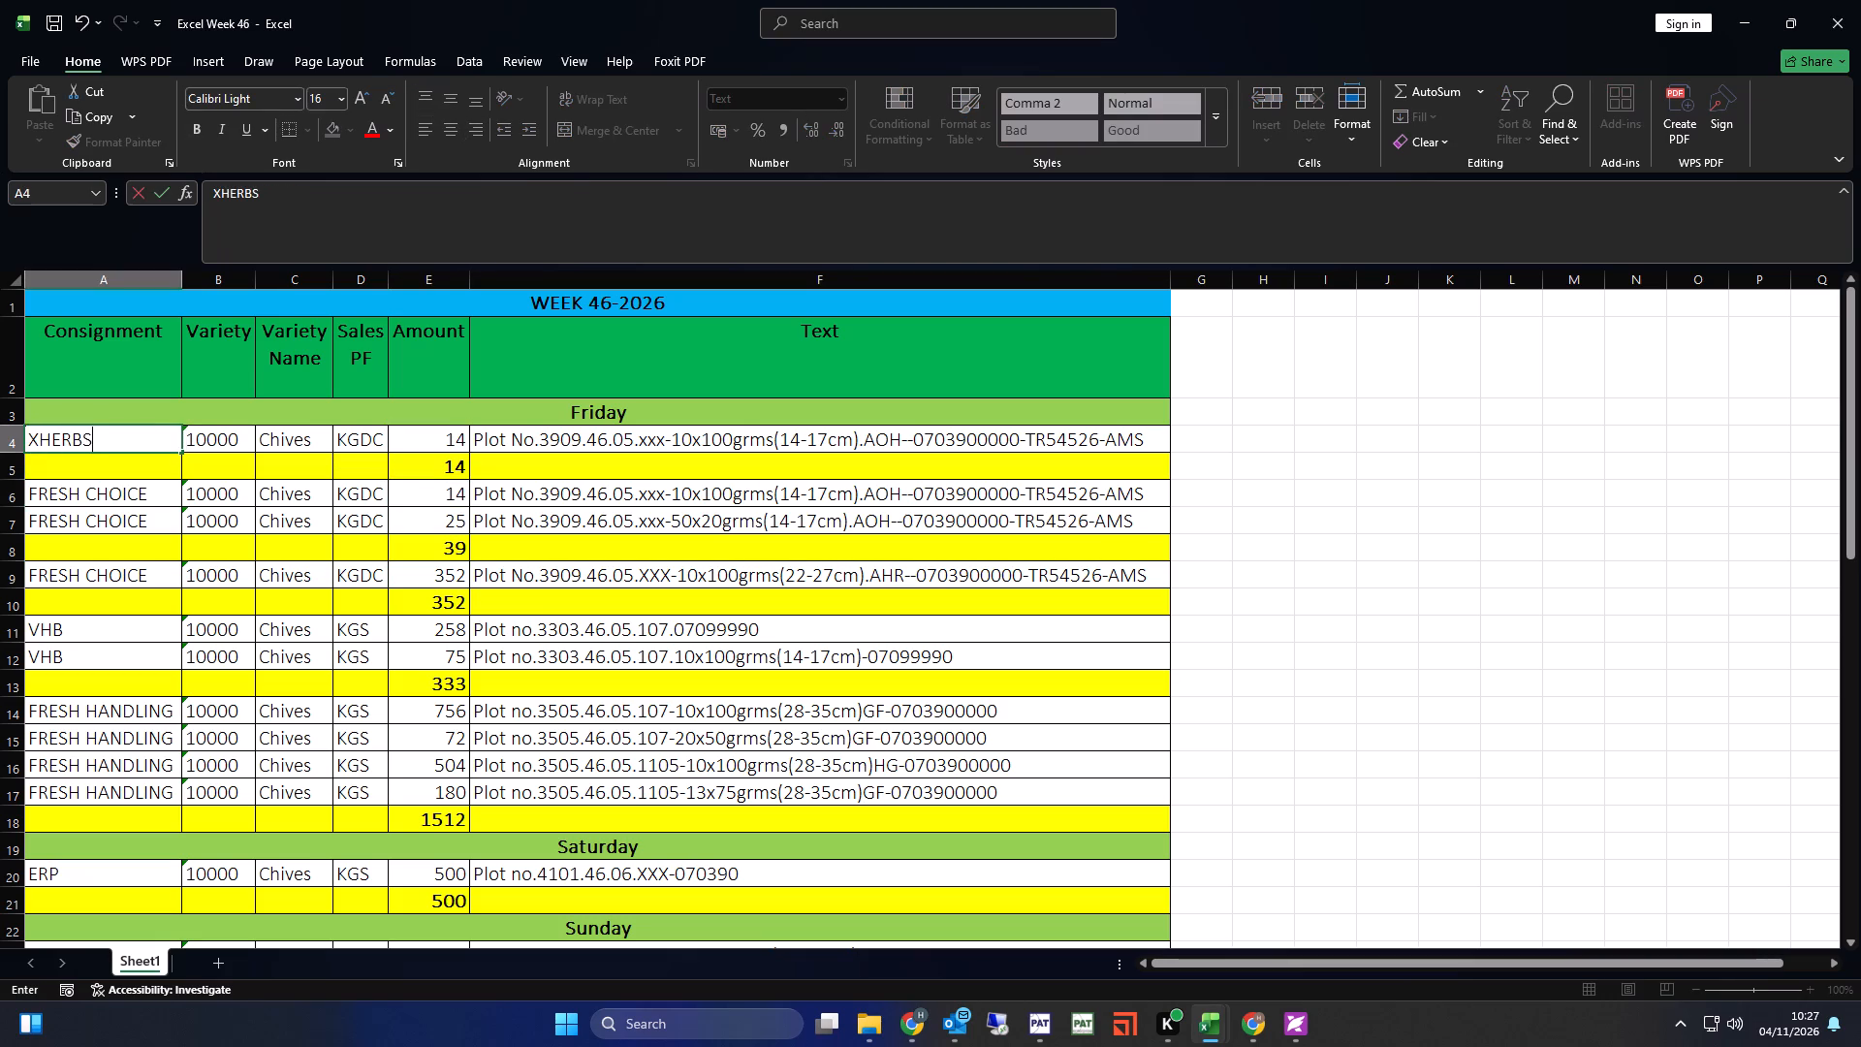
key(Tab)
key(Tab)
key(Tab)
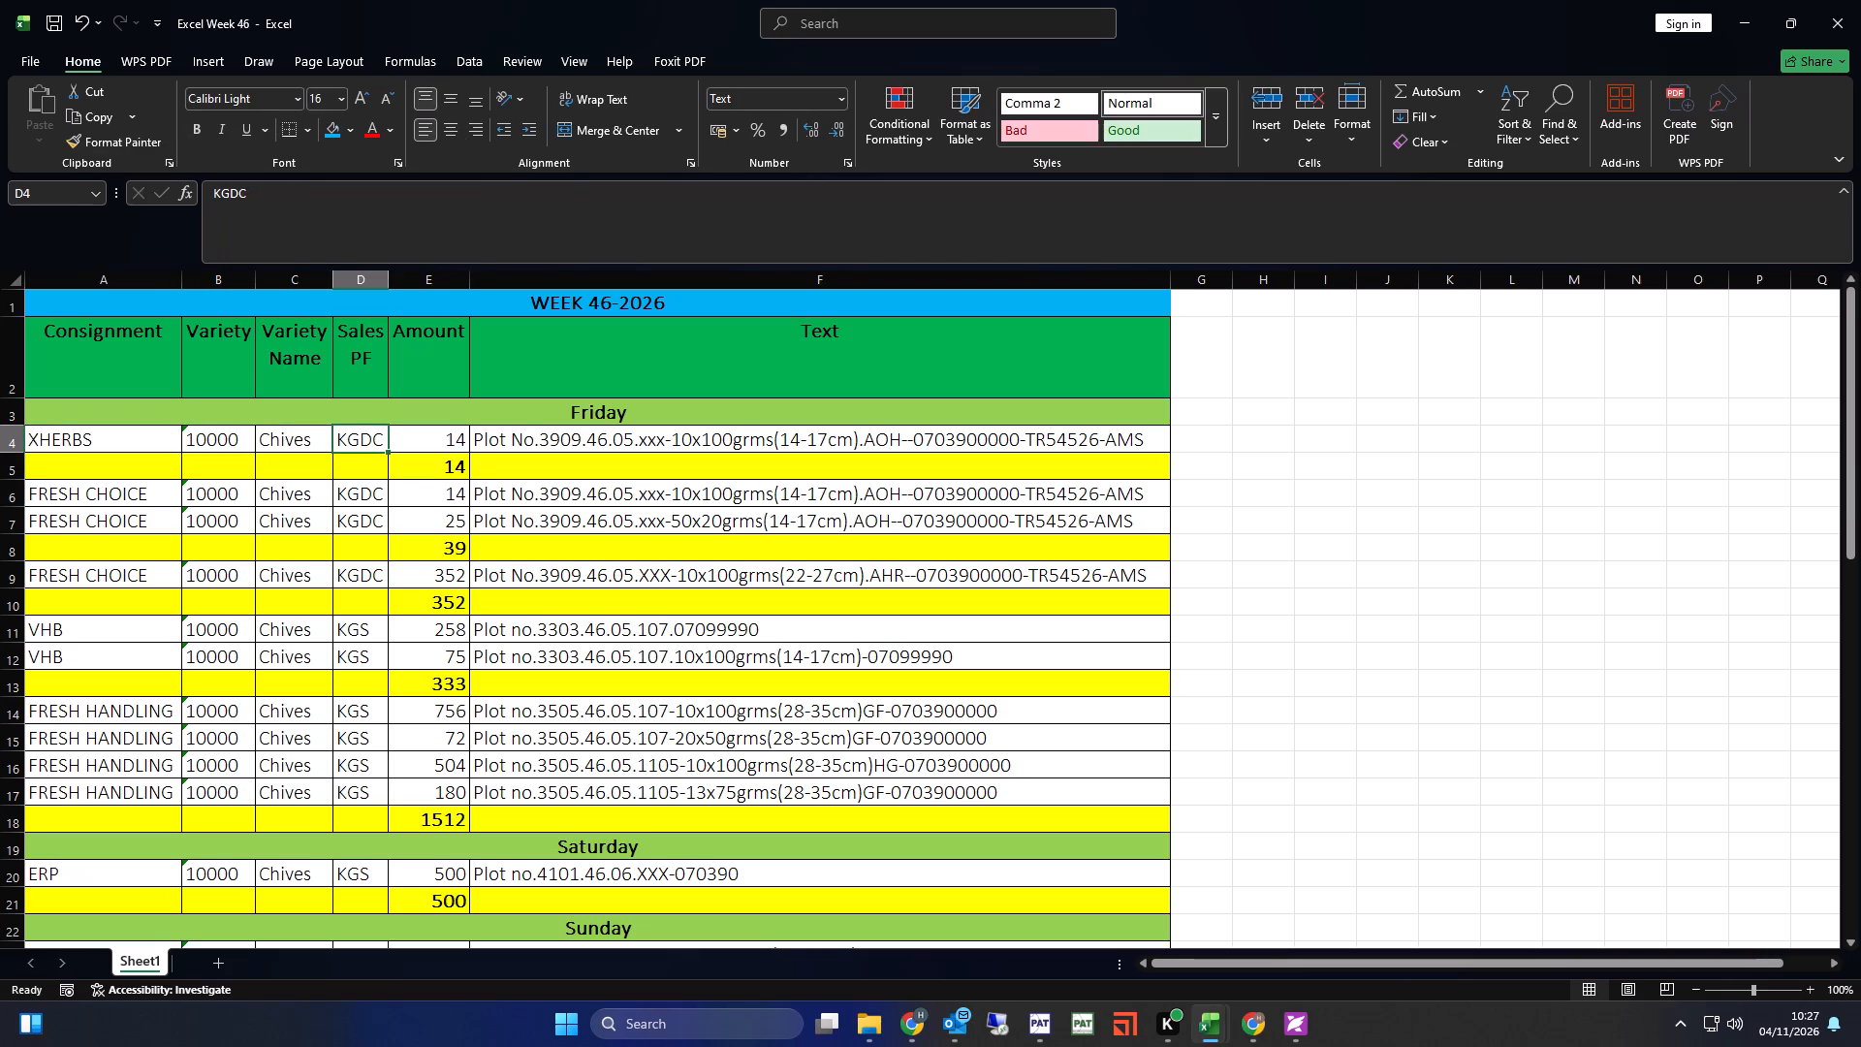
click(323, 237)
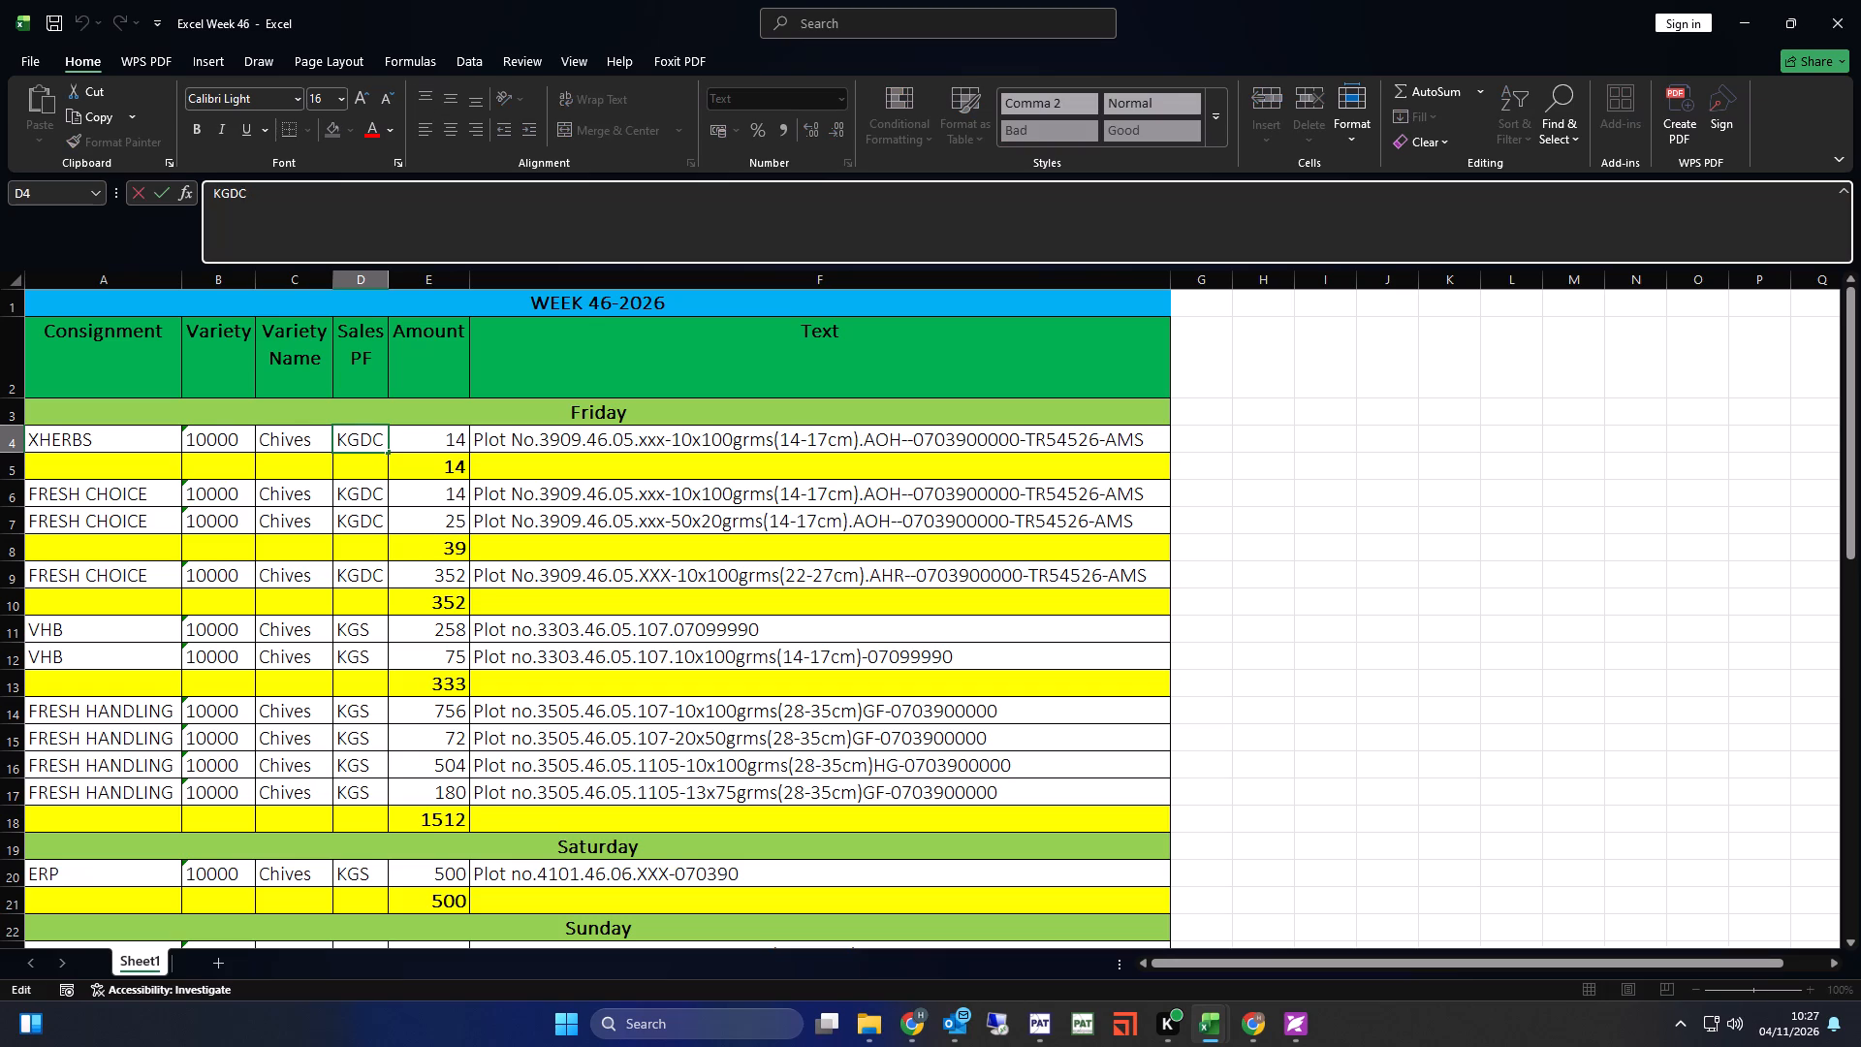
key(BackSpace)
key(BackSpace)
text(MD)
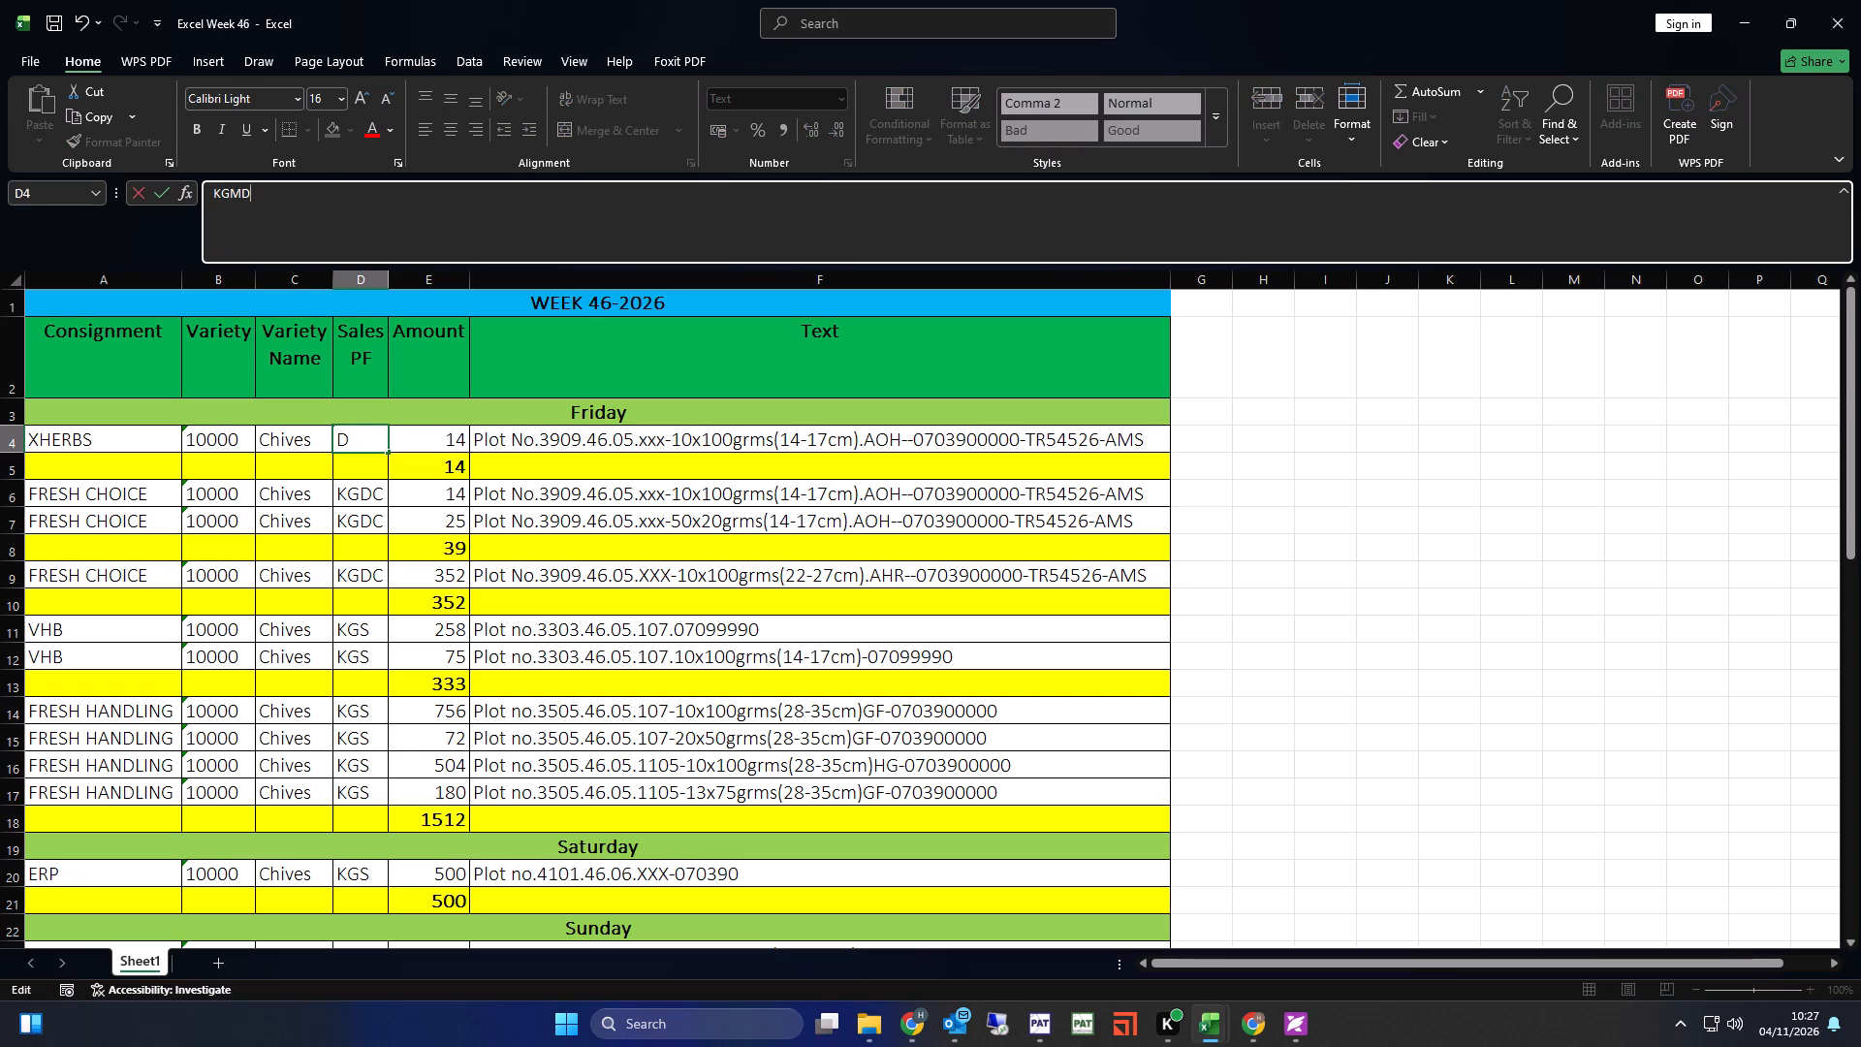
key(Return)
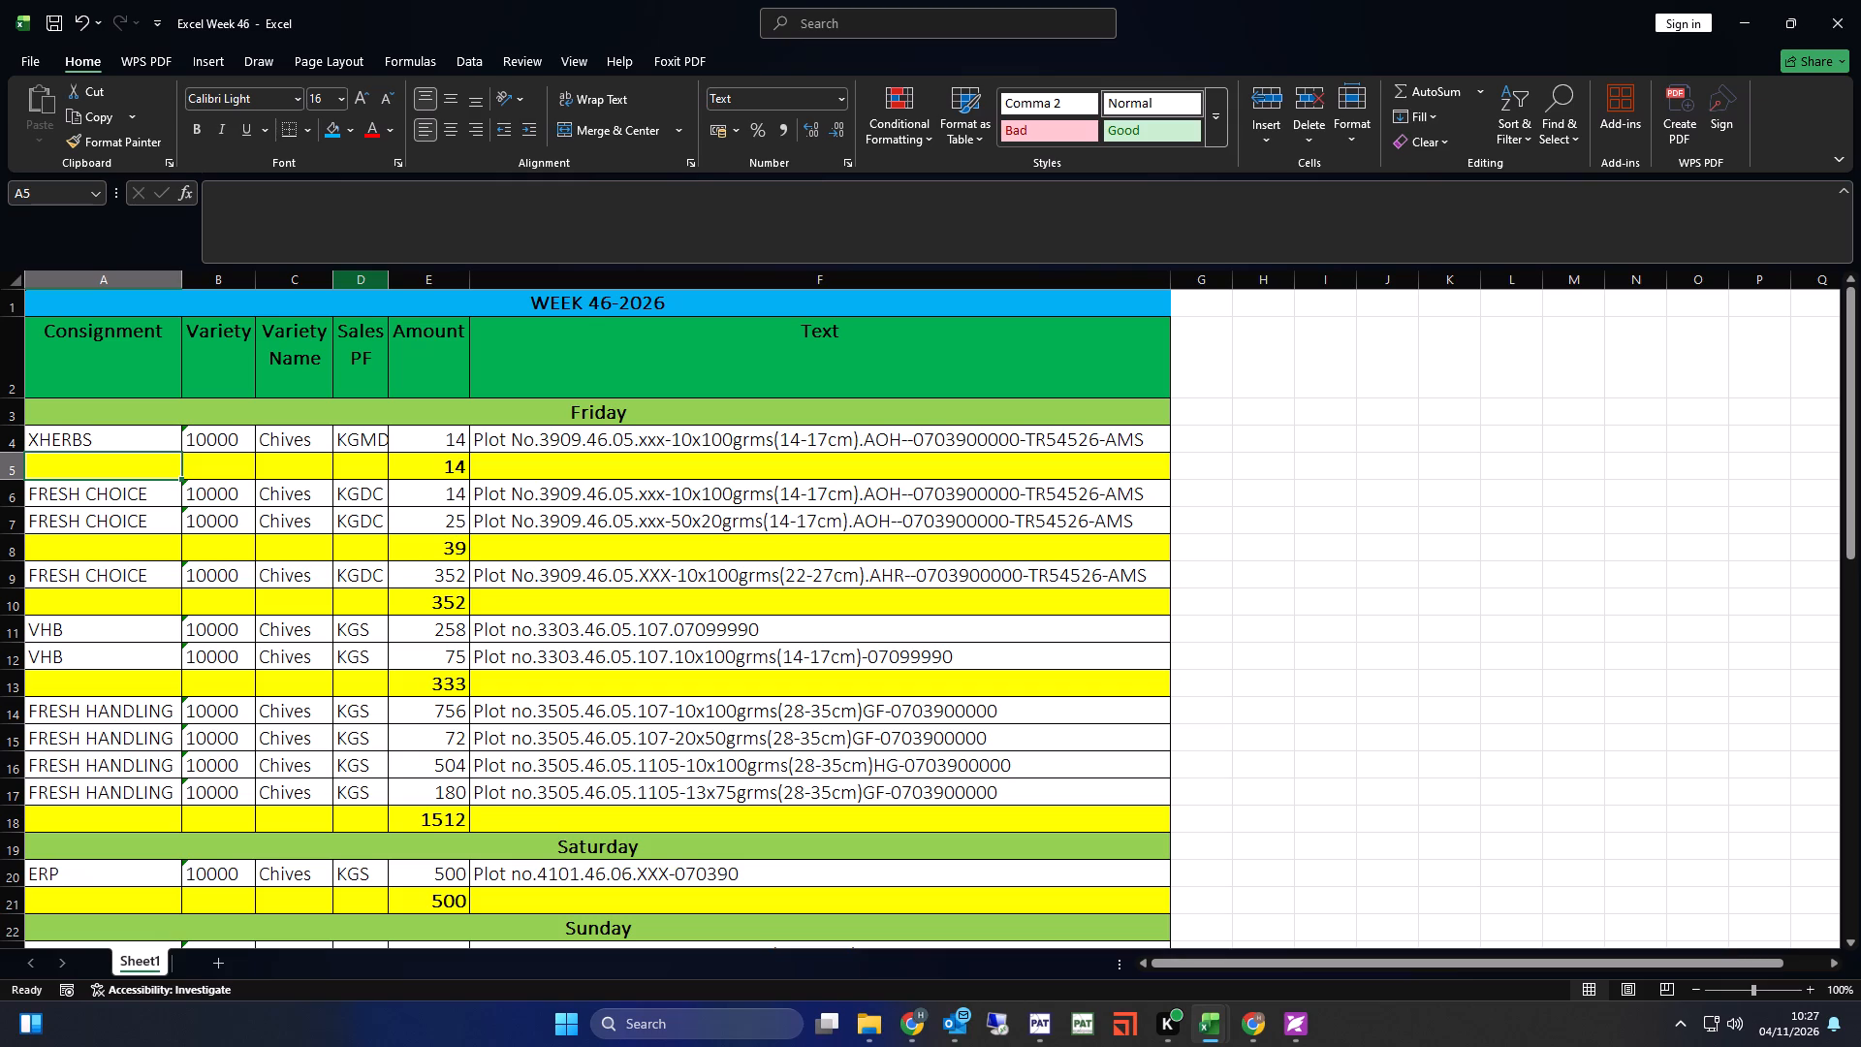
Change the Sales PF of the 352 kg FRESH CHOICE line in row 9 to KGMD and save the workbook.
click(368, 578)
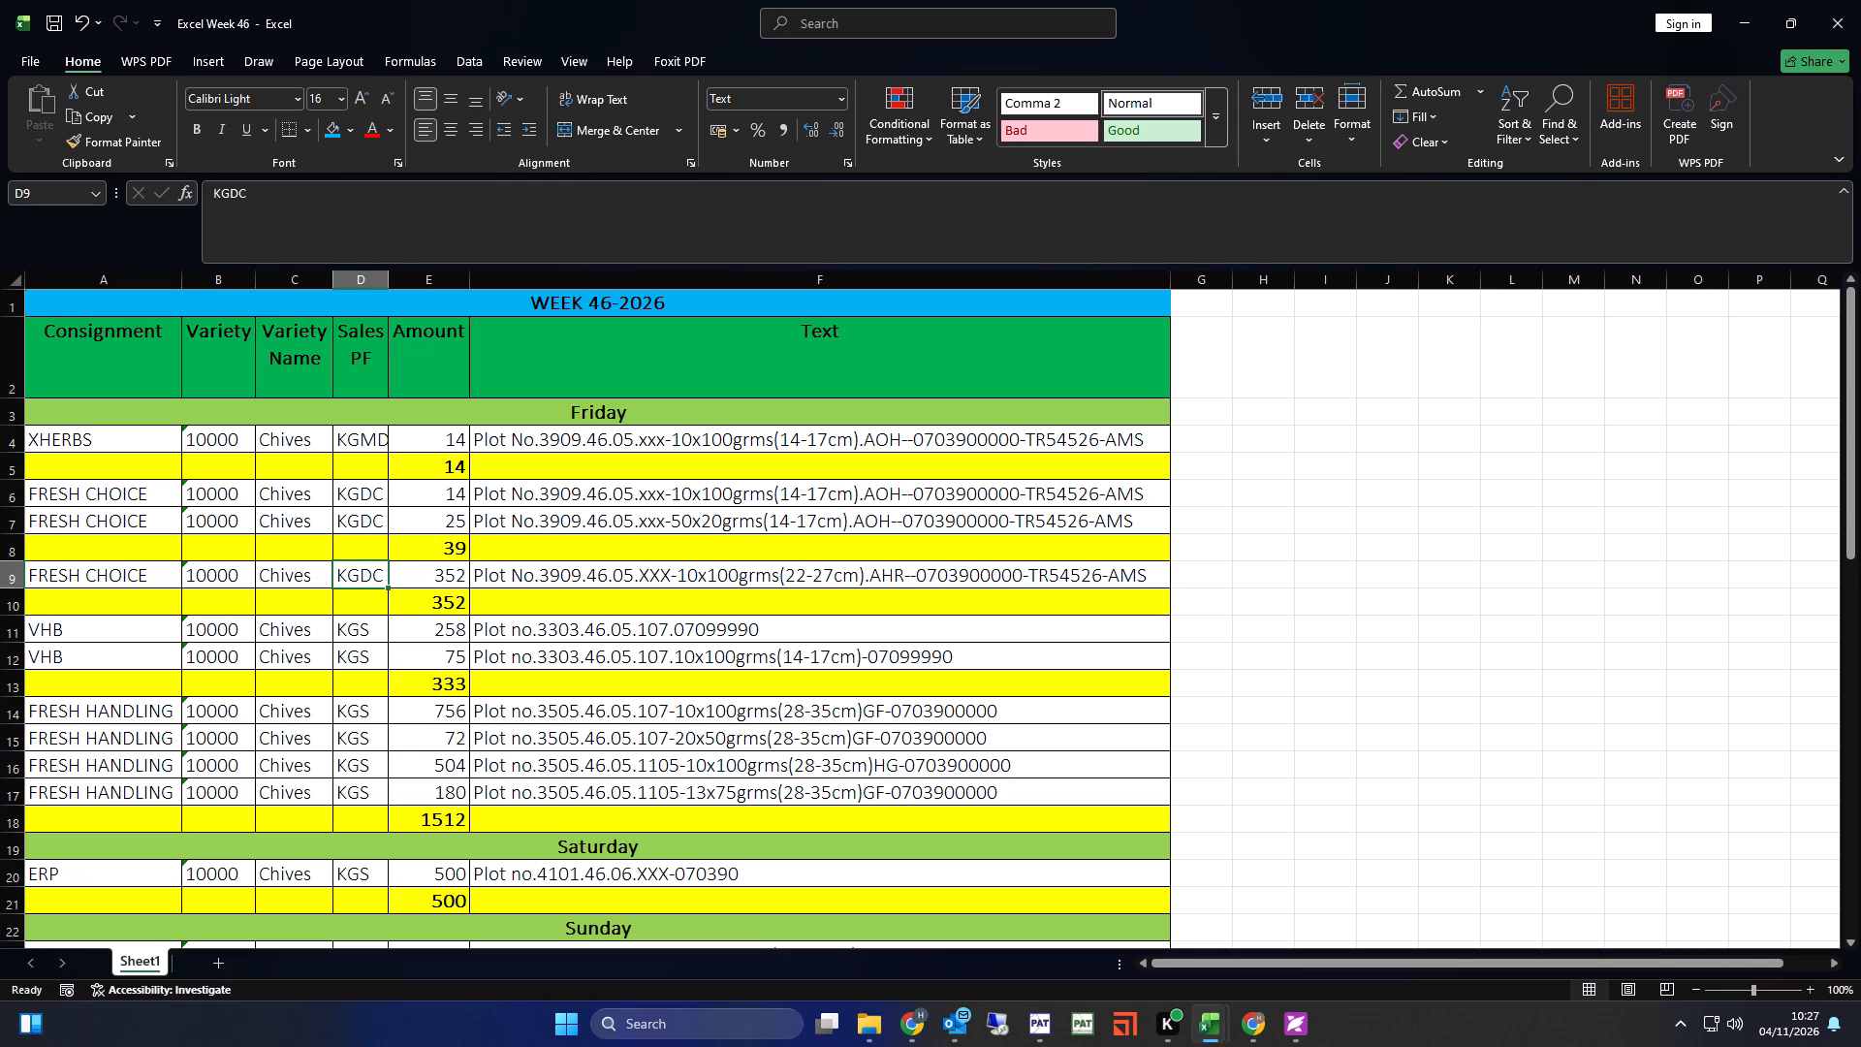
click(338, 224)
key(BackSpace)
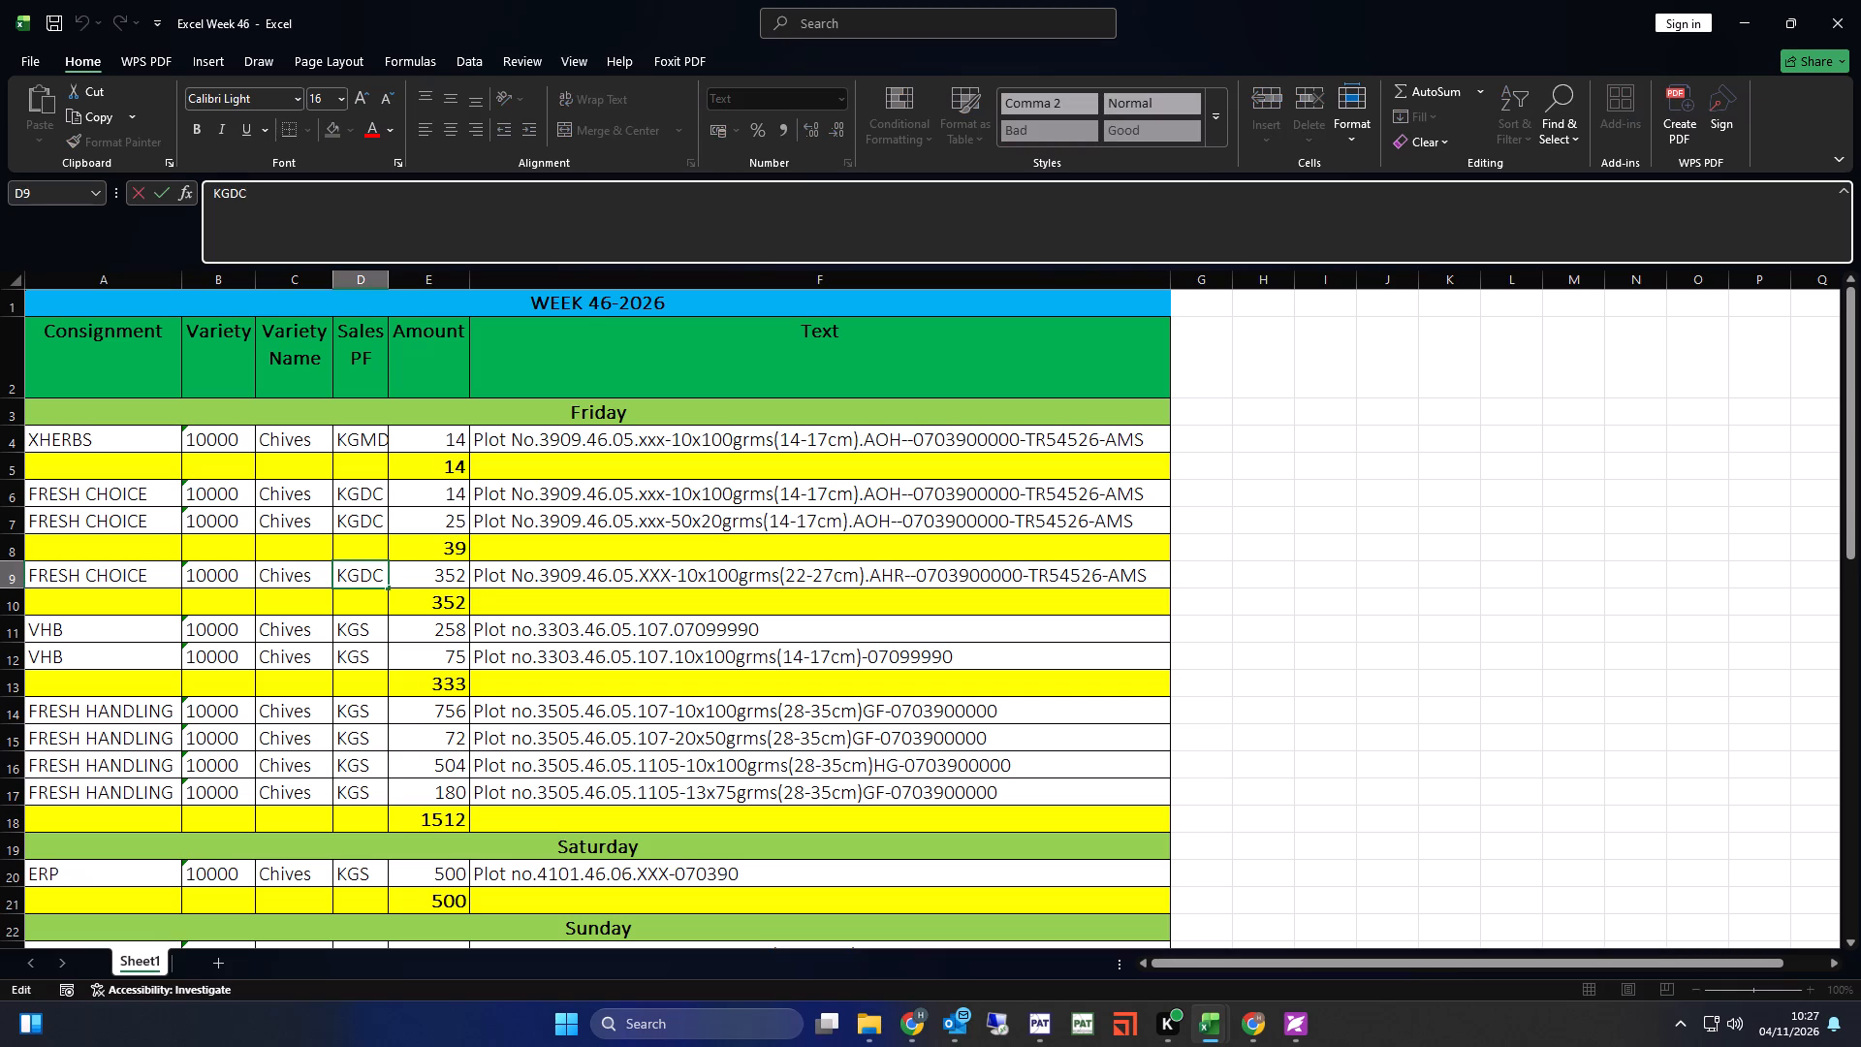
key(BackSpace)
text(MD)
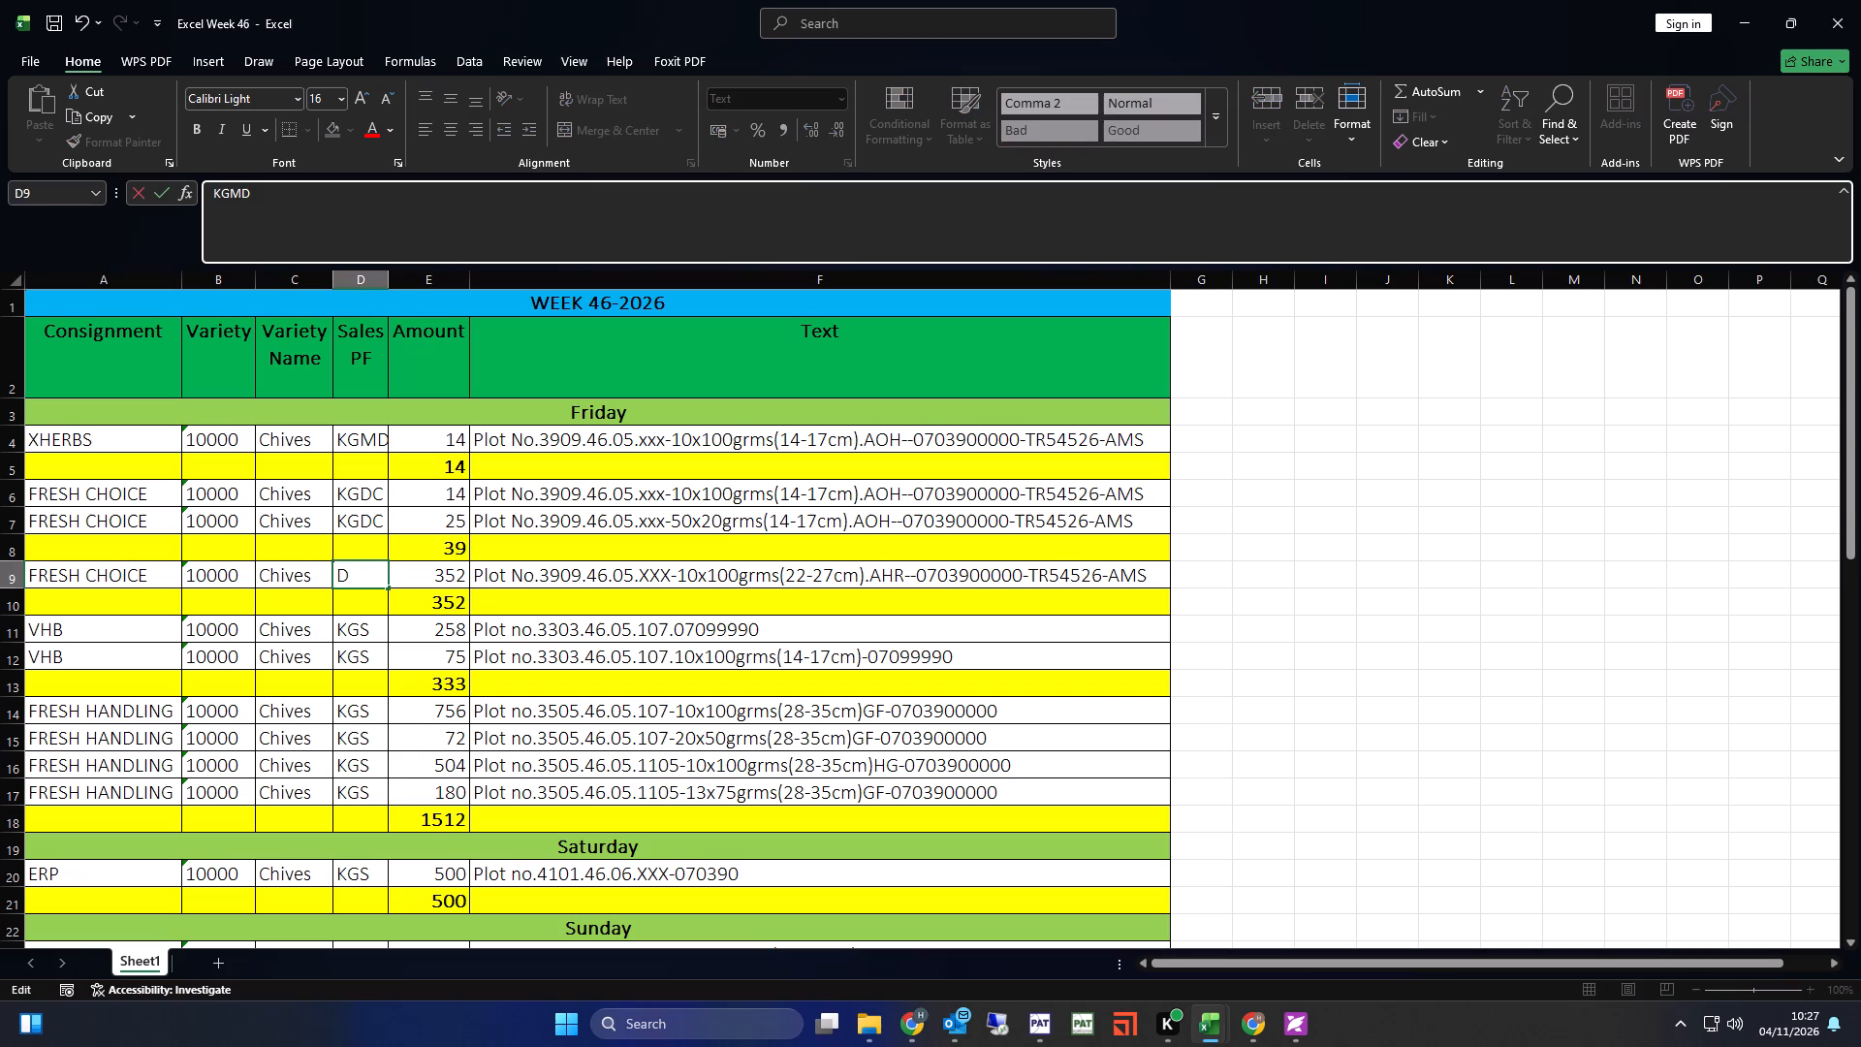
key(Return)
key(ctrl+s)
Autofit the width of the Sales PF column.
double_click(387, 280)
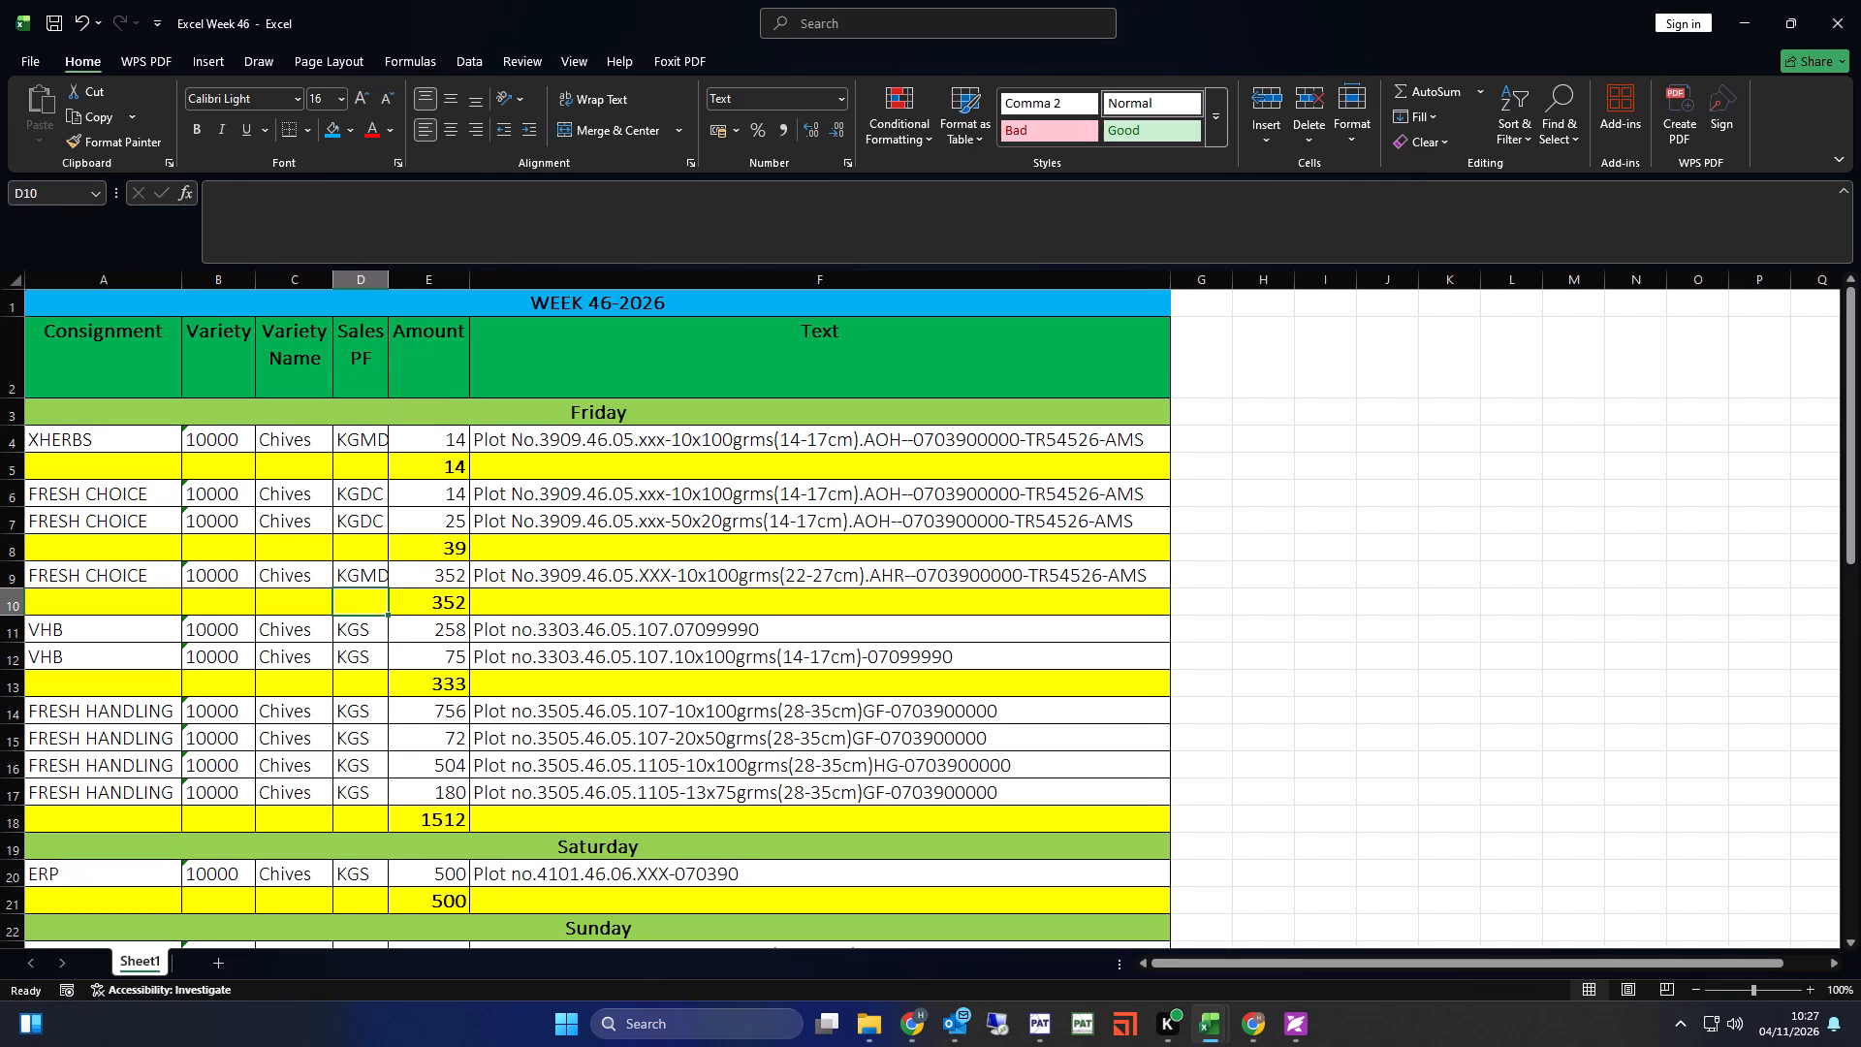
click(517, 514)
click(523, 454)
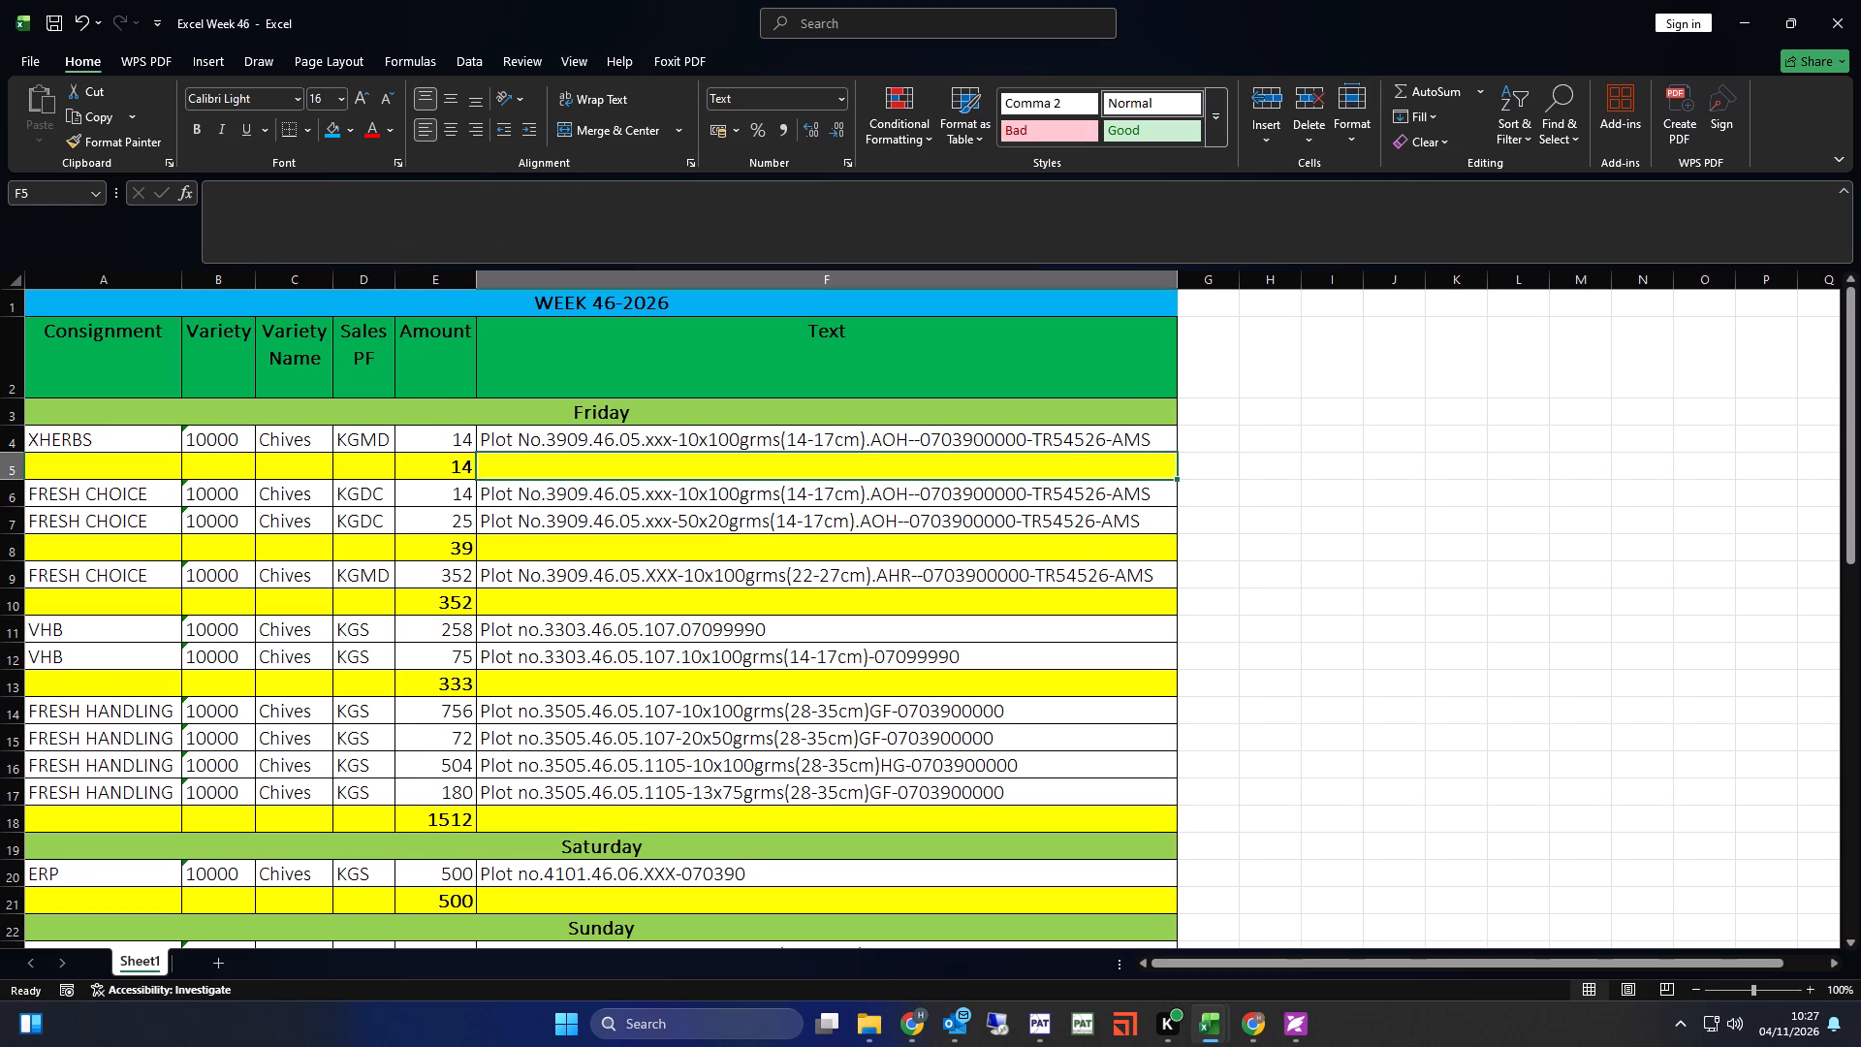
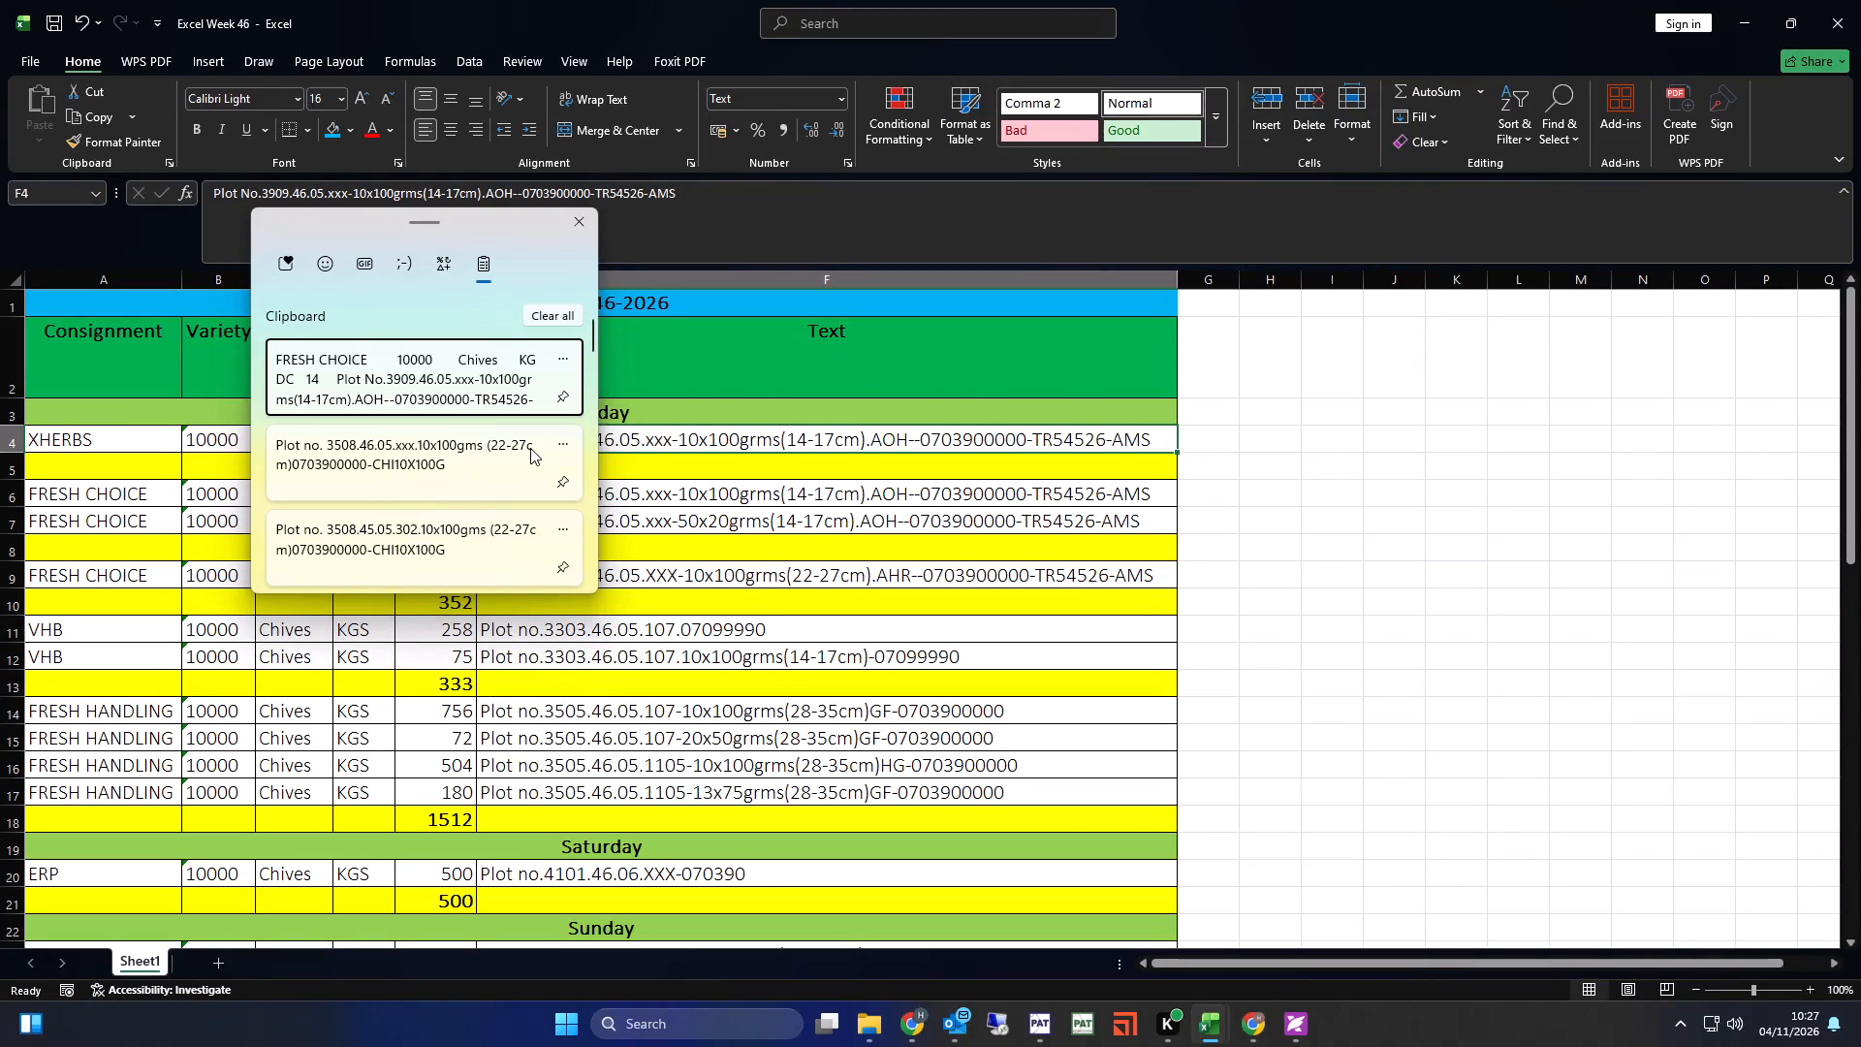
click(448, 470)
key(ctrl+v)
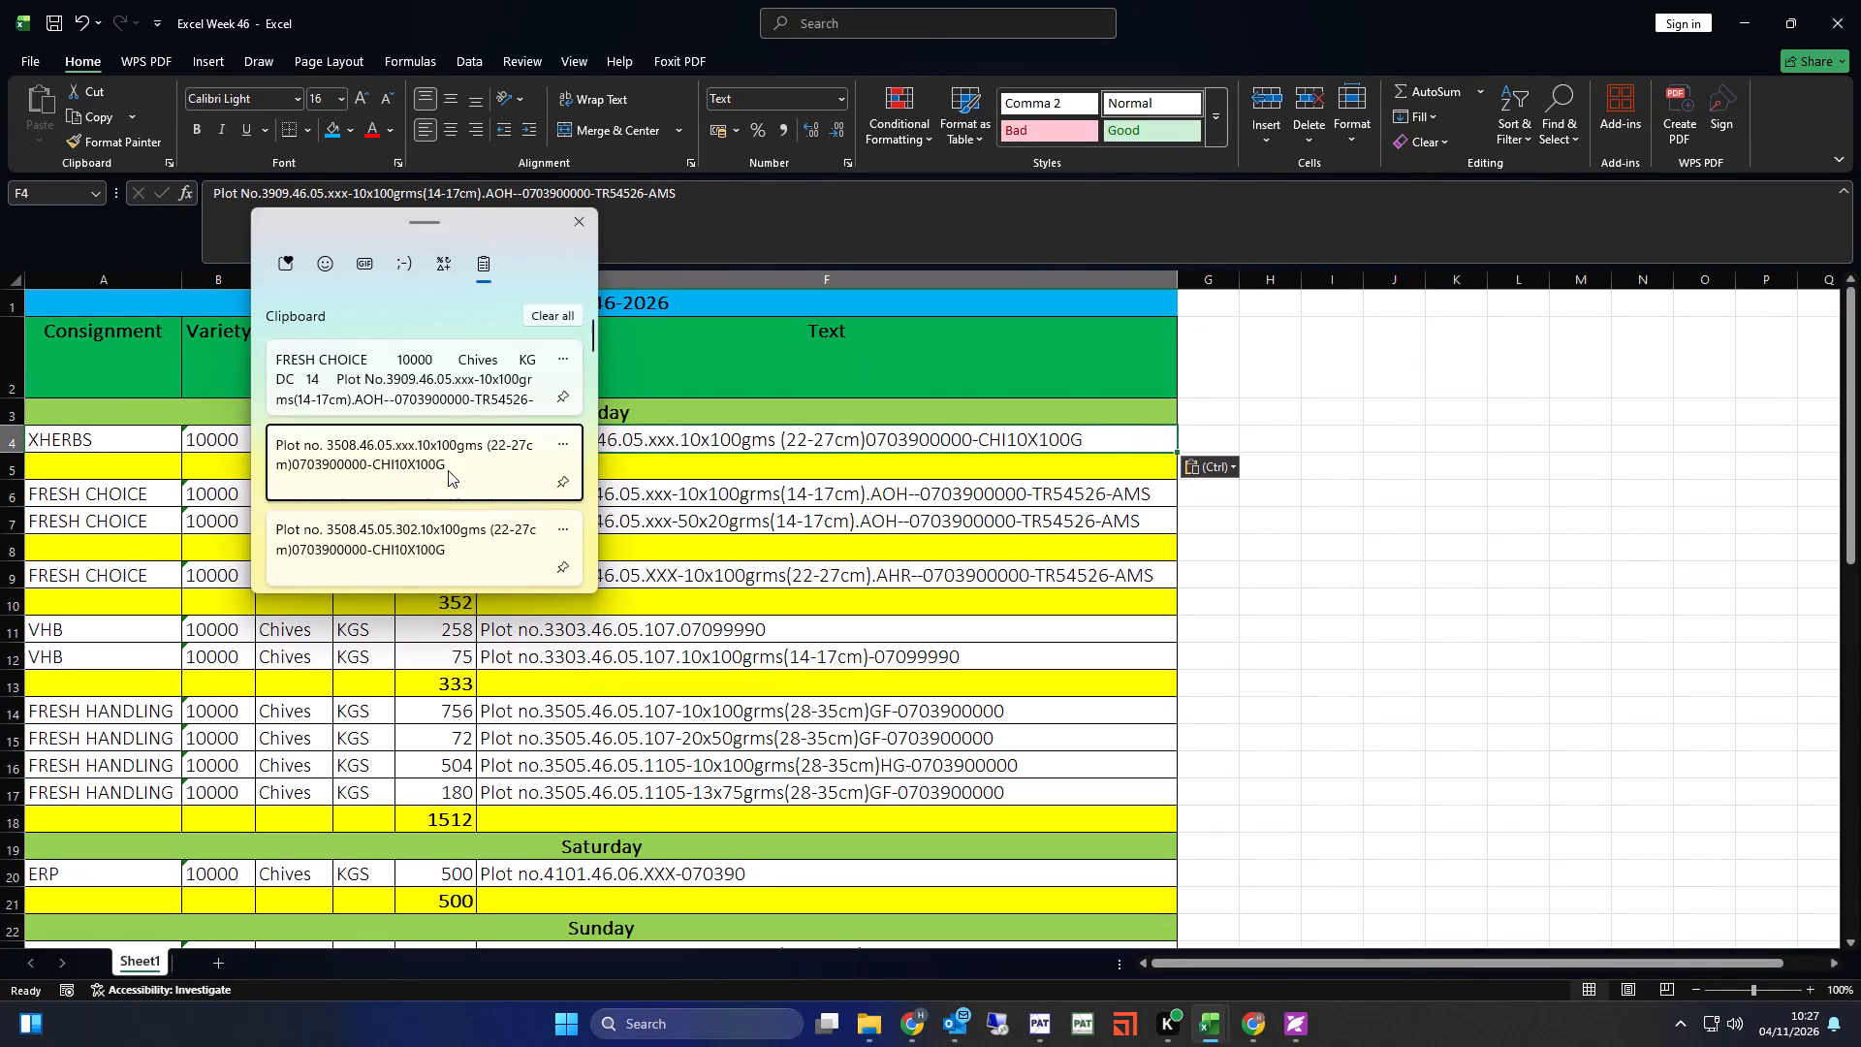
click(711, 473)
click(601, 442)
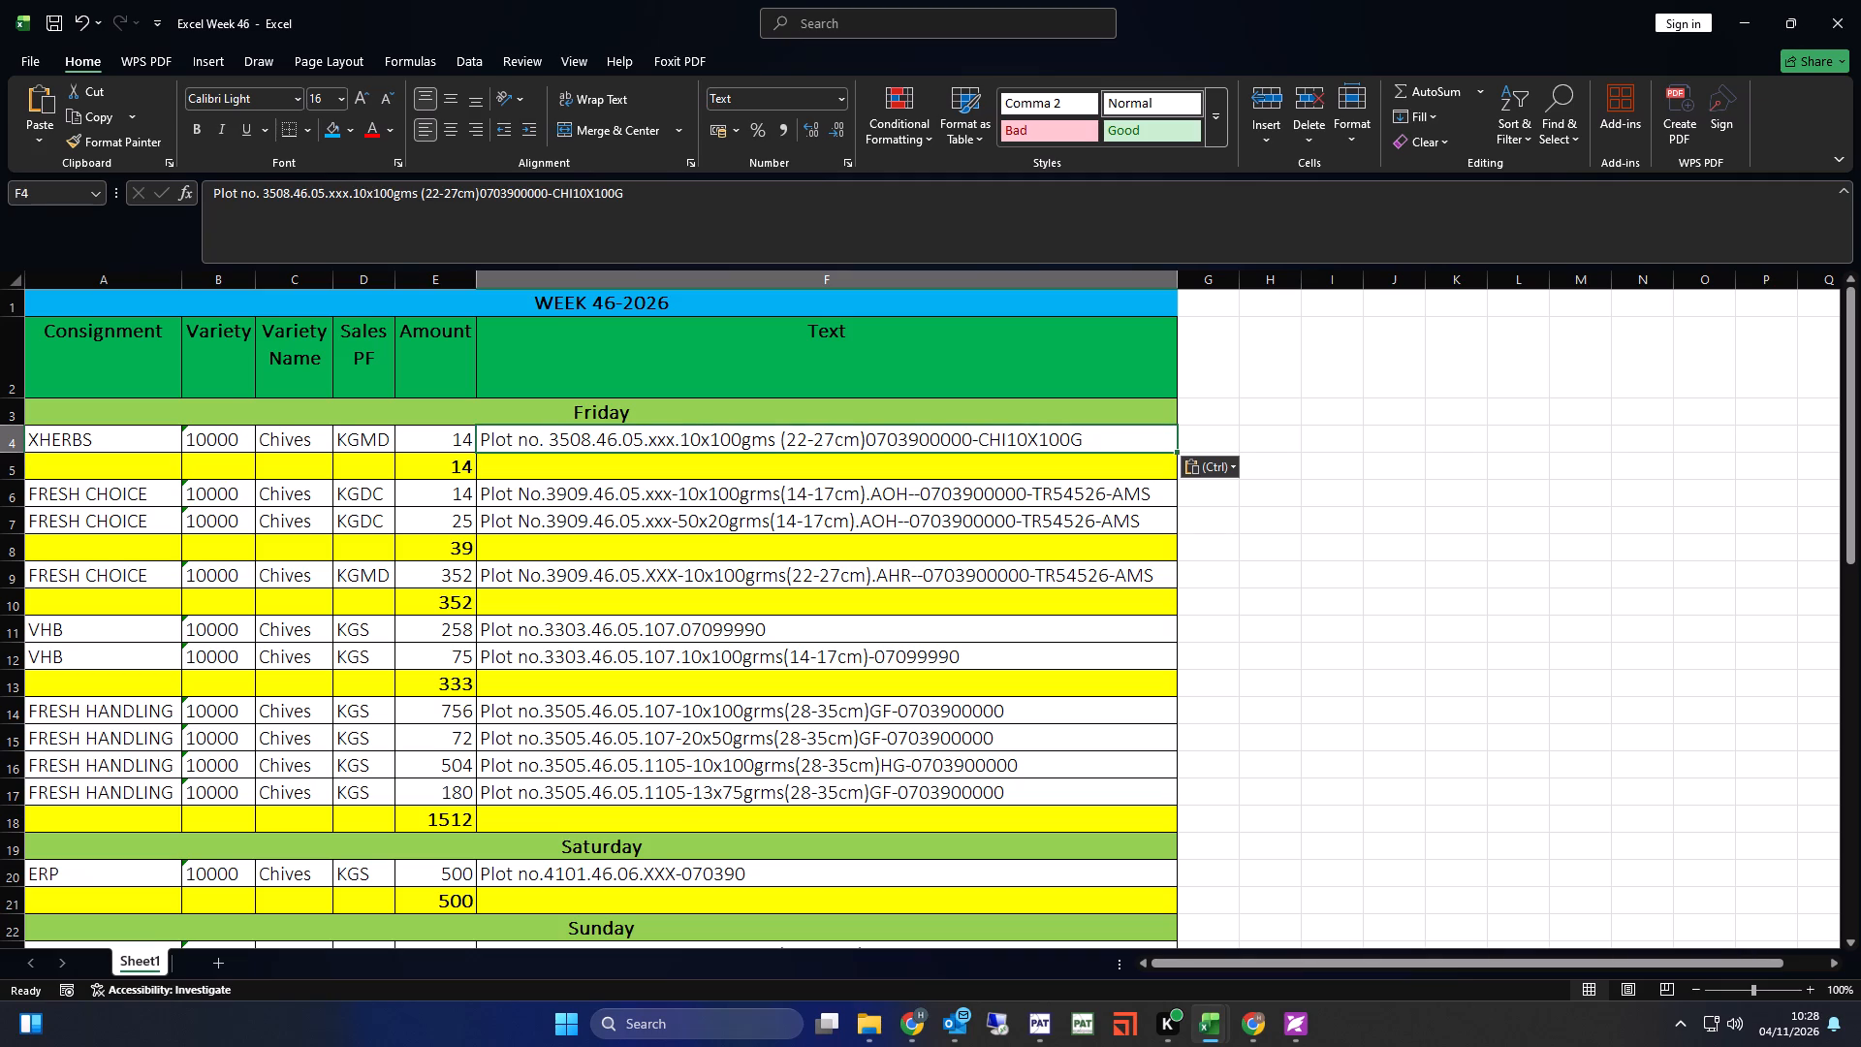
key(ctrl+s)
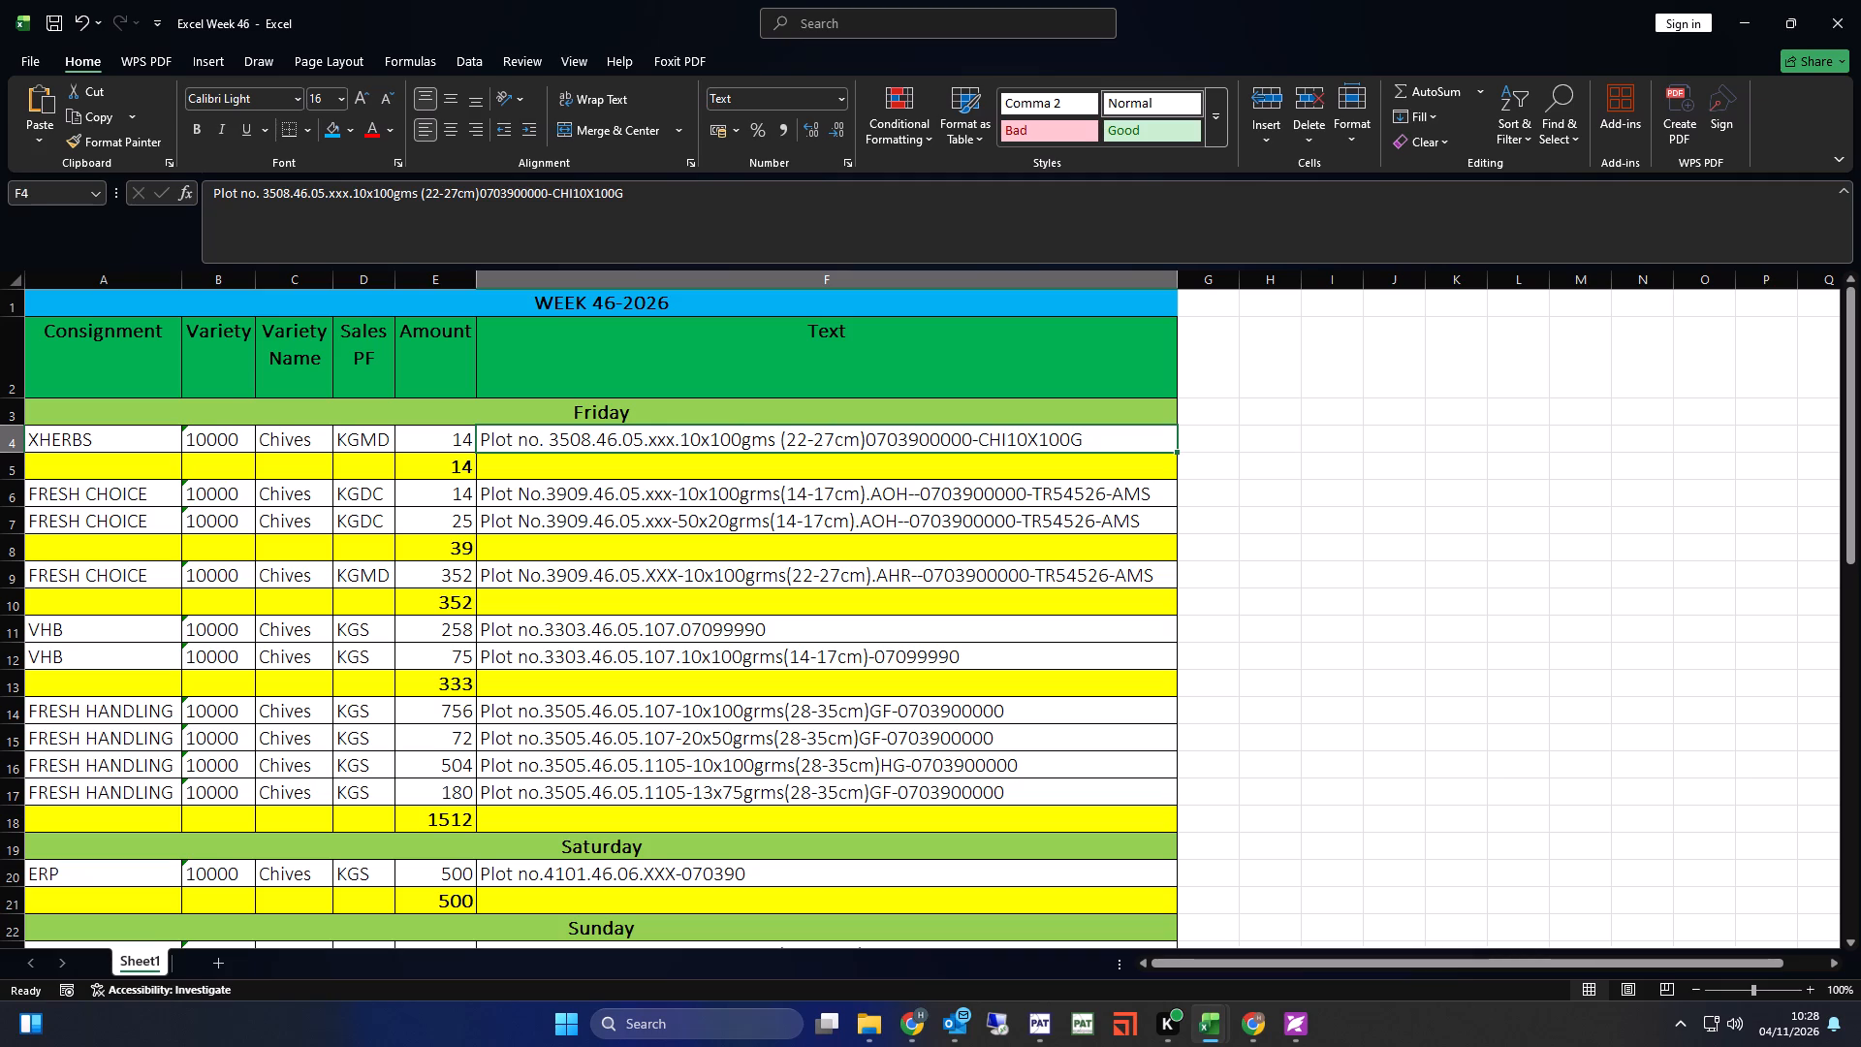
Set the Friday XHERBS amount in E4 to 600 and re-enter its subtotal in E5 with AutoSum.
click(852, 465)
click(458, 439)
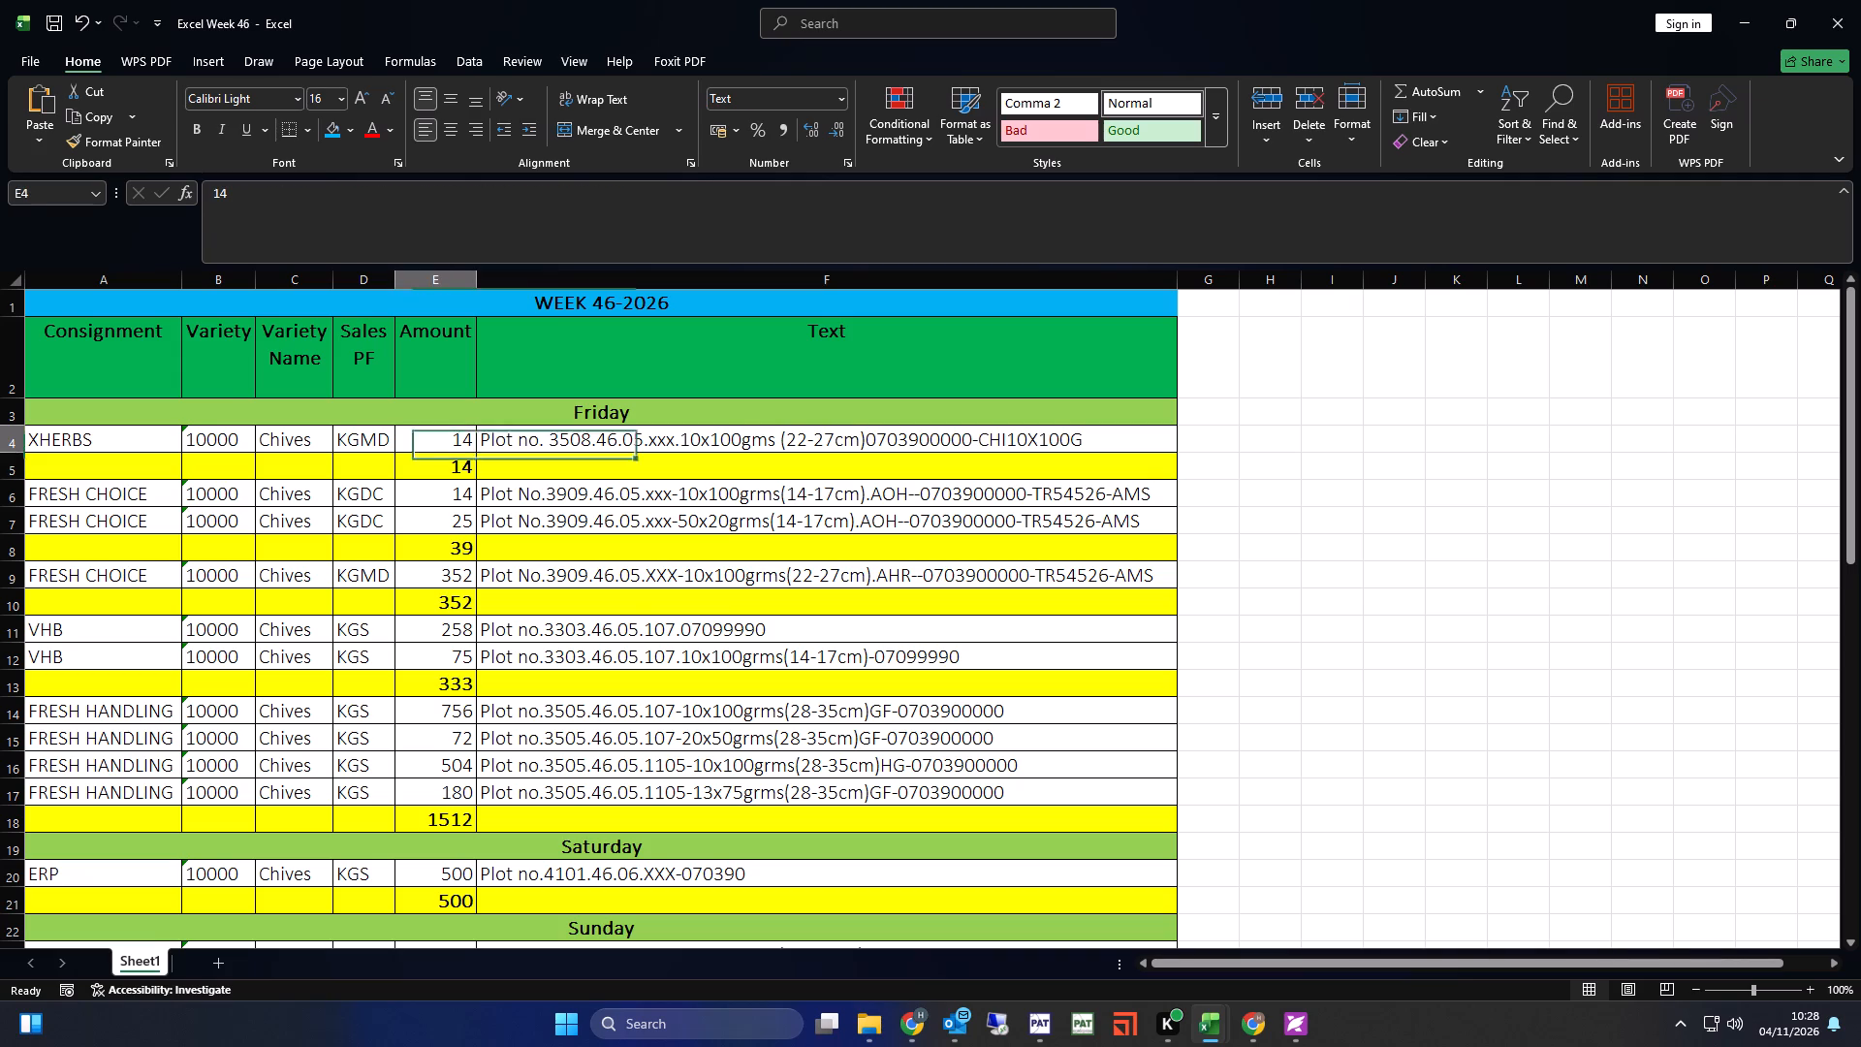
text(600)
key(Return)
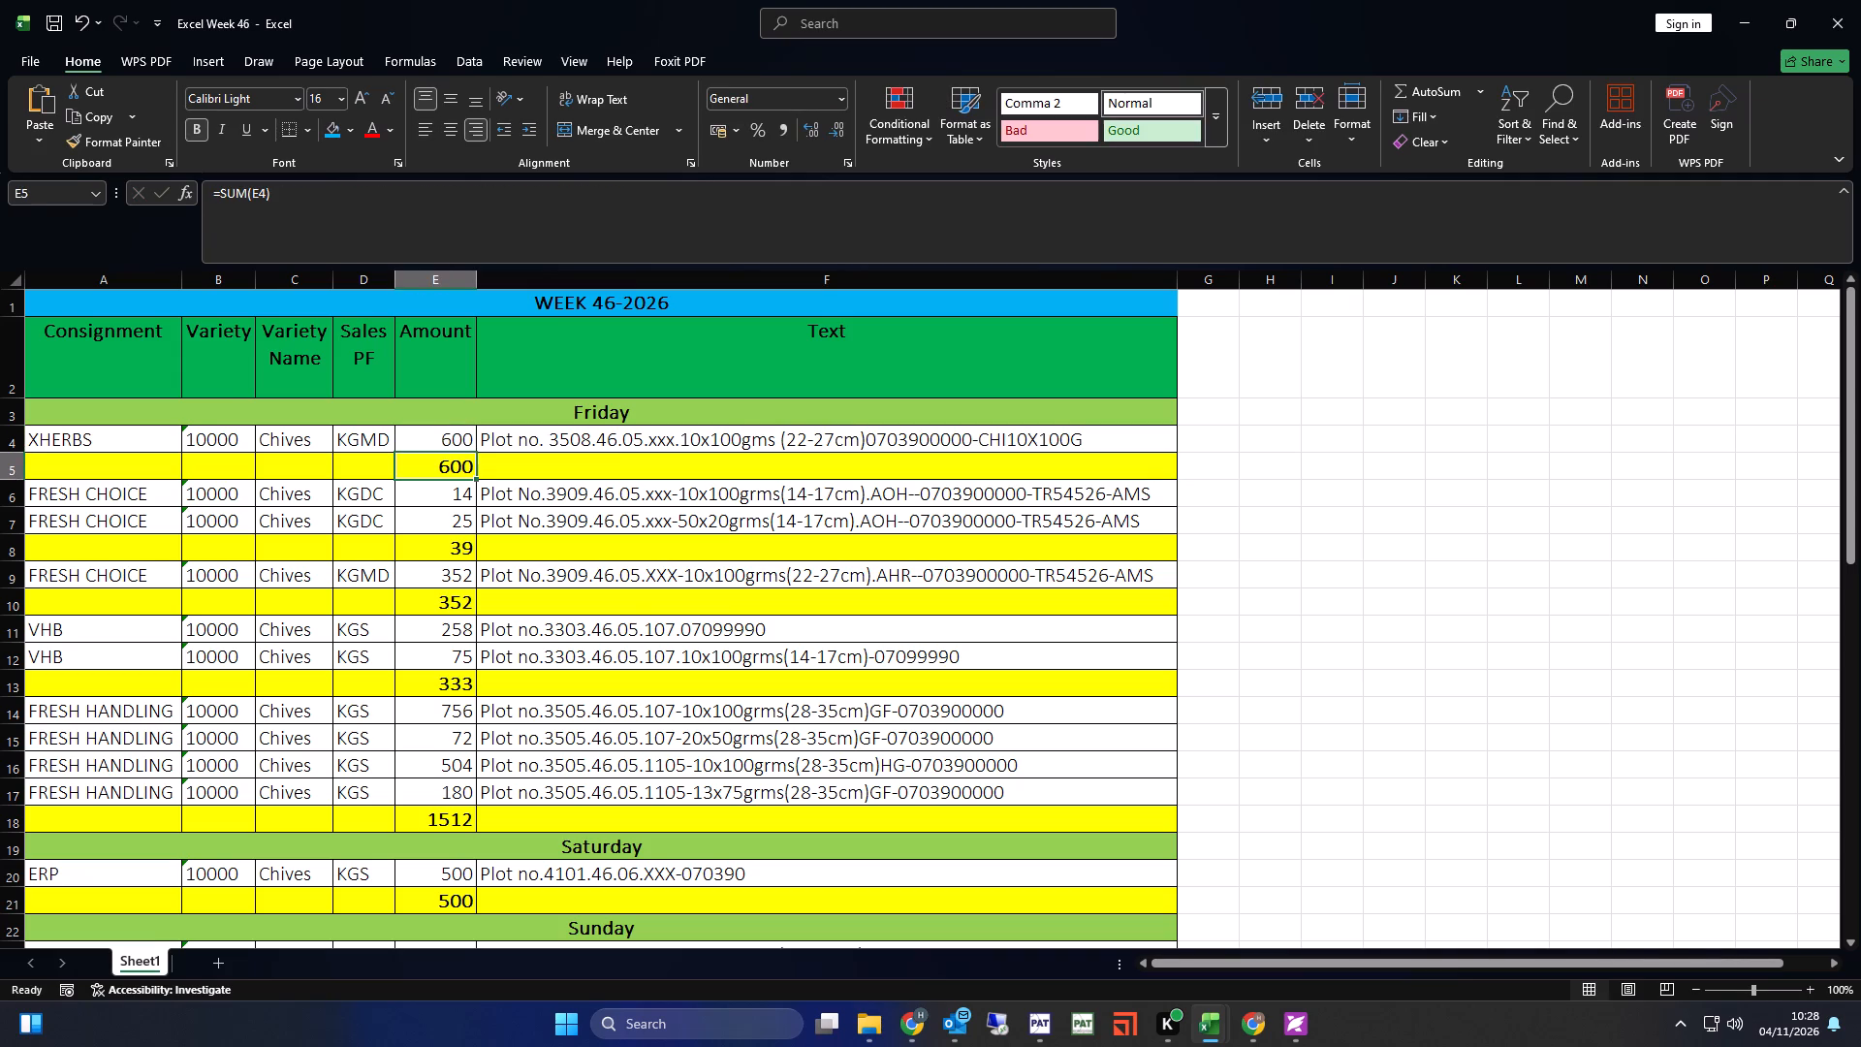
key(alt+minus)
key(alt+equal)
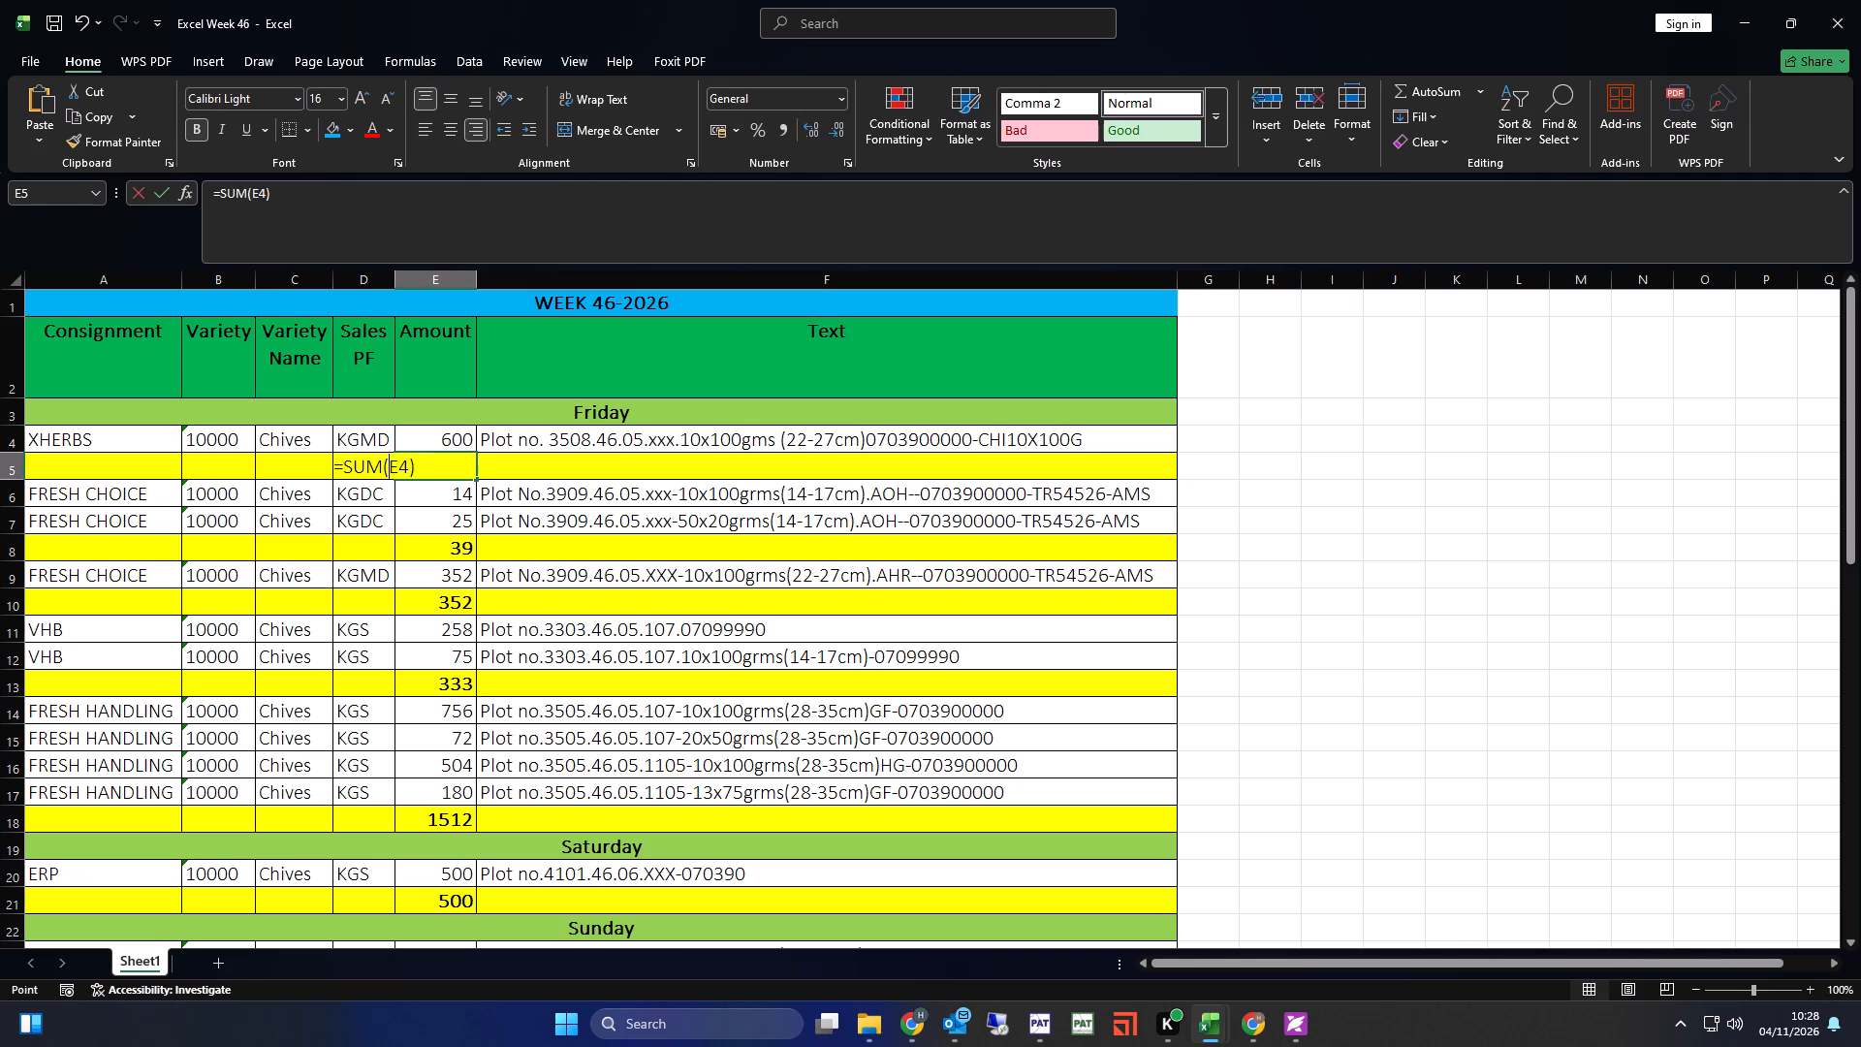
key(Return)
Copy the Friday XHERBS line and its subtotal row, and insert them directly under the Sunday heading at row 23.
drag(16, 440, 22, 453)
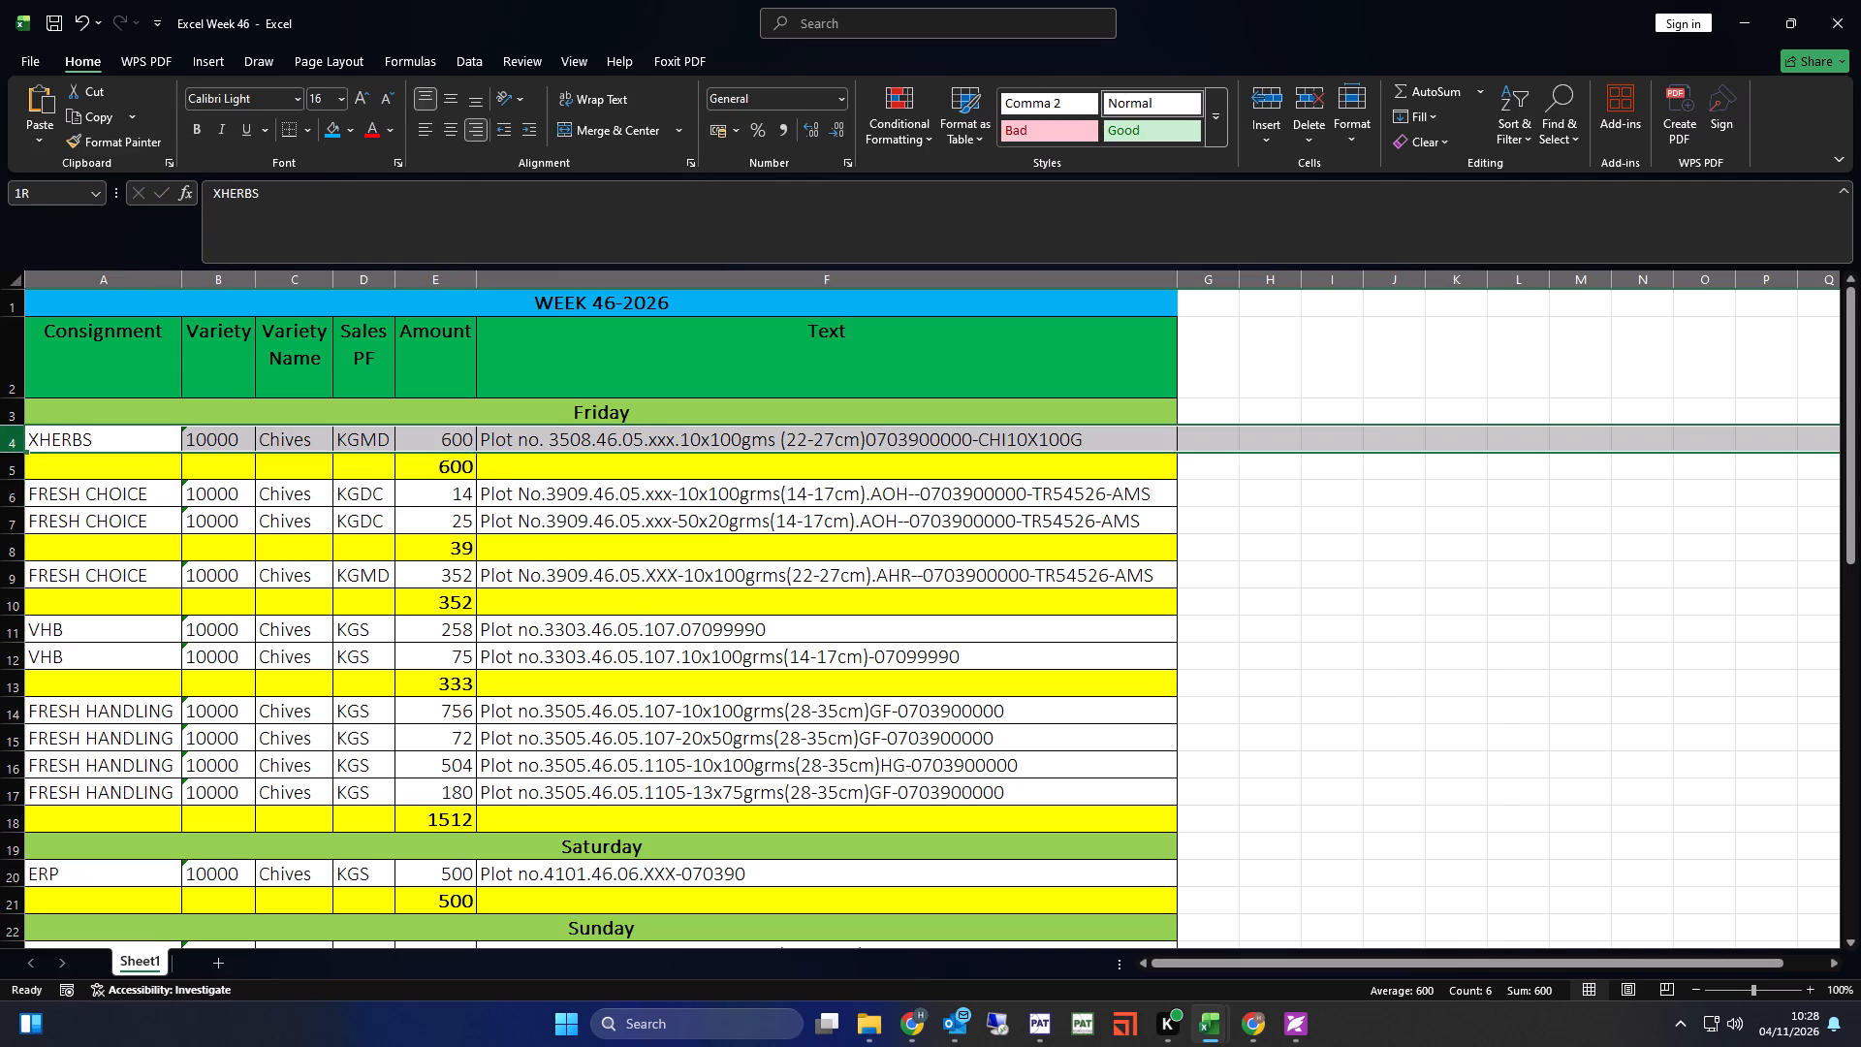
drag(22, 453, 25, 459)
key(ctrl+c)
scroll(407, 697, down, 3)
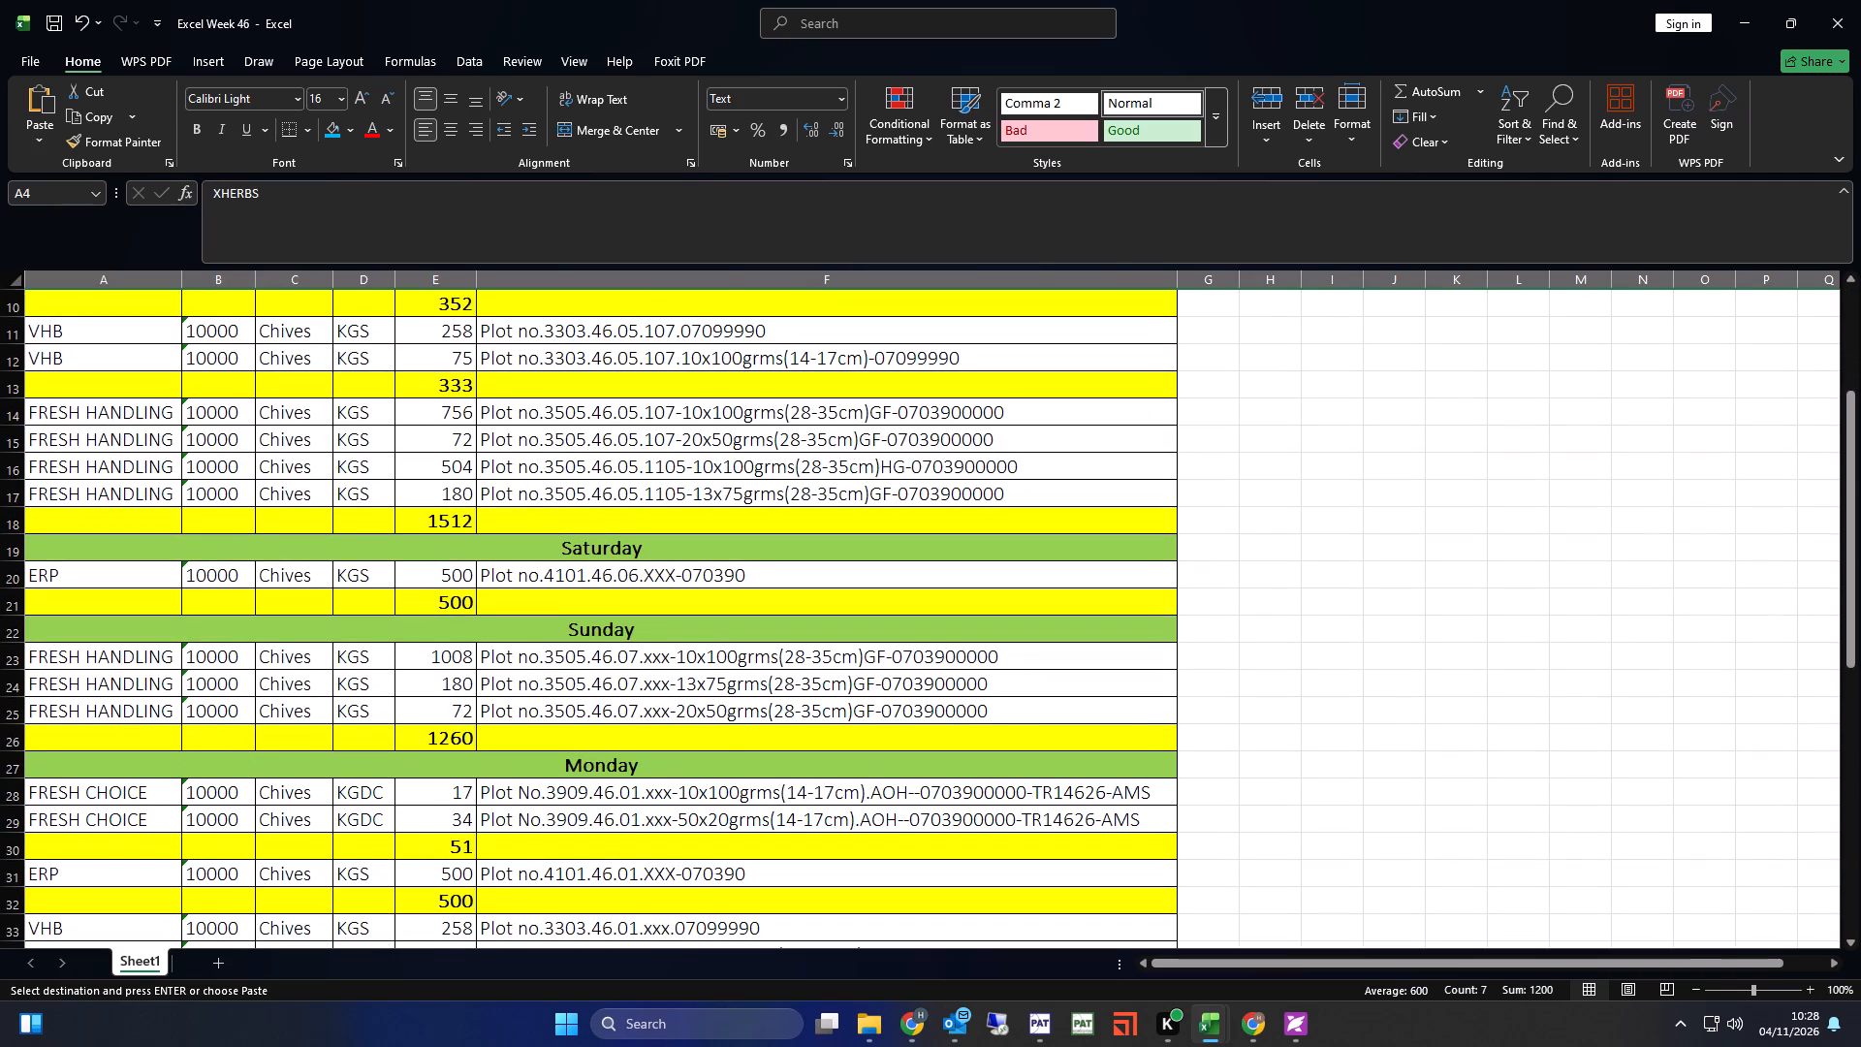
click(0, 659)
key(ctrl+plus)
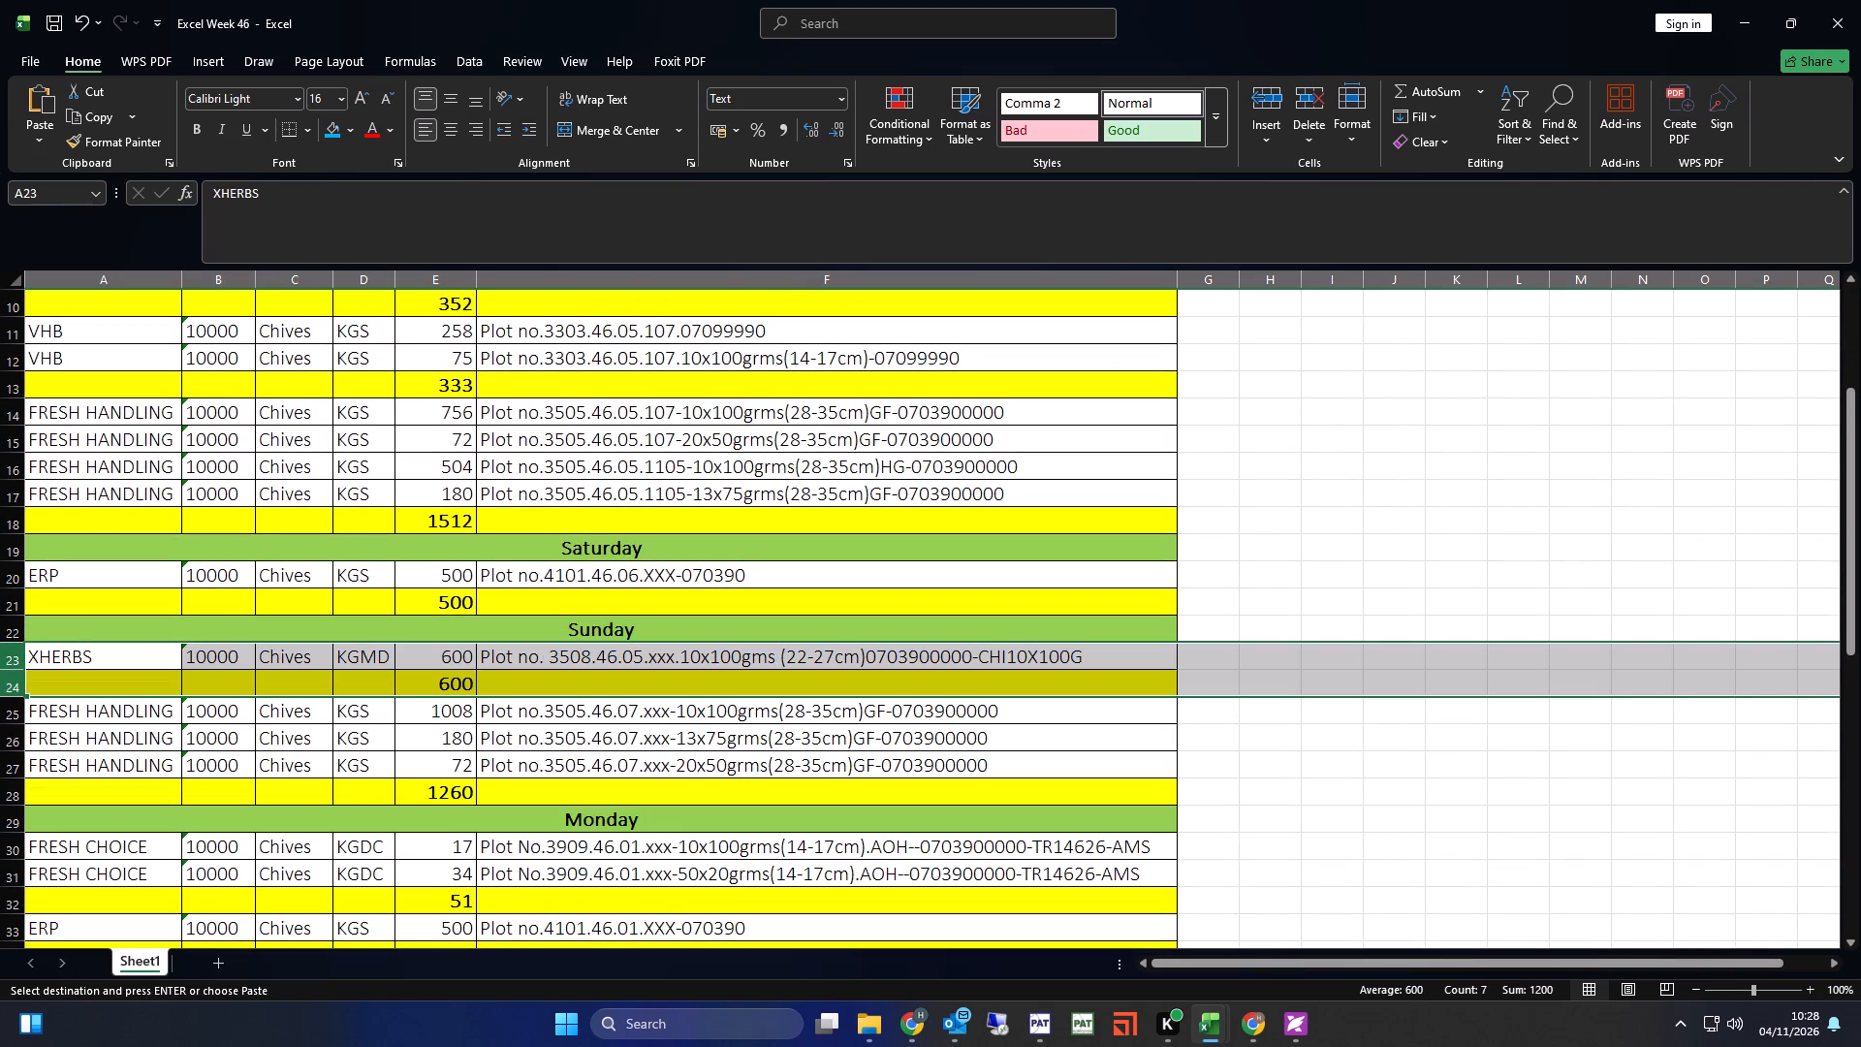
Change the plot number in the Sunday XHERBS text to 3508.46.07.
double_click(639, 659)
key(BackSpace)
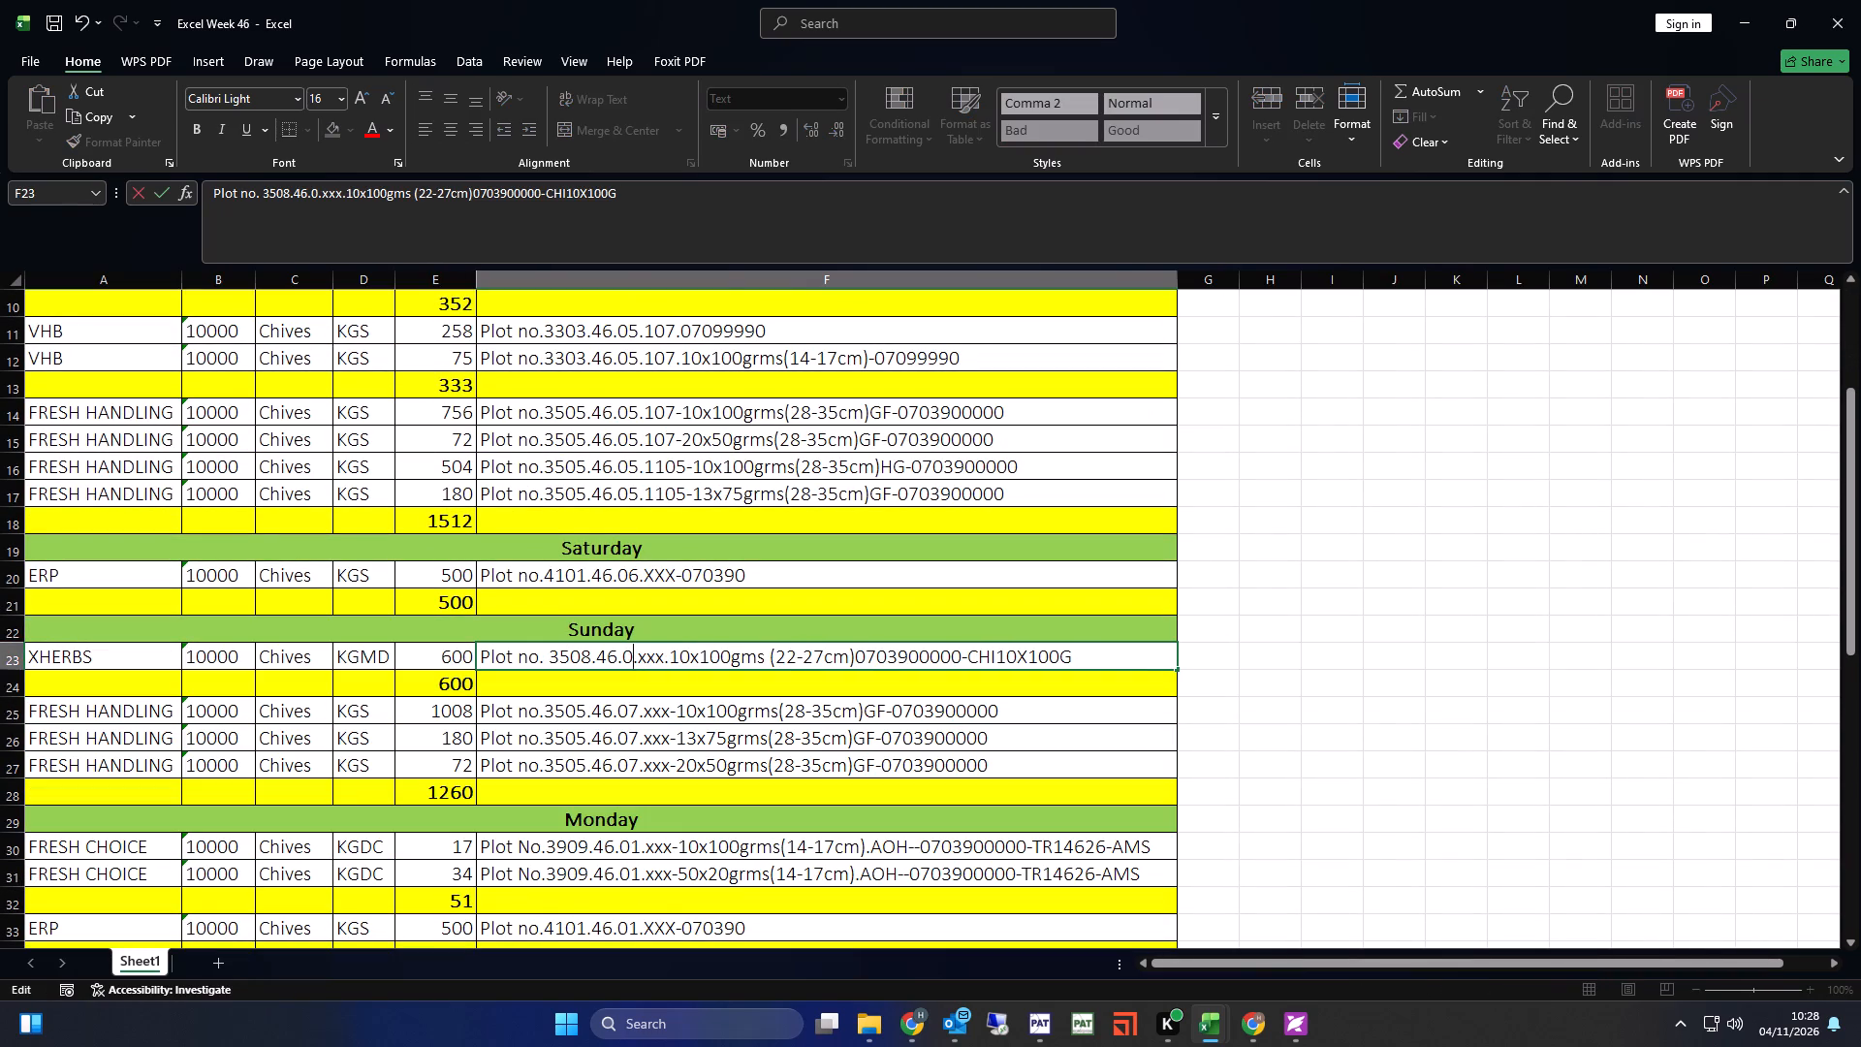
key(7)
key(Return)
Re-enter the Sunday XHERBS subtotal in E24 with AutoSum and save the workbook.
click(448, 691)
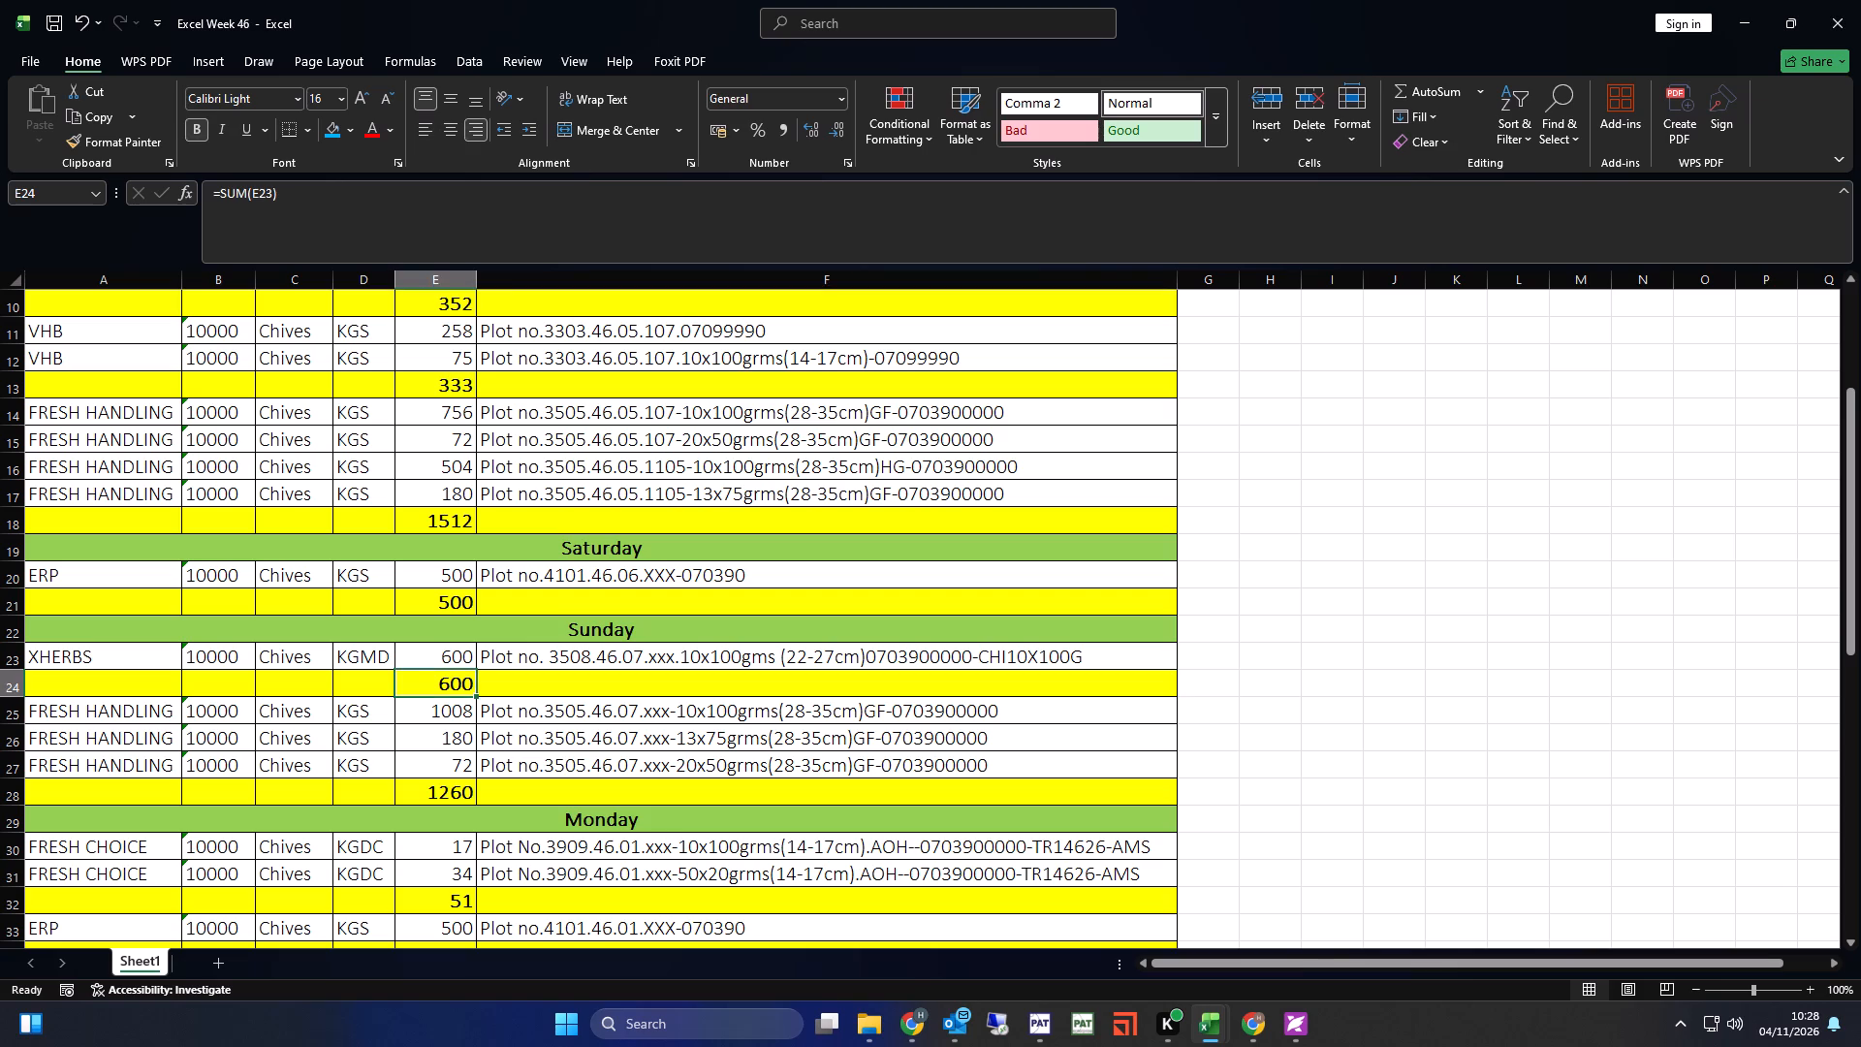
key(alt+equal)
key(Return)
key(ctrl+s)
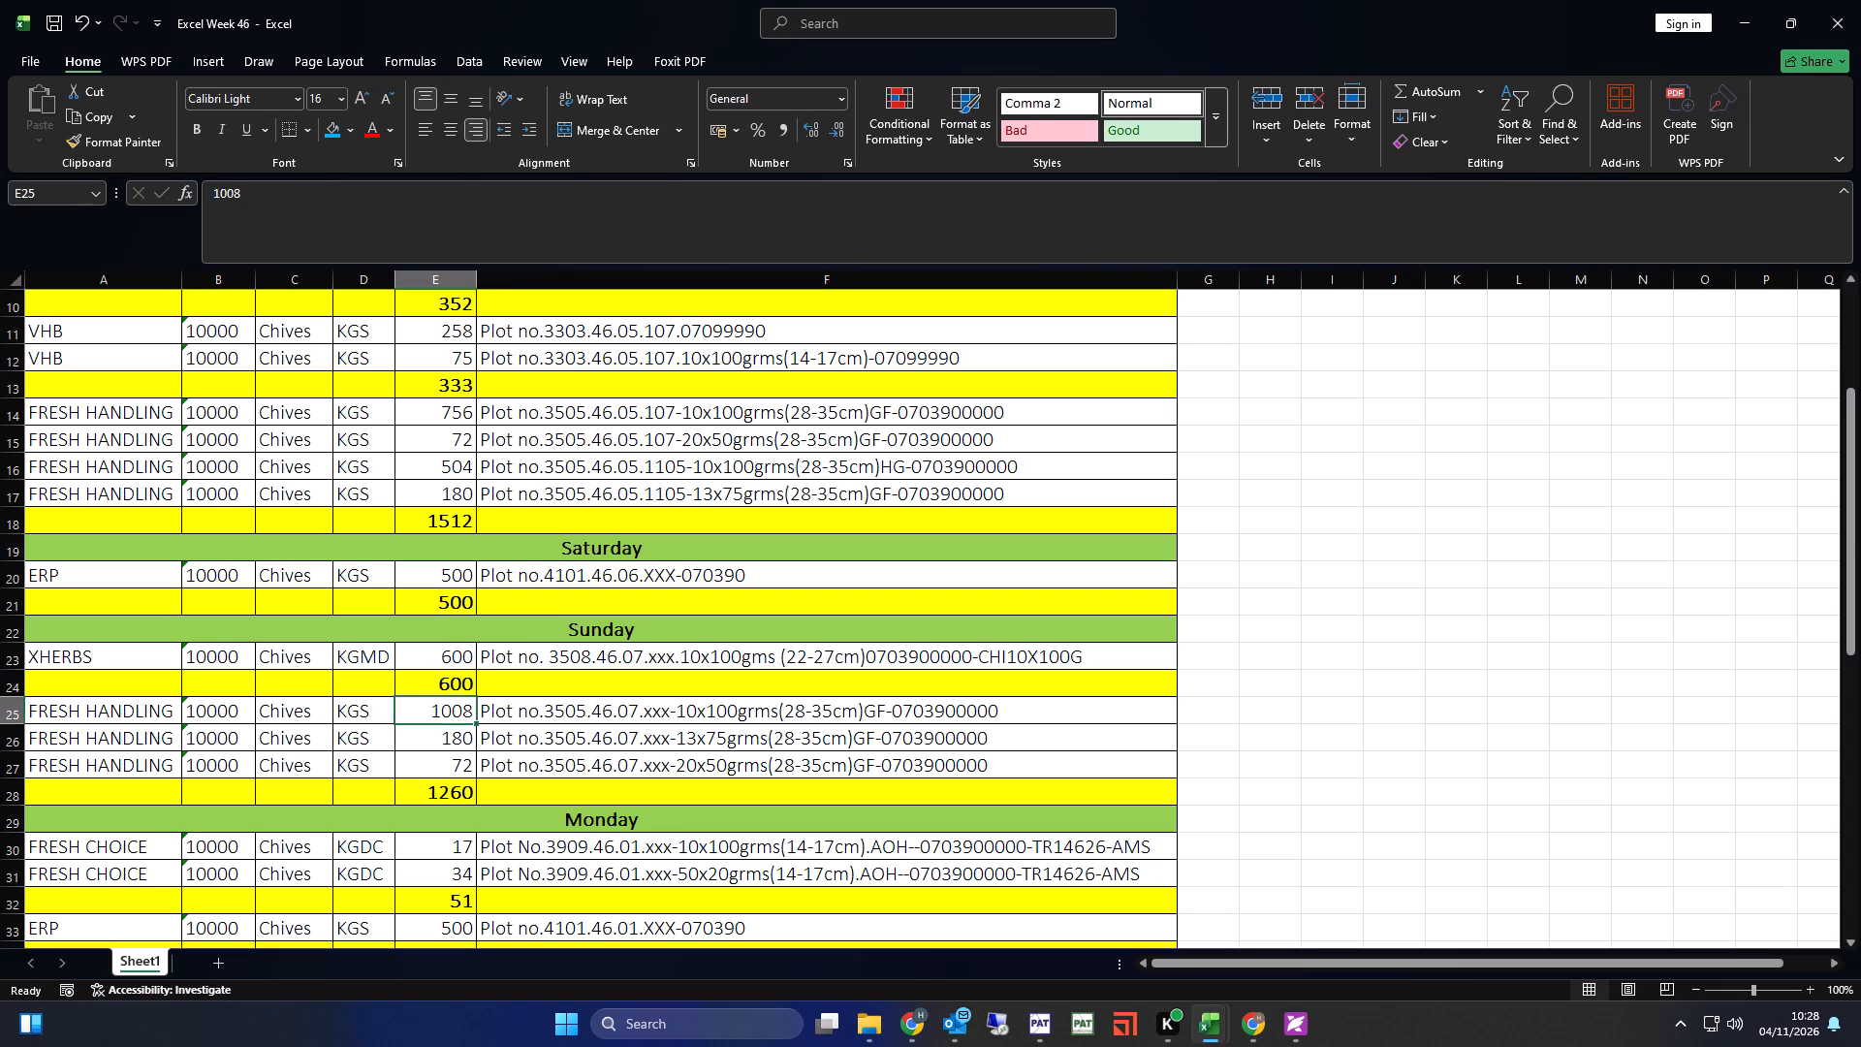
click(687, 667)
key(ctrl+s)
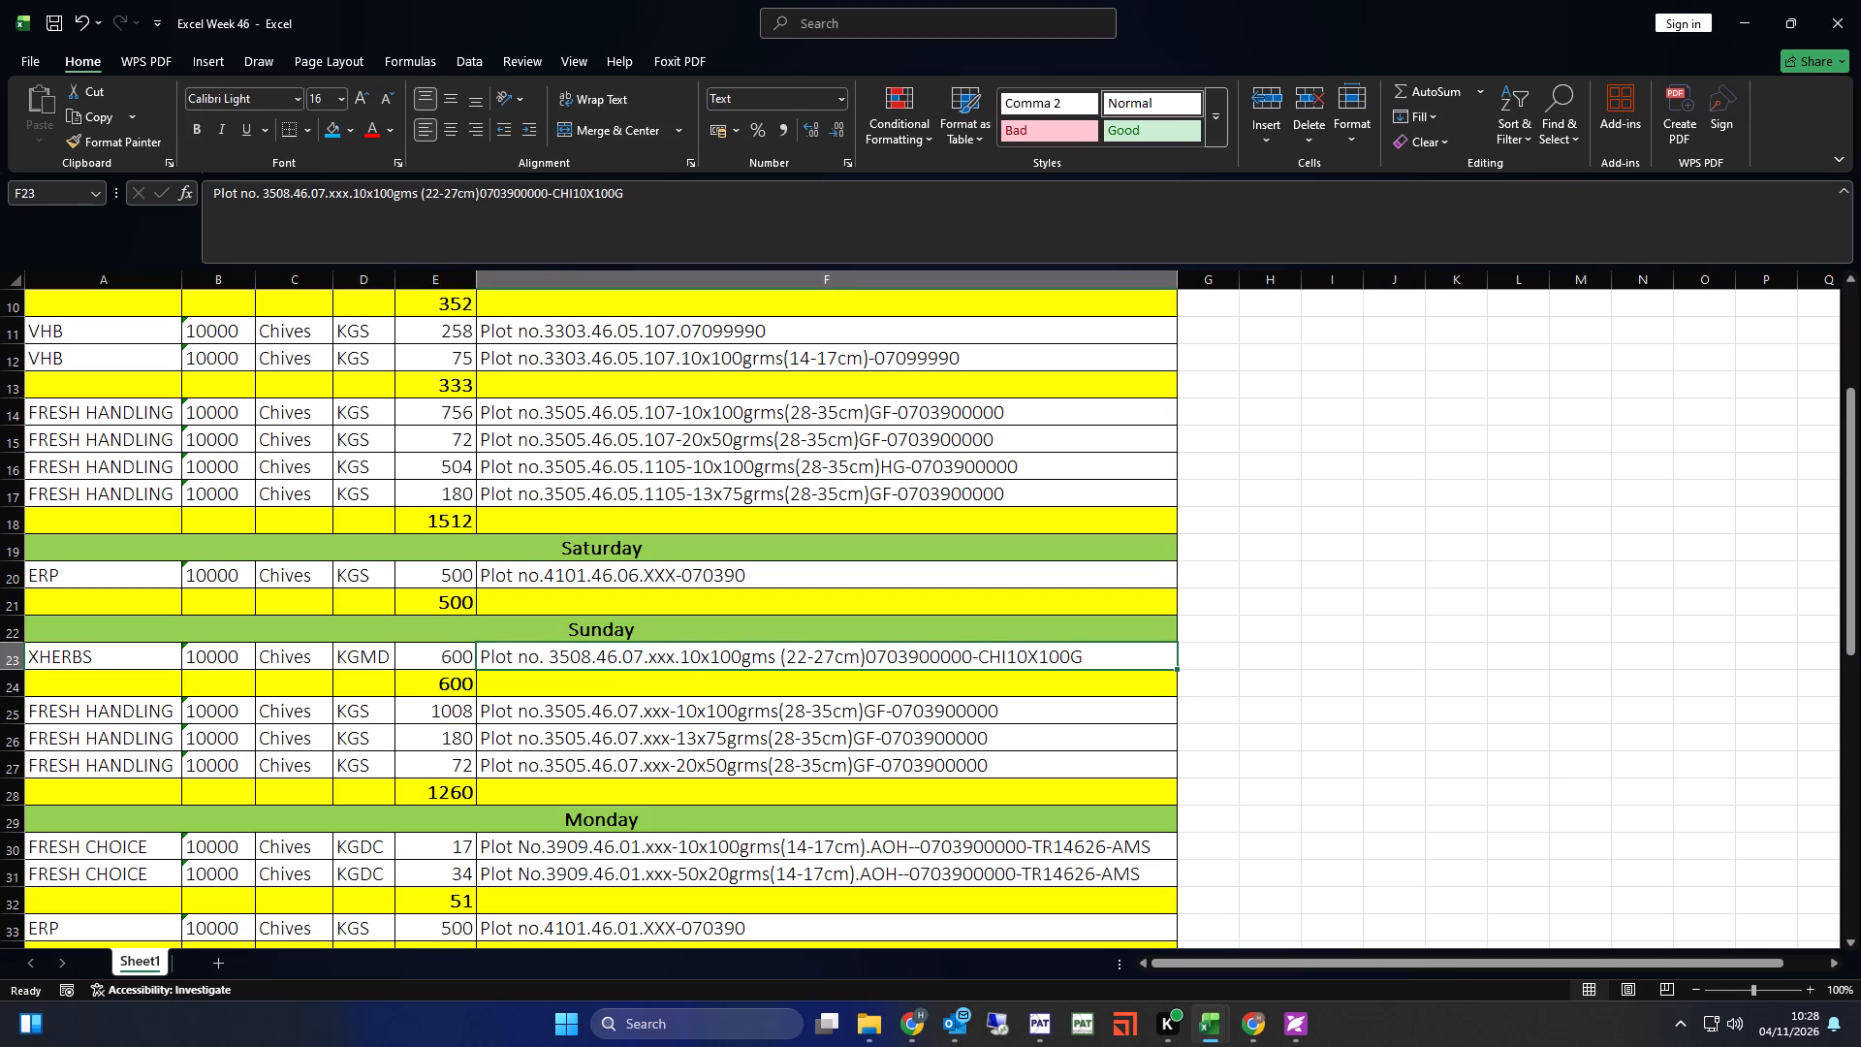
key(ctrl+s)
click(462, 689)
click(457, 661)
key(ctrl+s)
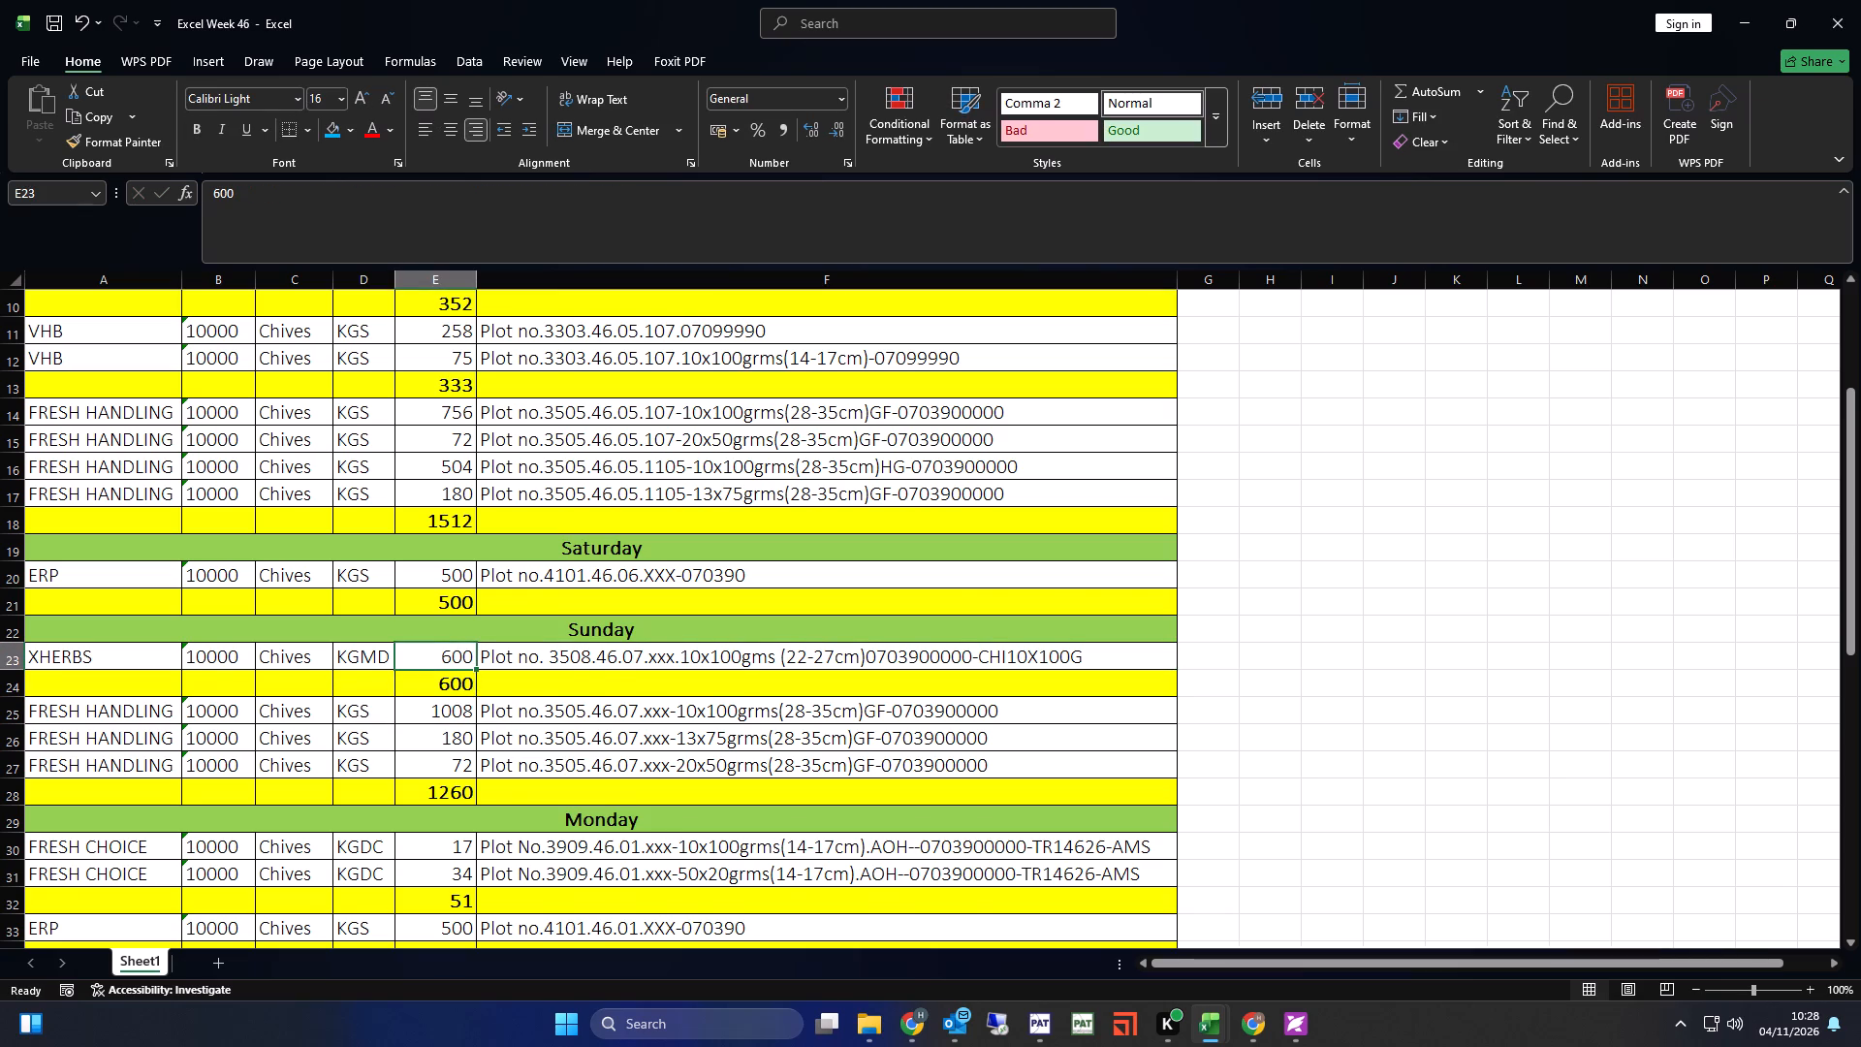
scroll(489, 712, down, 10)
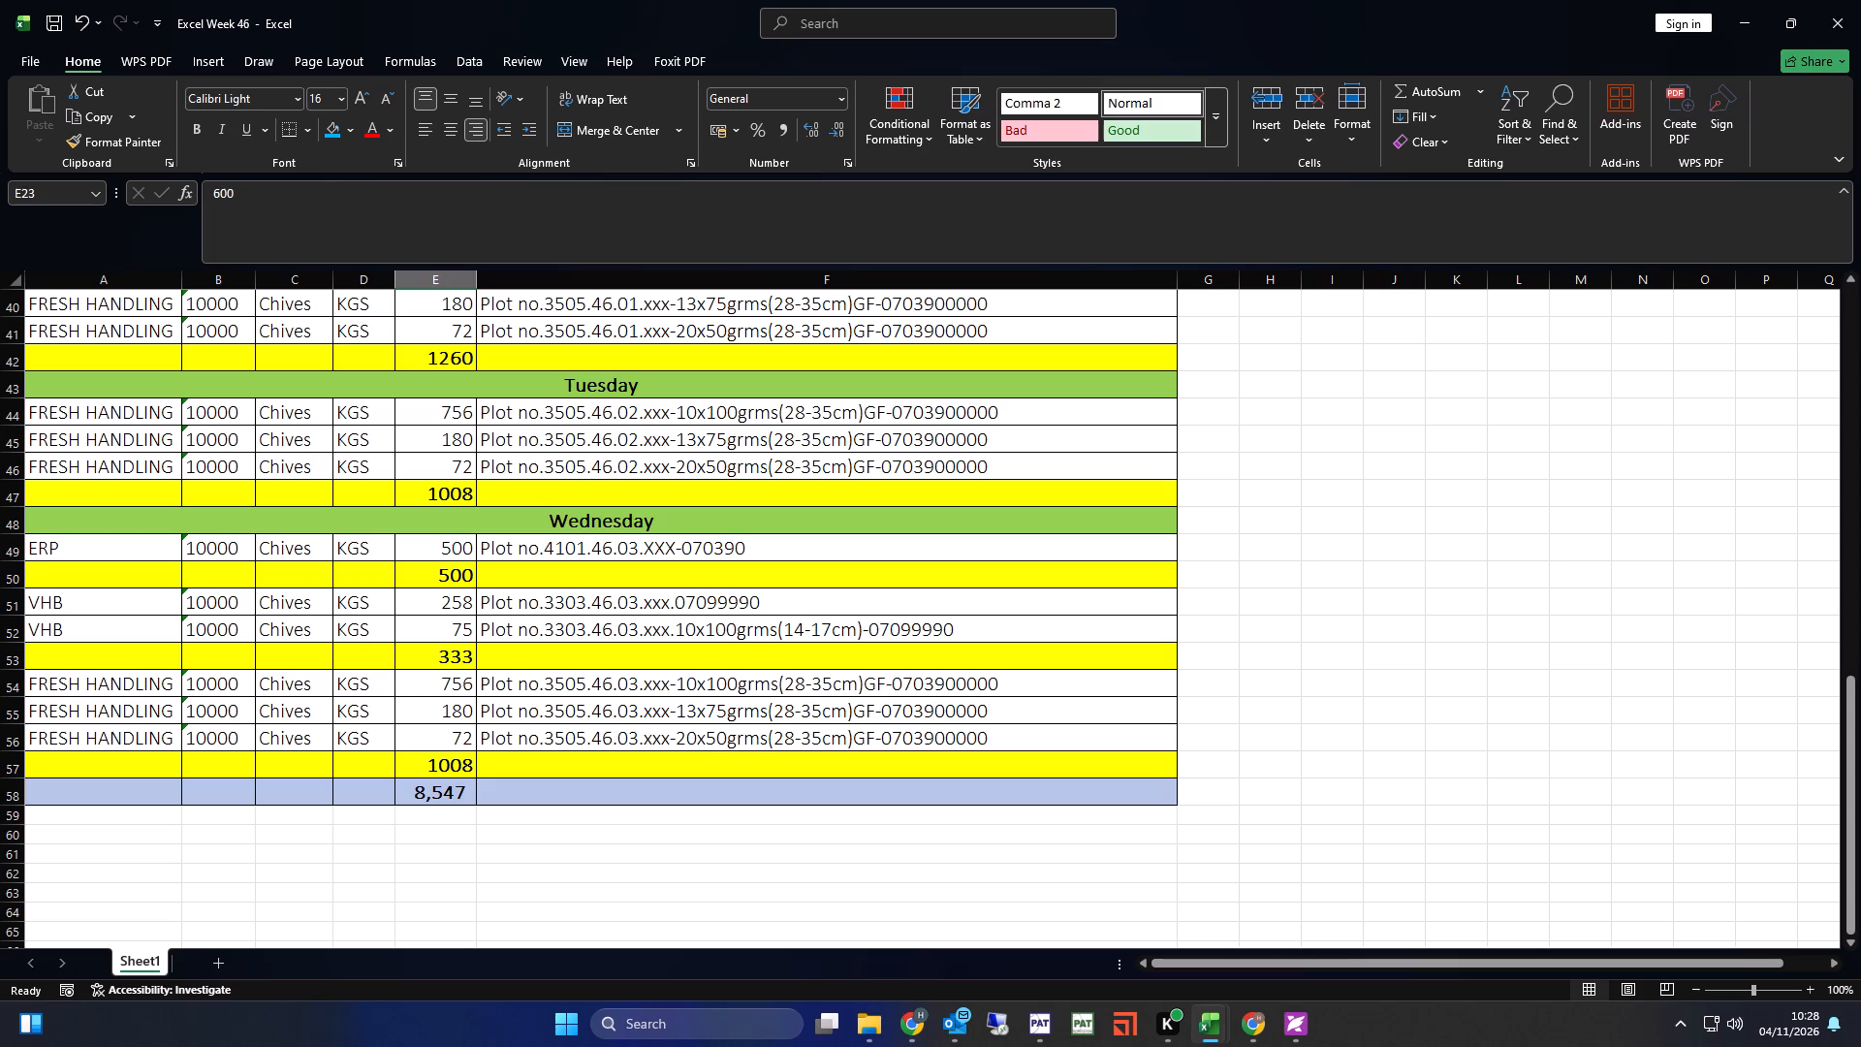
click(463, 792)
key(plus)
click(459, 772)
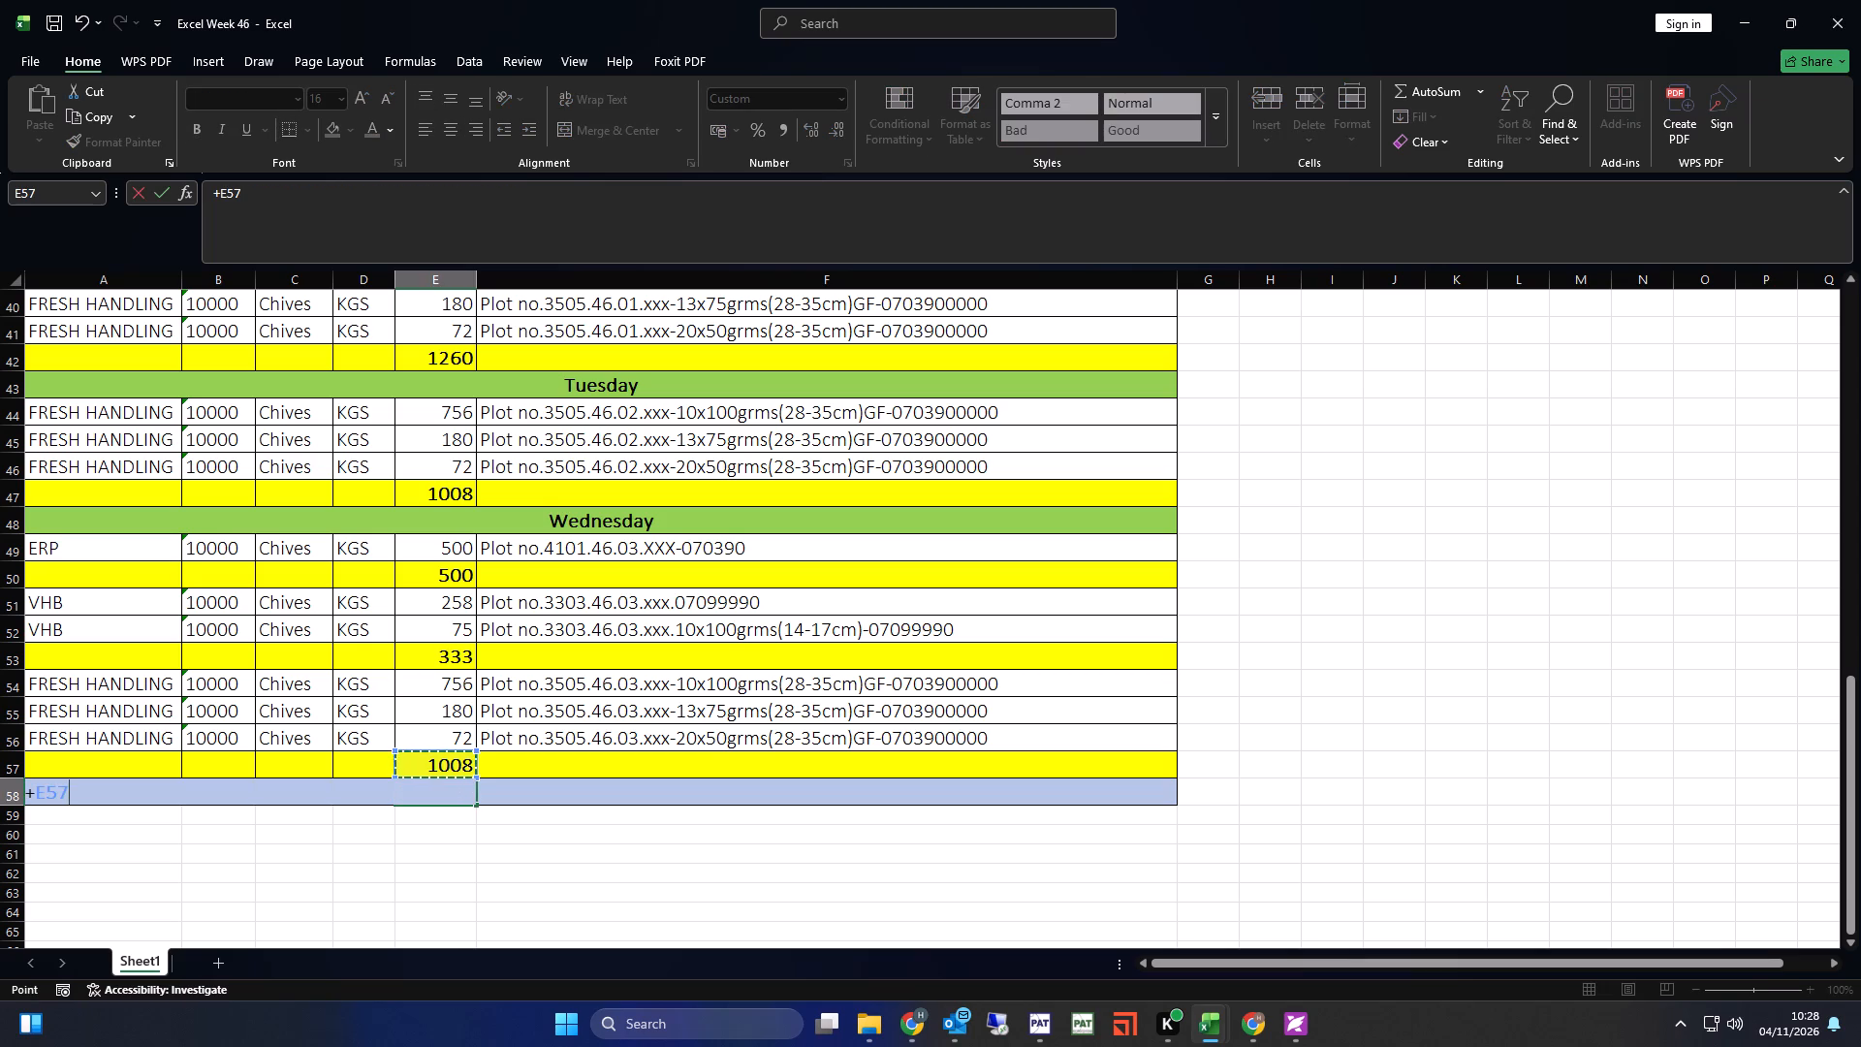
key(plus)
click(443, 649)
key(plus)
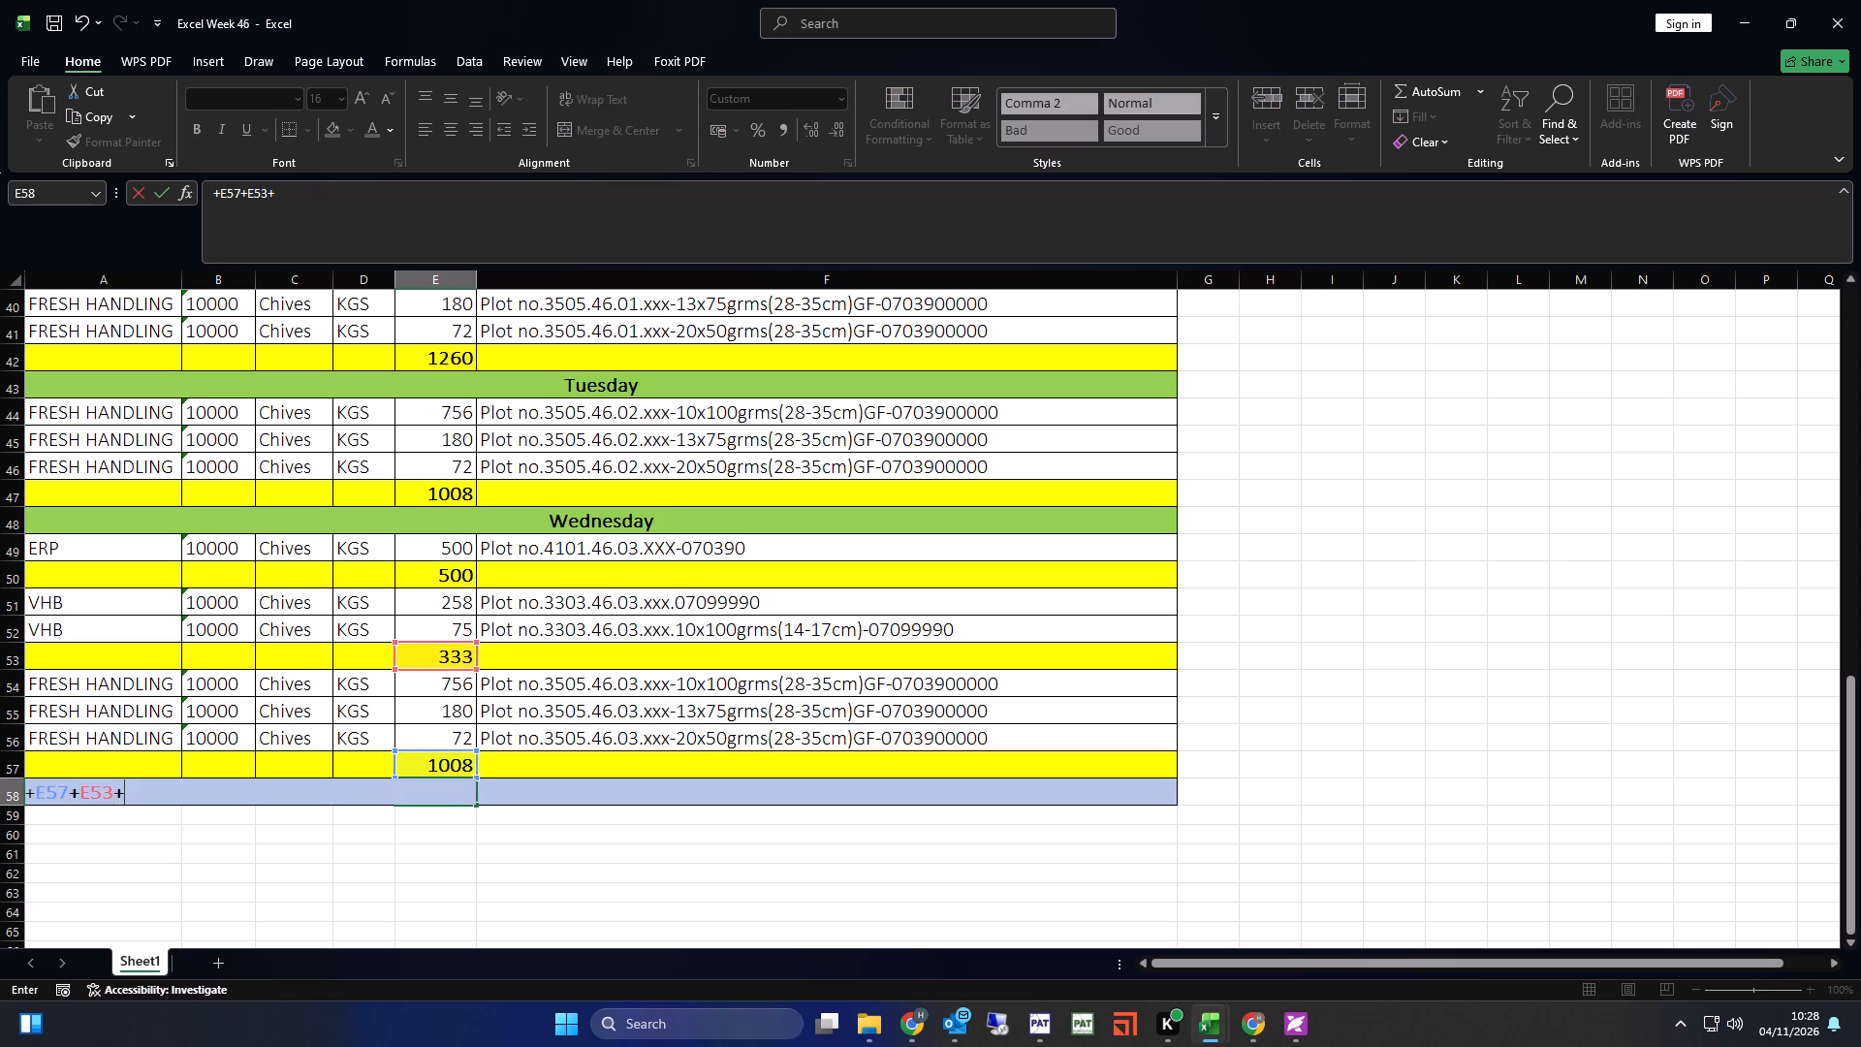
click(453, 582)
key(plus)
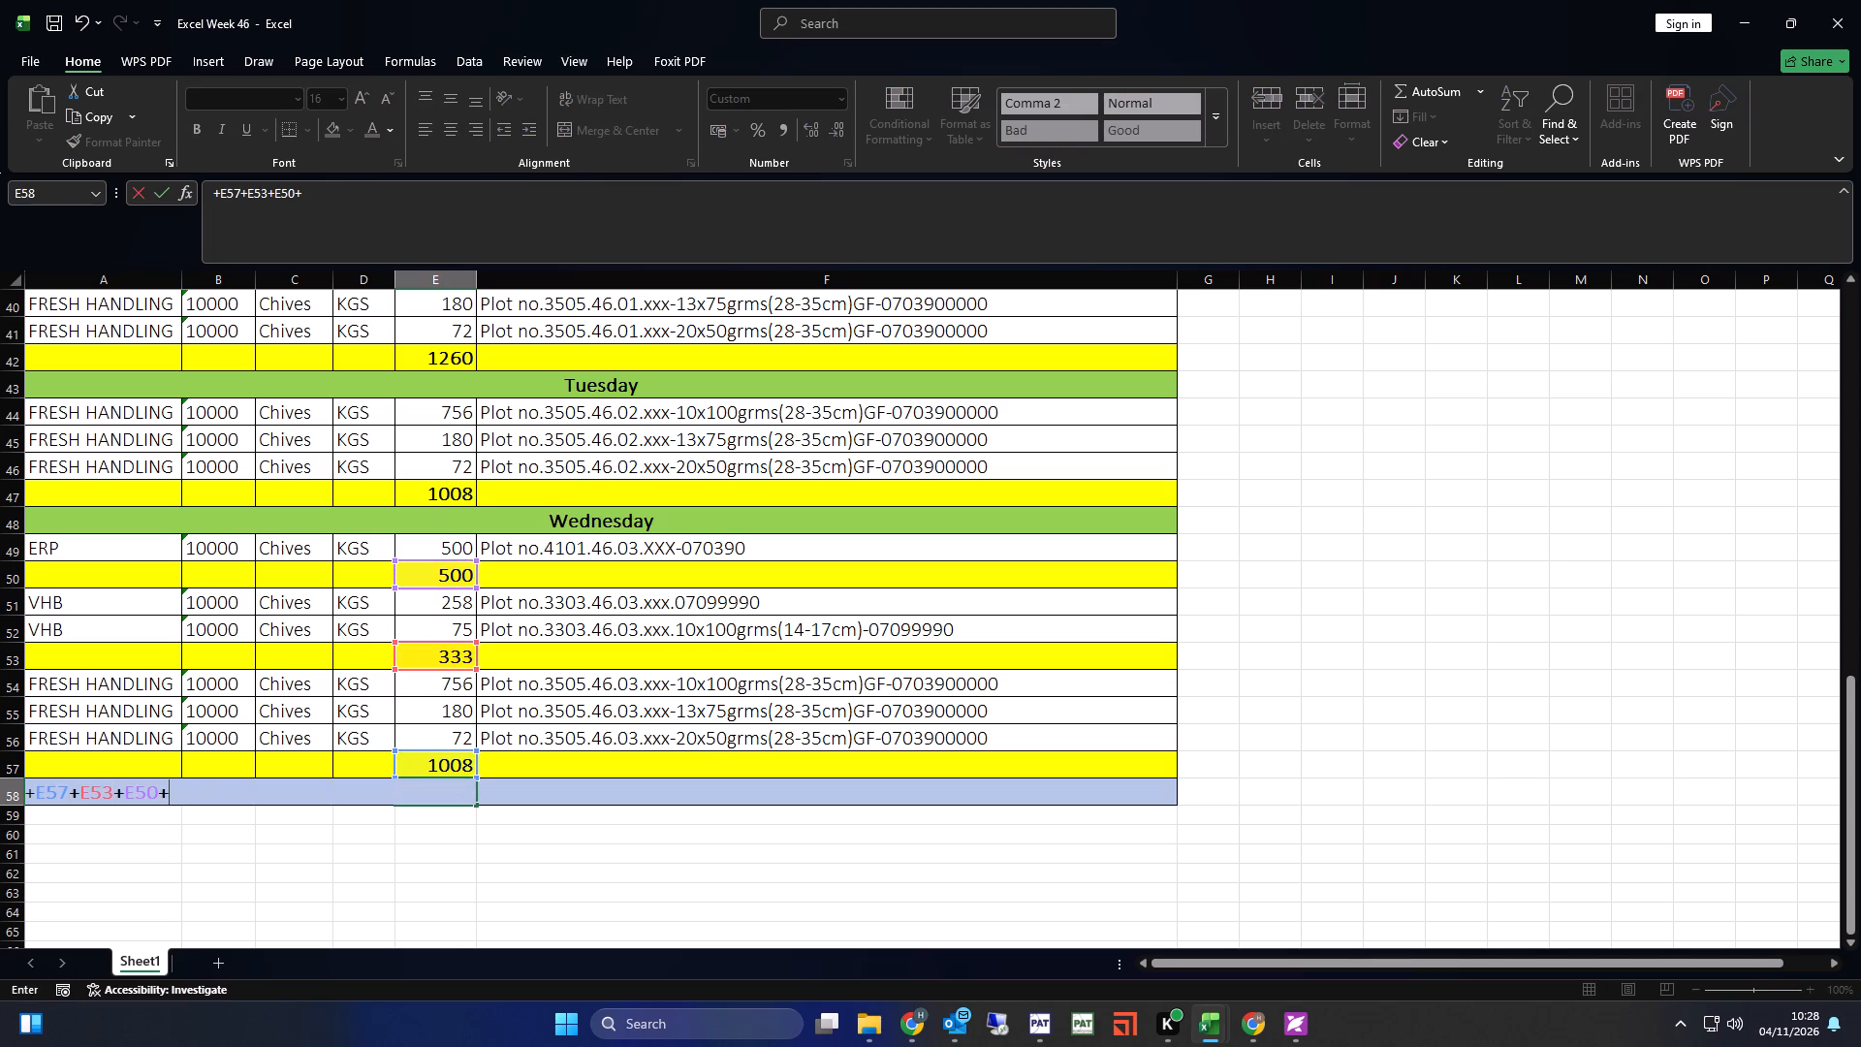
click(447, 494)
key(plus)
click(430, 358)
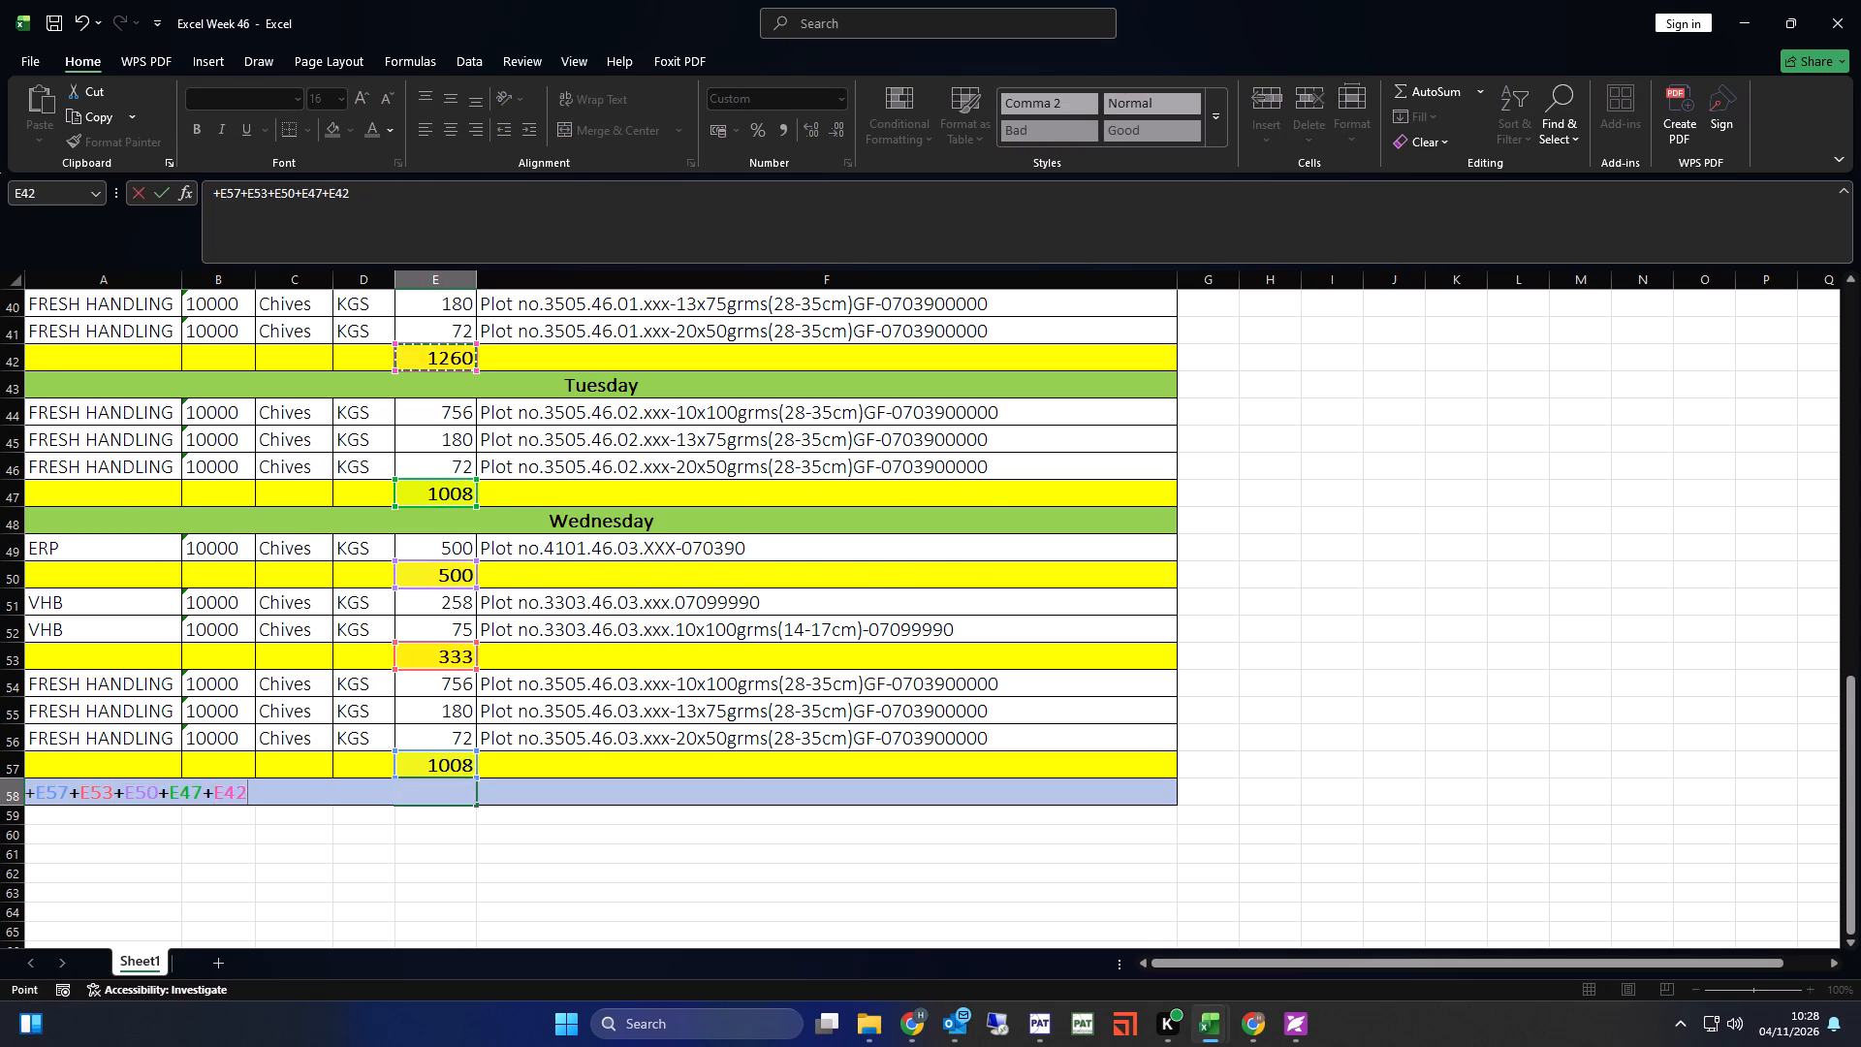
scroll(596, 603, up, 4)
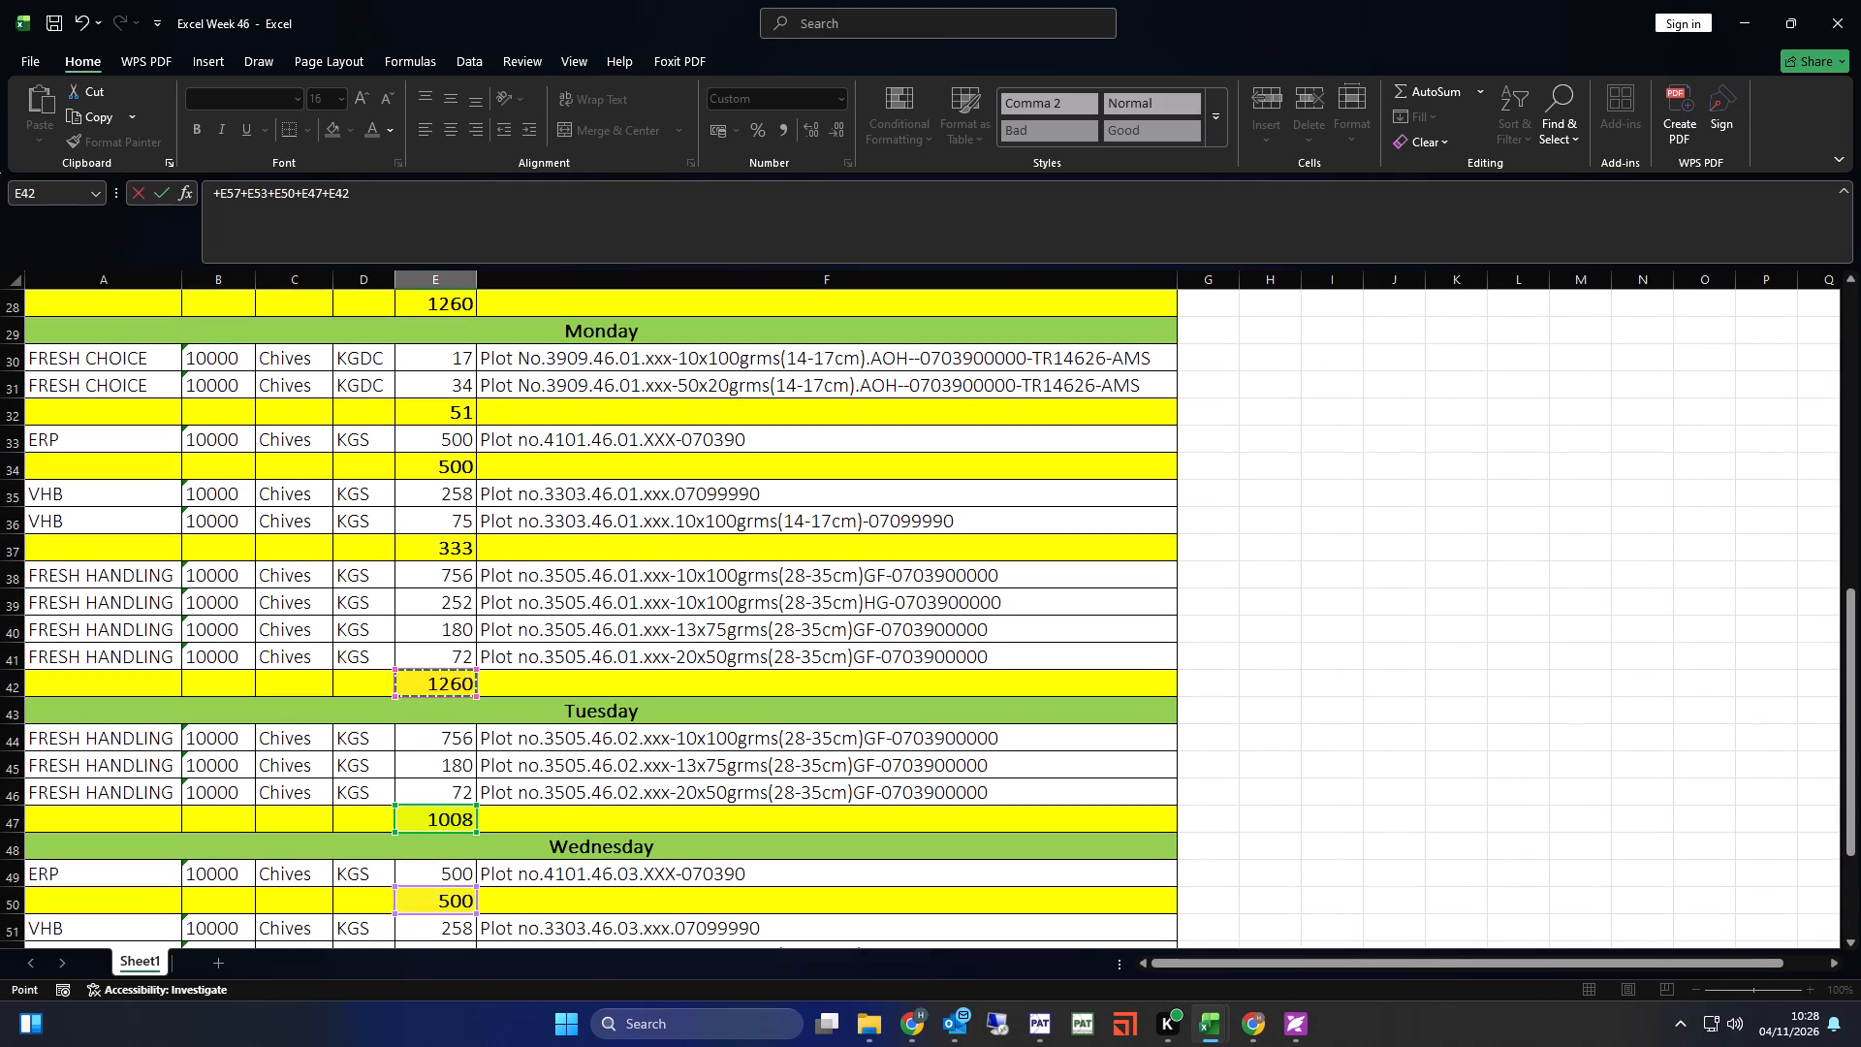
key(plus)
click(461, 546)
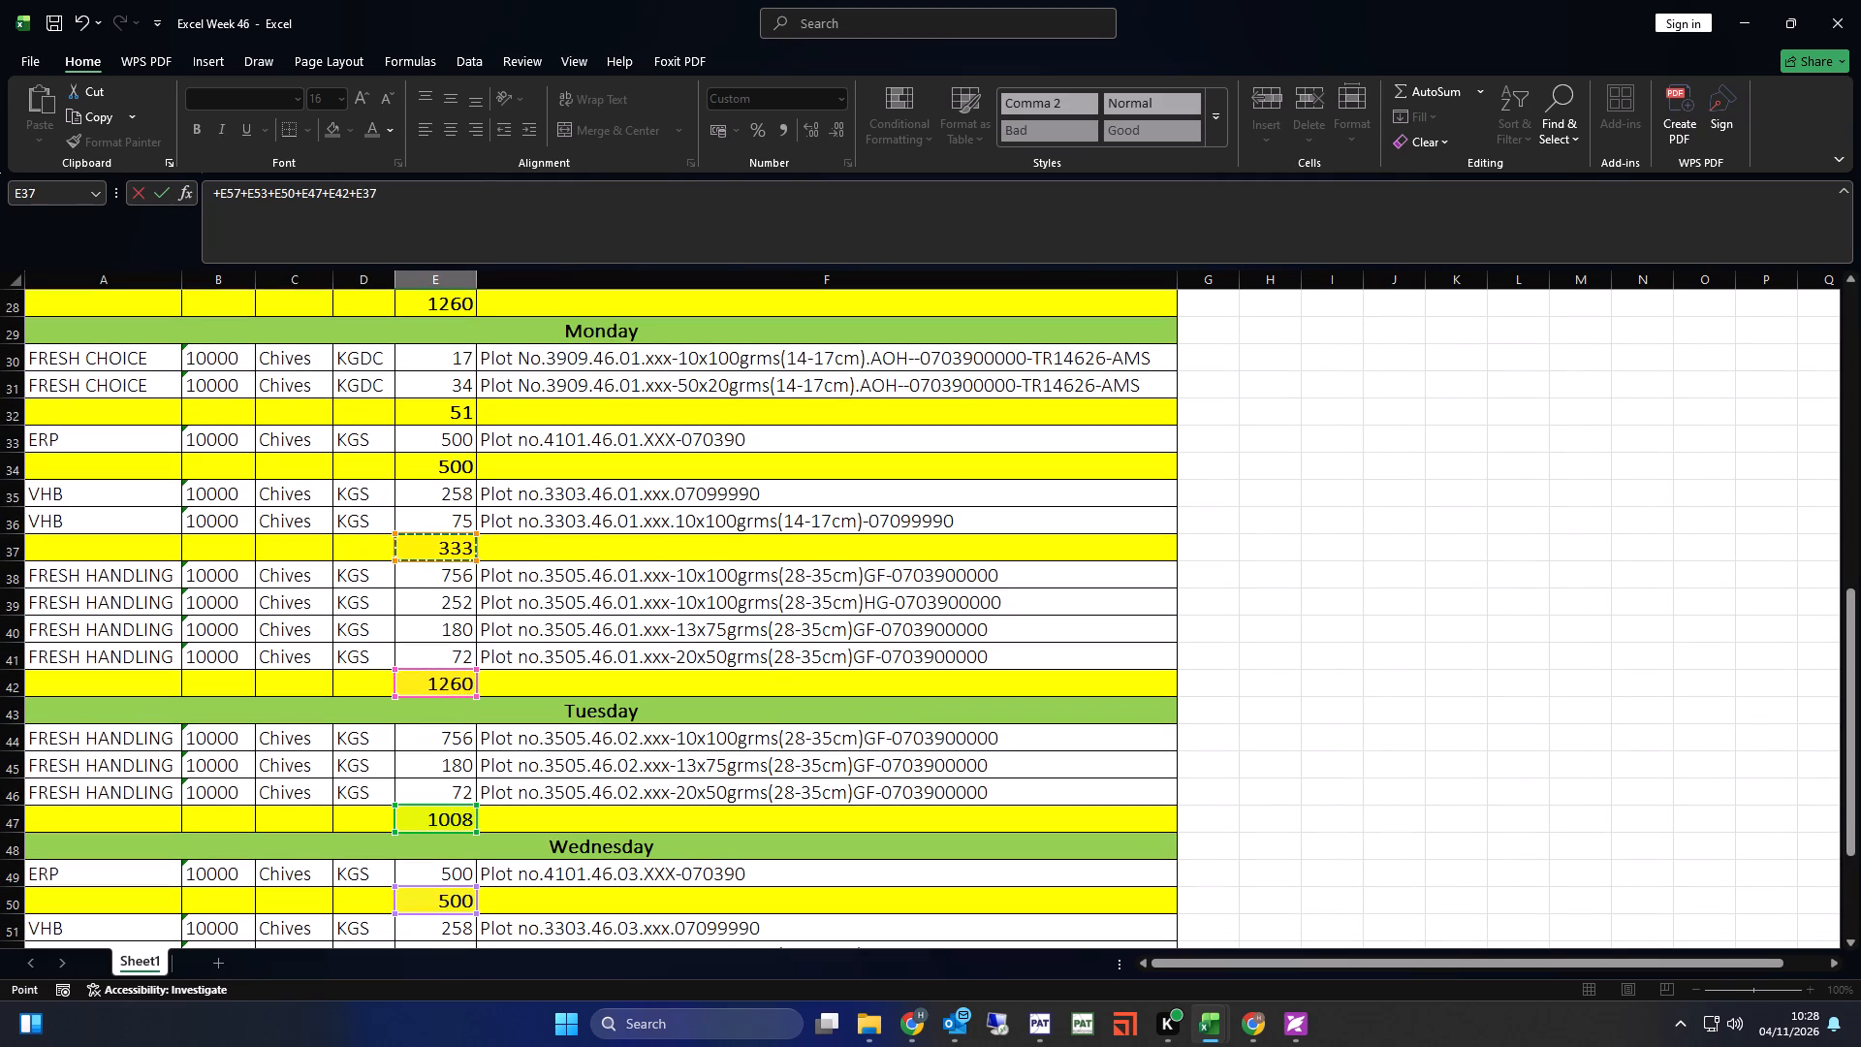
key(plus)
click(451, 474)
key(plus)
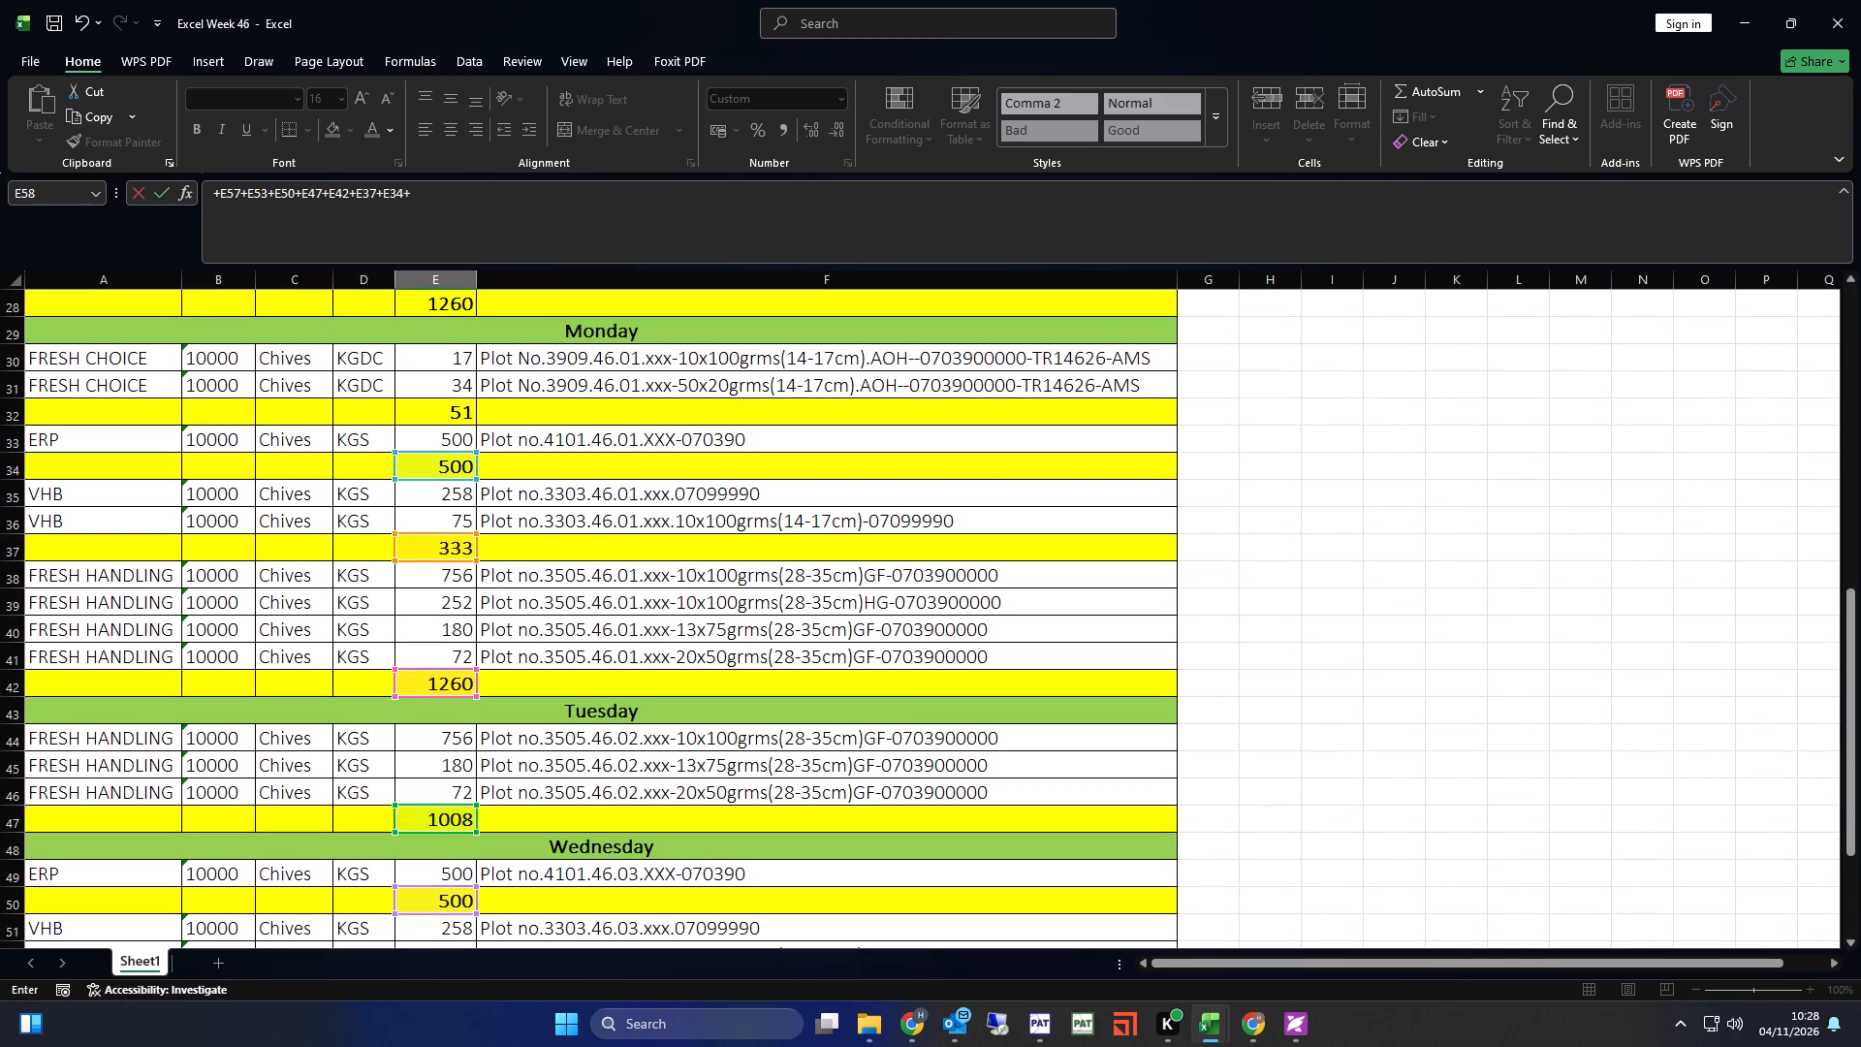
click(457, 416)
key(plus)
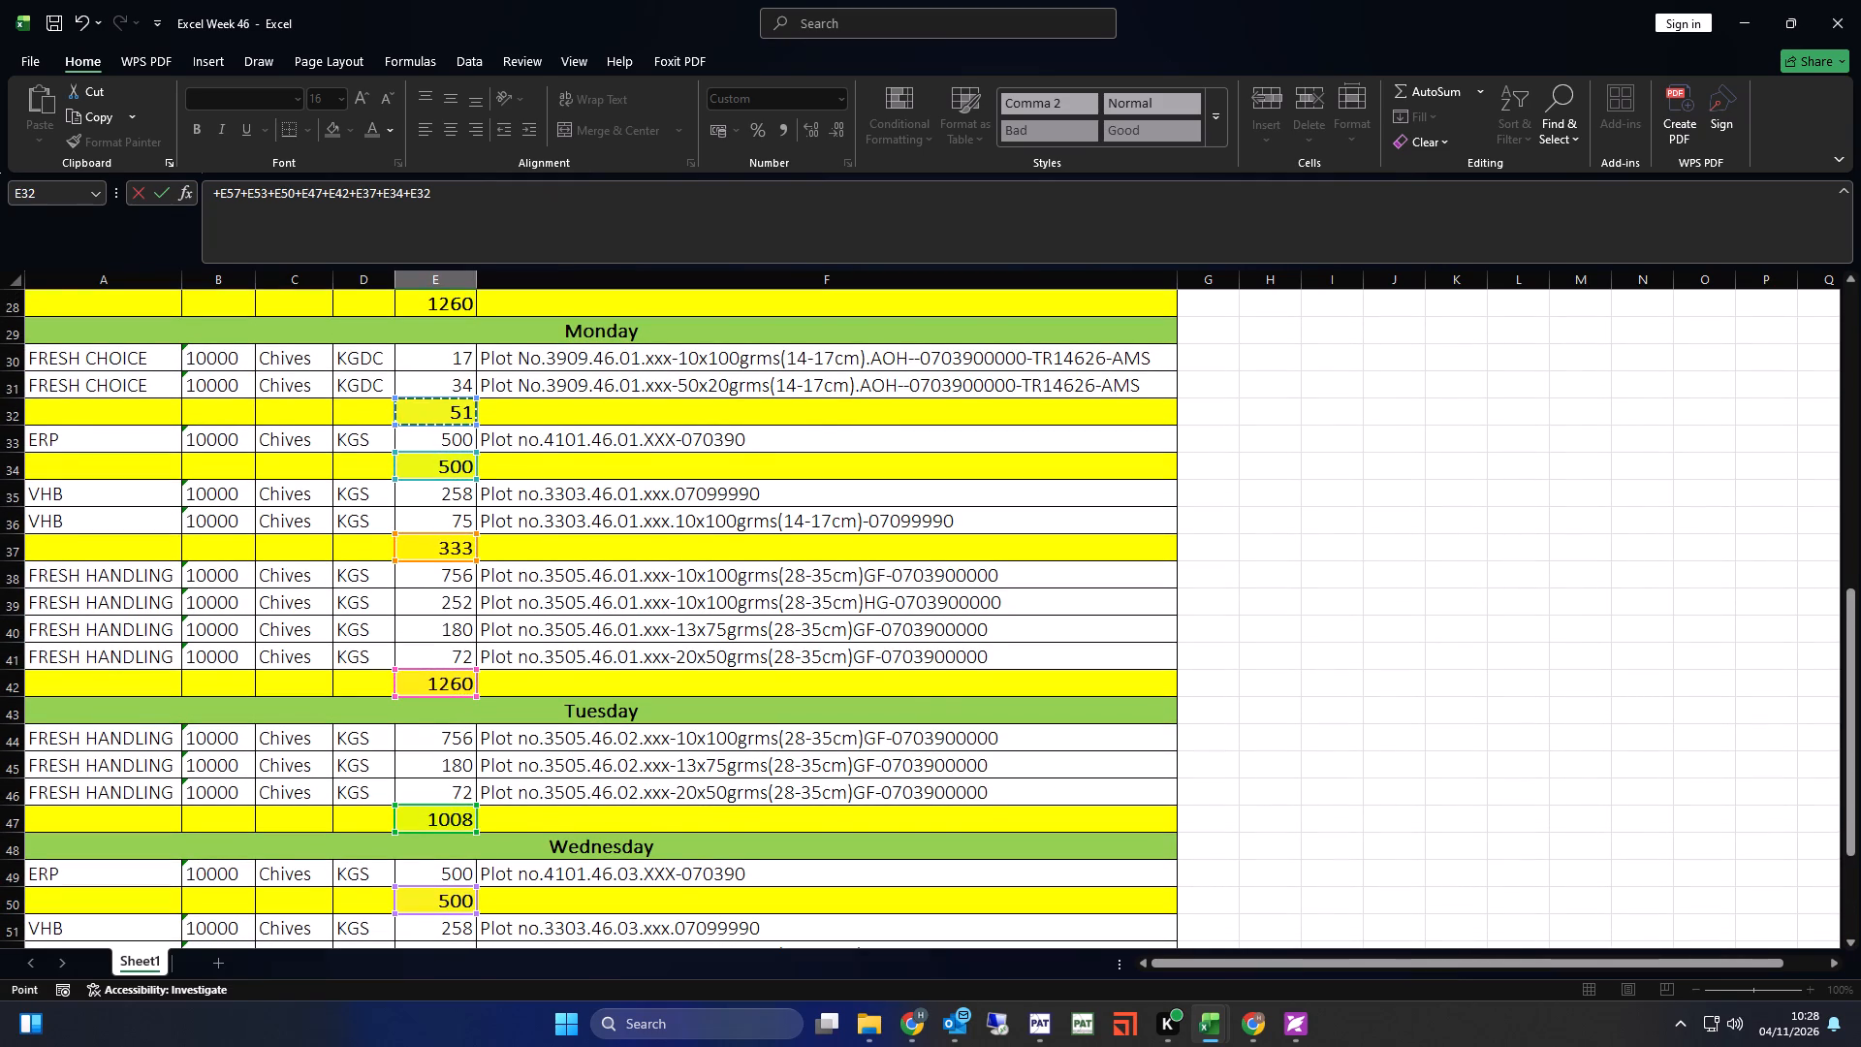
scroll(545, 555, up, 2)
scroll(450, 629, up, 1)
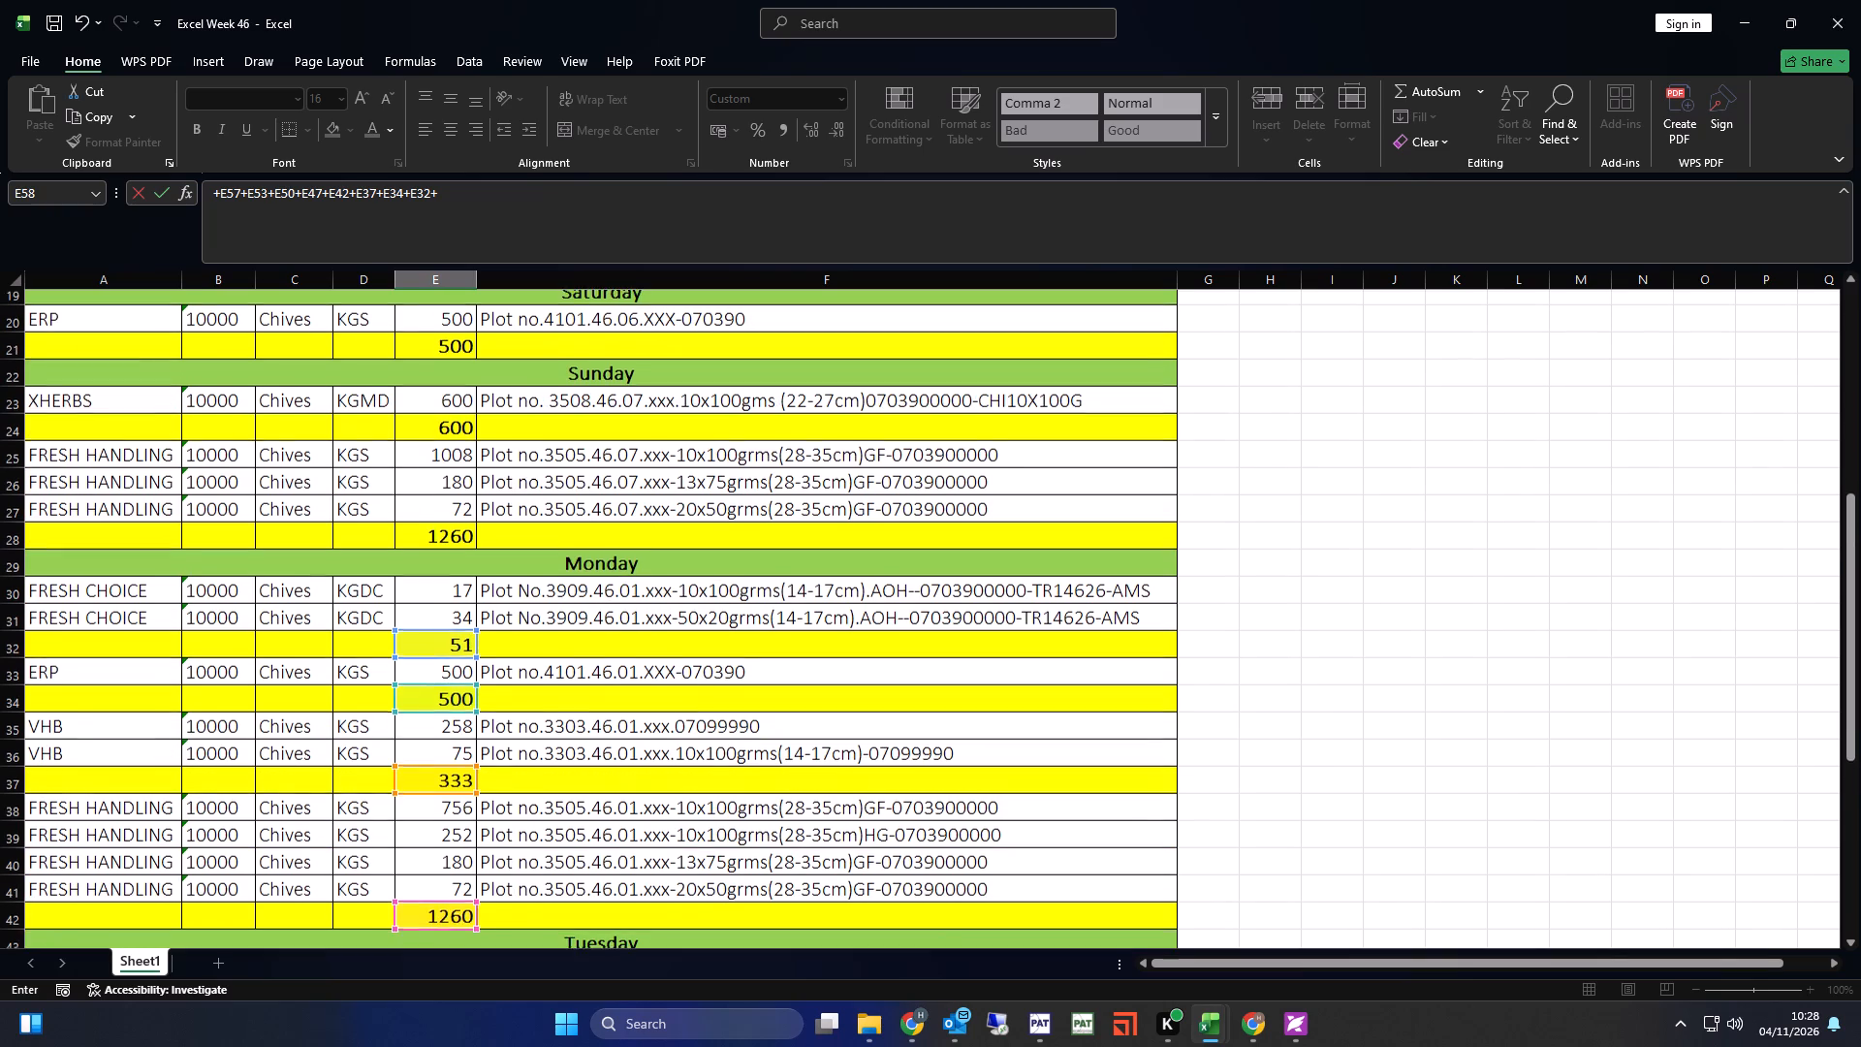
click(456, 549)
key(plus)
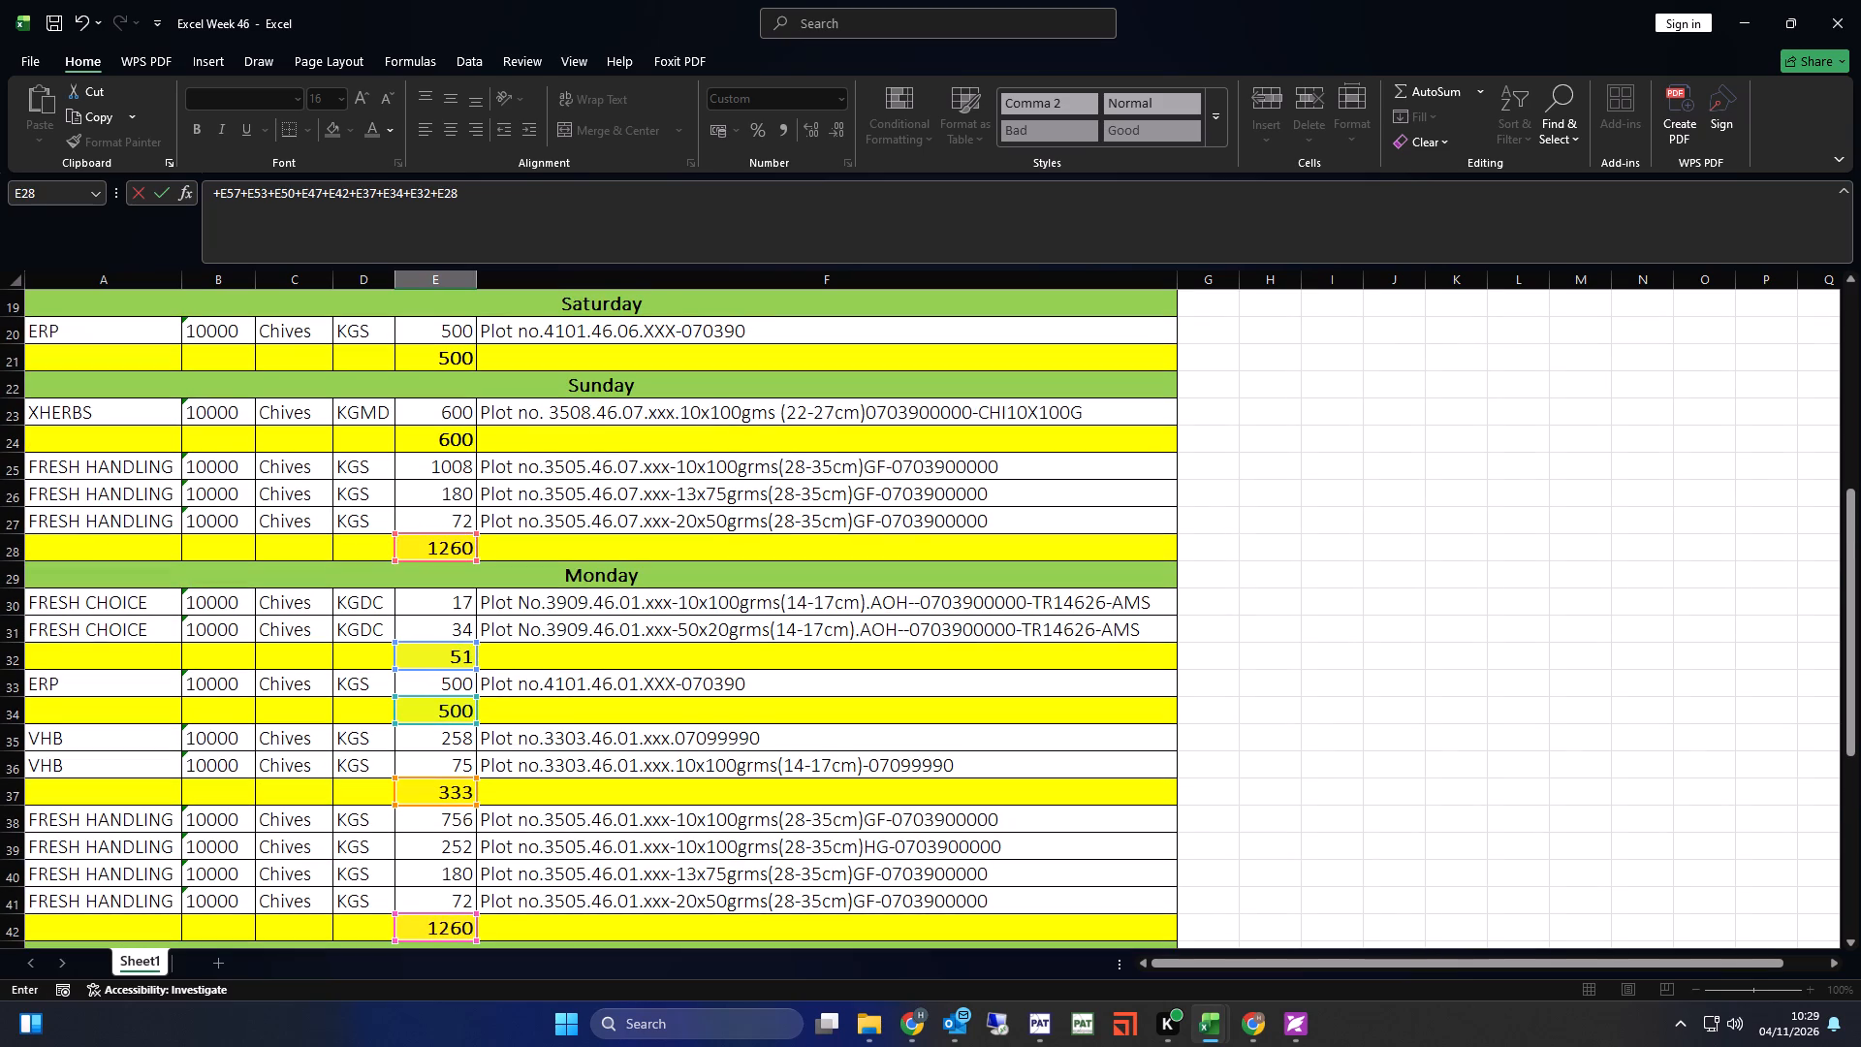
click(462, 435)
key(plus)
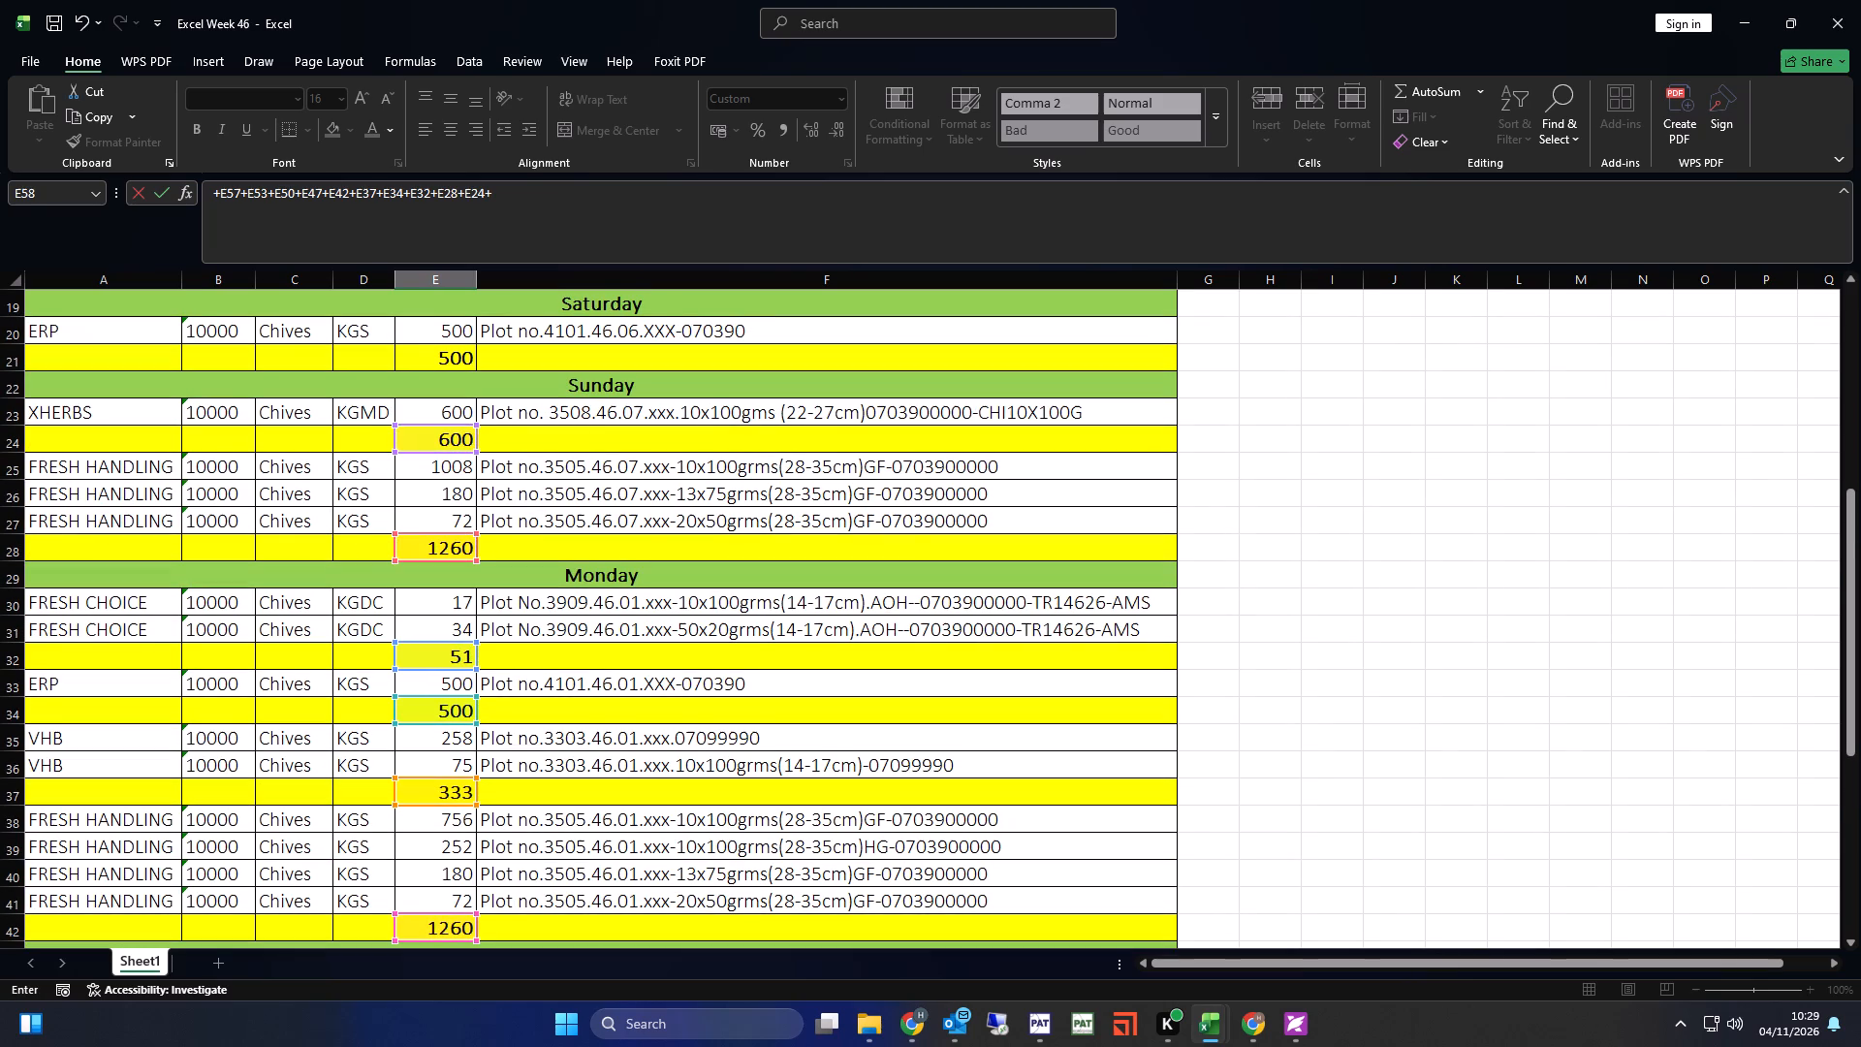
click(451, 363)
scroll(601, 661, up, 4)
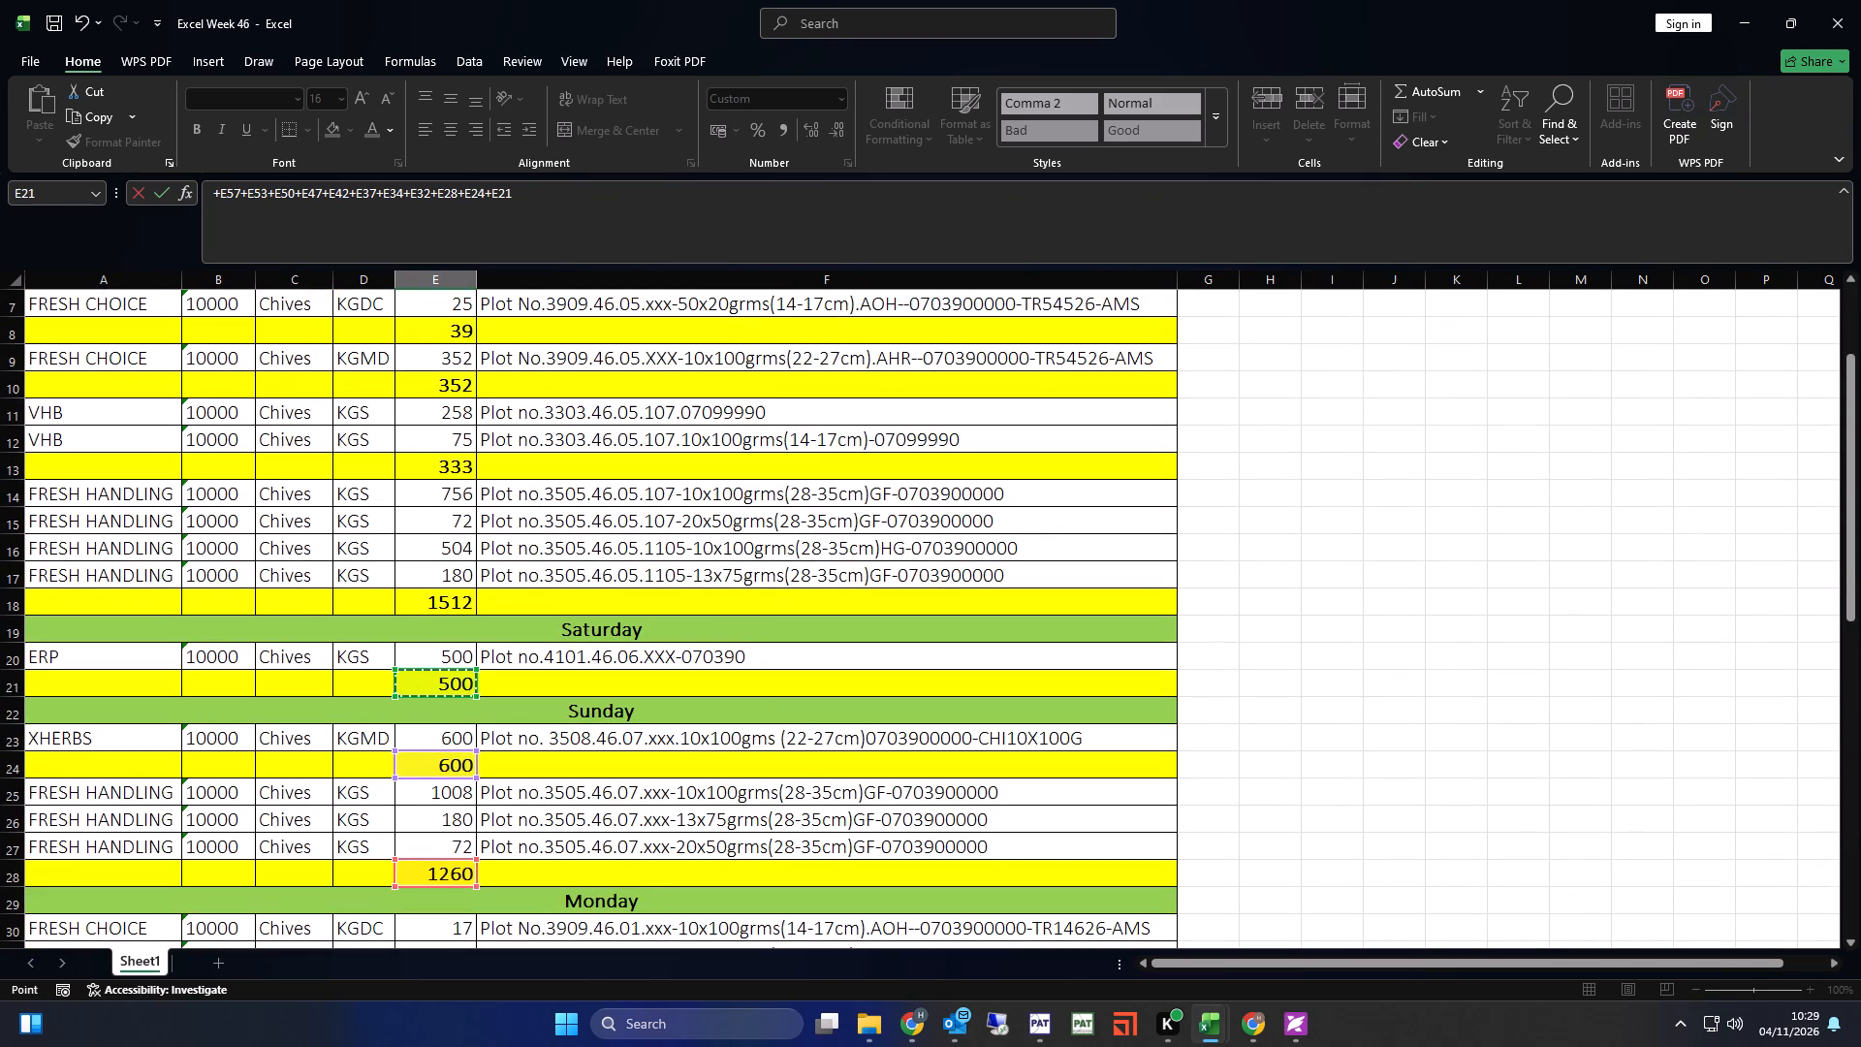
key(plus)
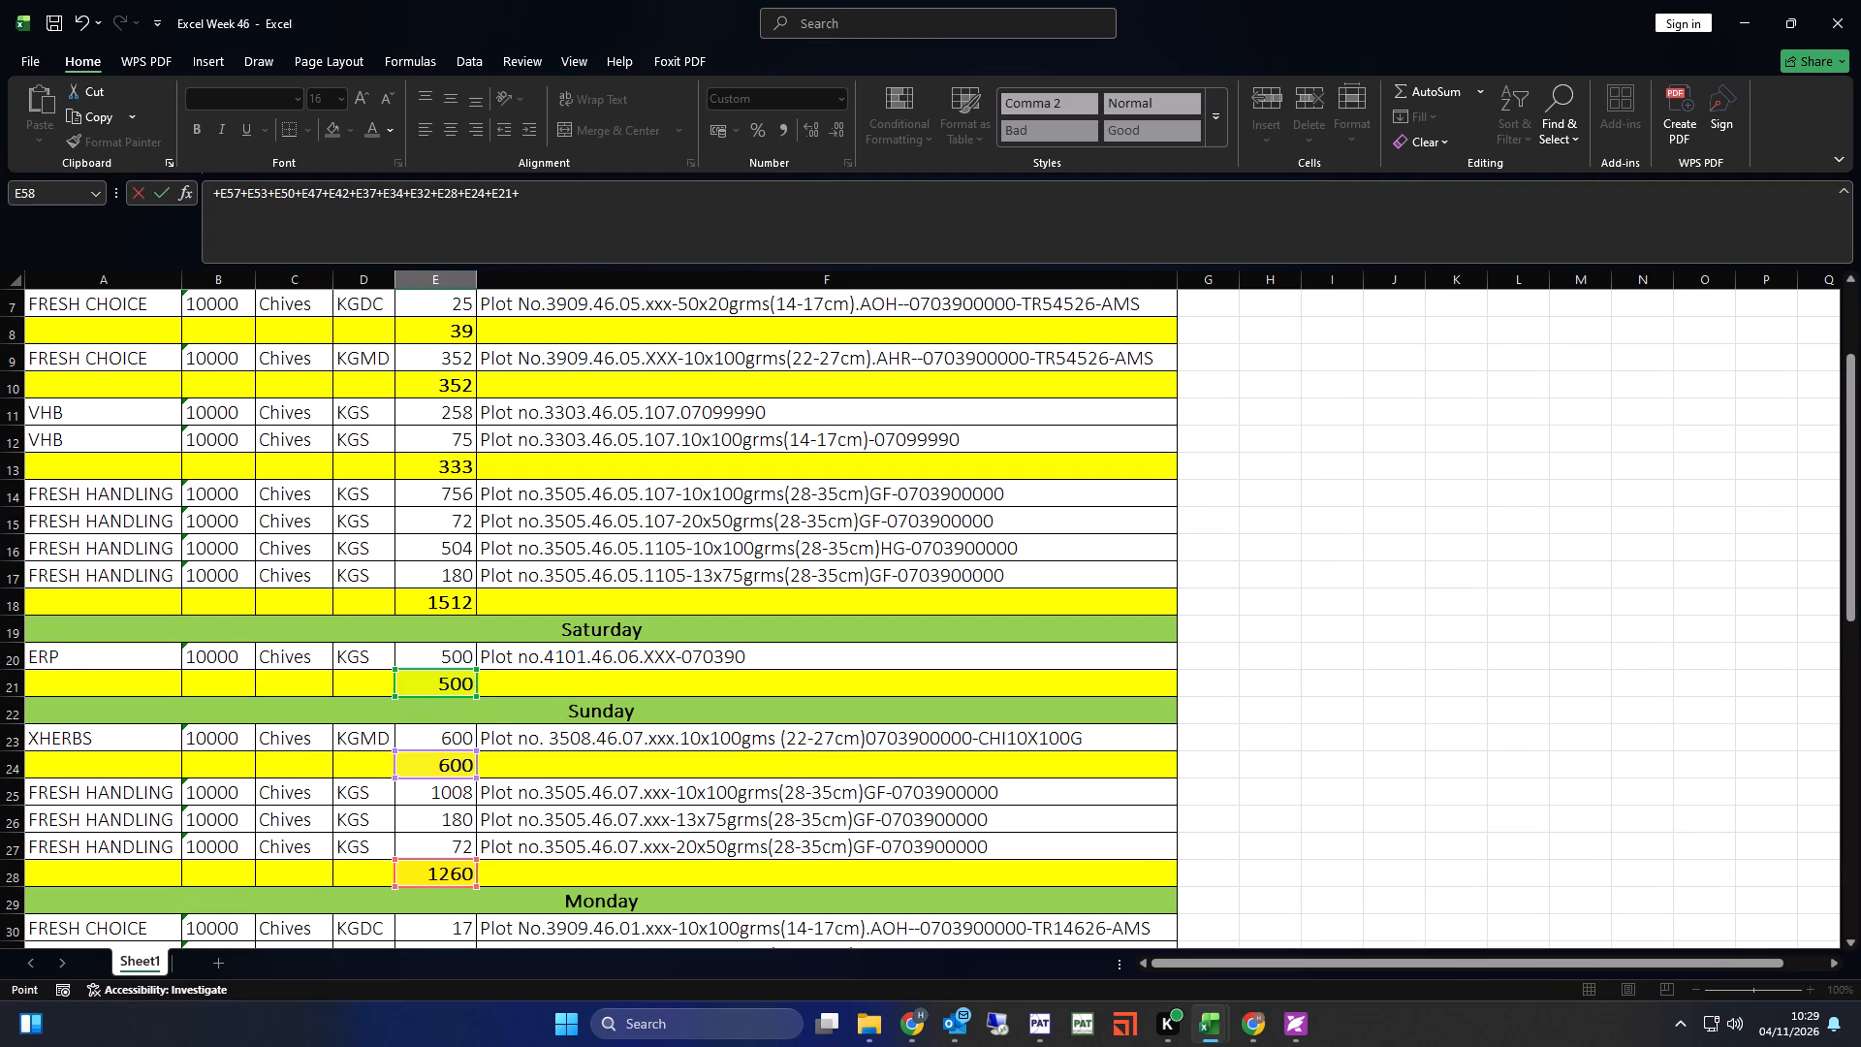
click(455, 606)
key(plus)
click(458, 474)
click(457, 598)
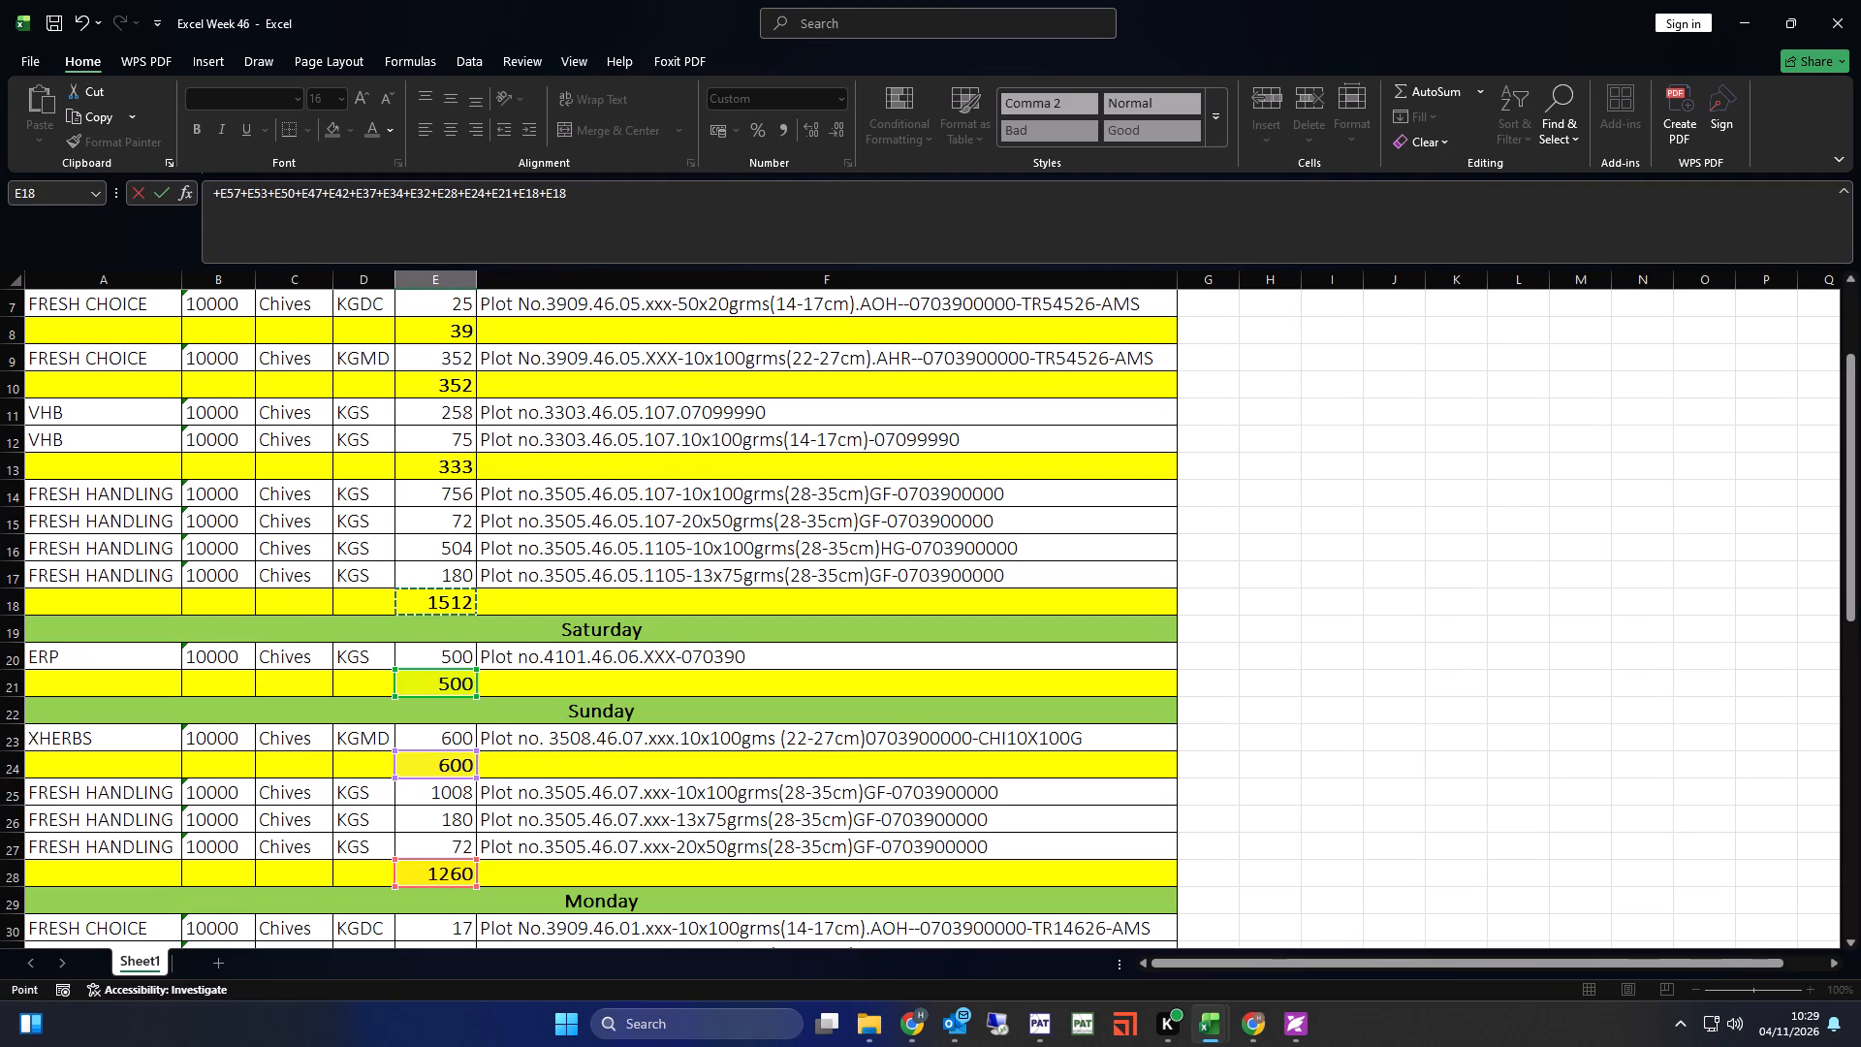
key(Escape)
Start a new grand total formula in E58 by adding the Wednesday and Tuesday subtotals E57, E53, E50 and E47.
scroll(490, 794, down, 2)
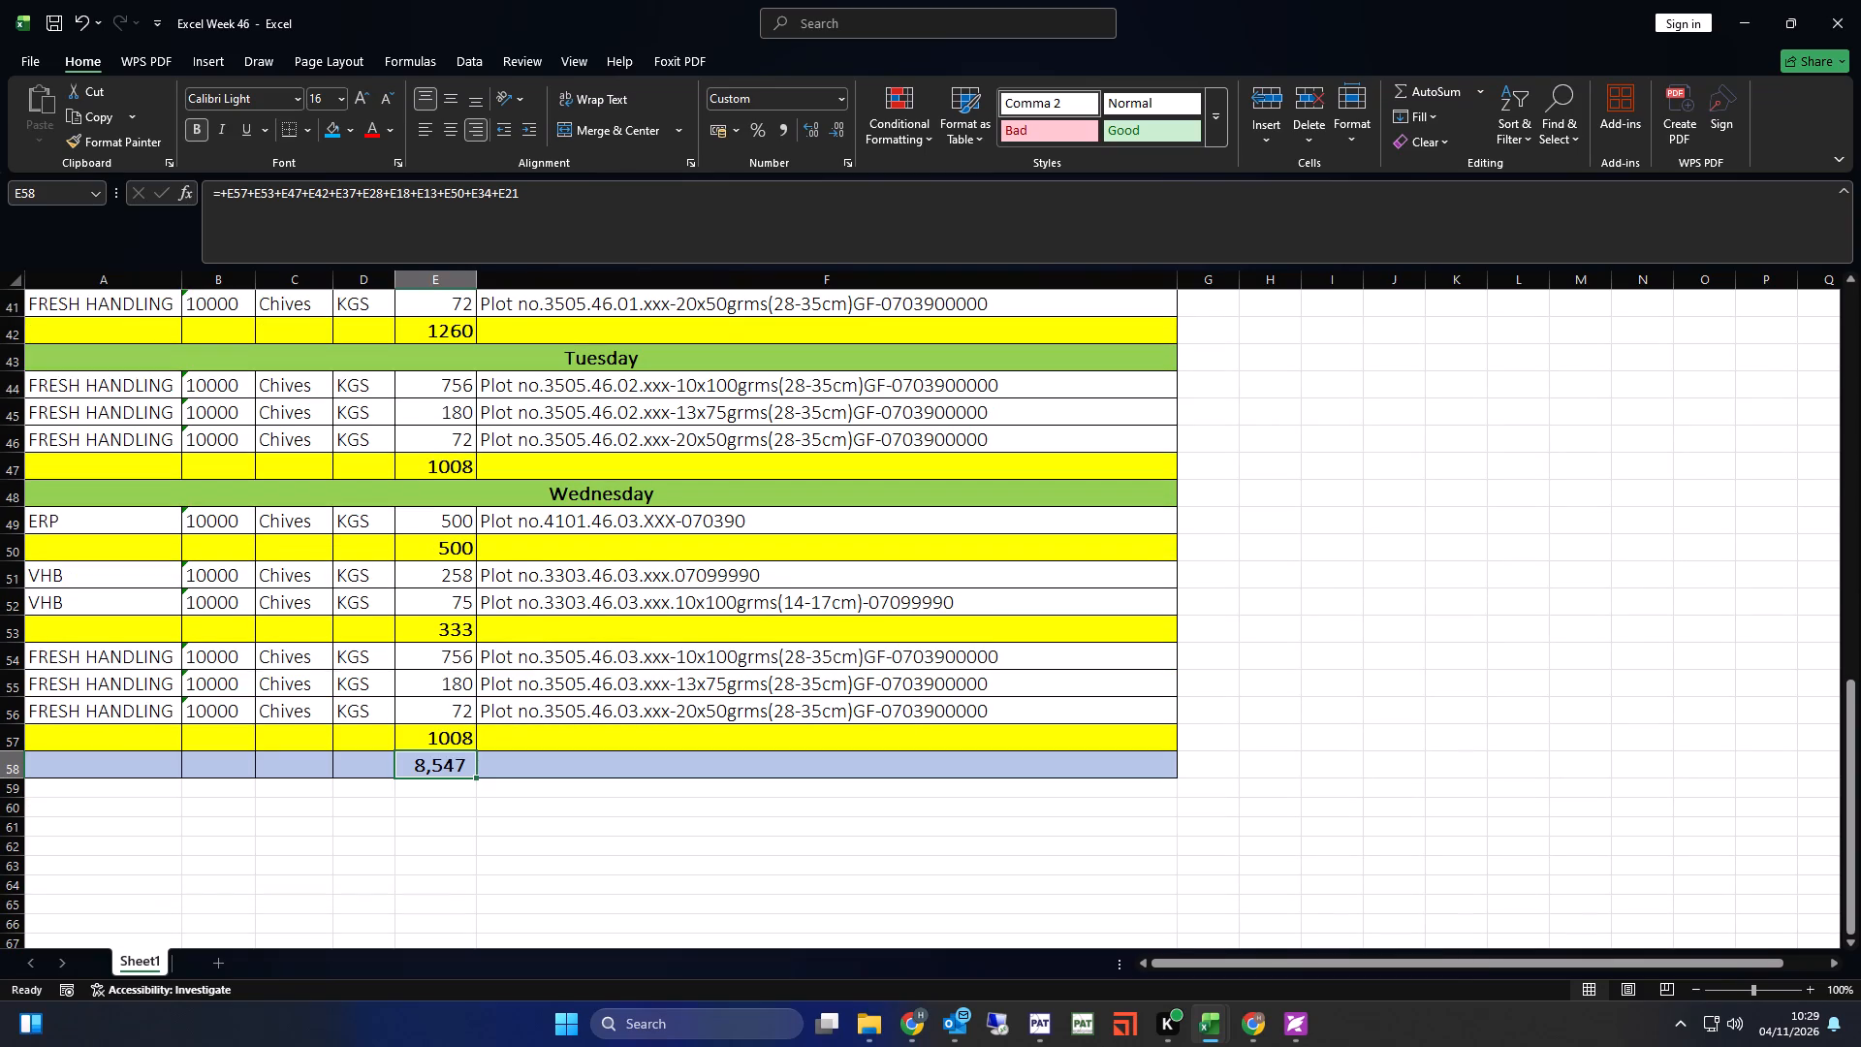
key(plus)
click(464, 735)
key(plus)
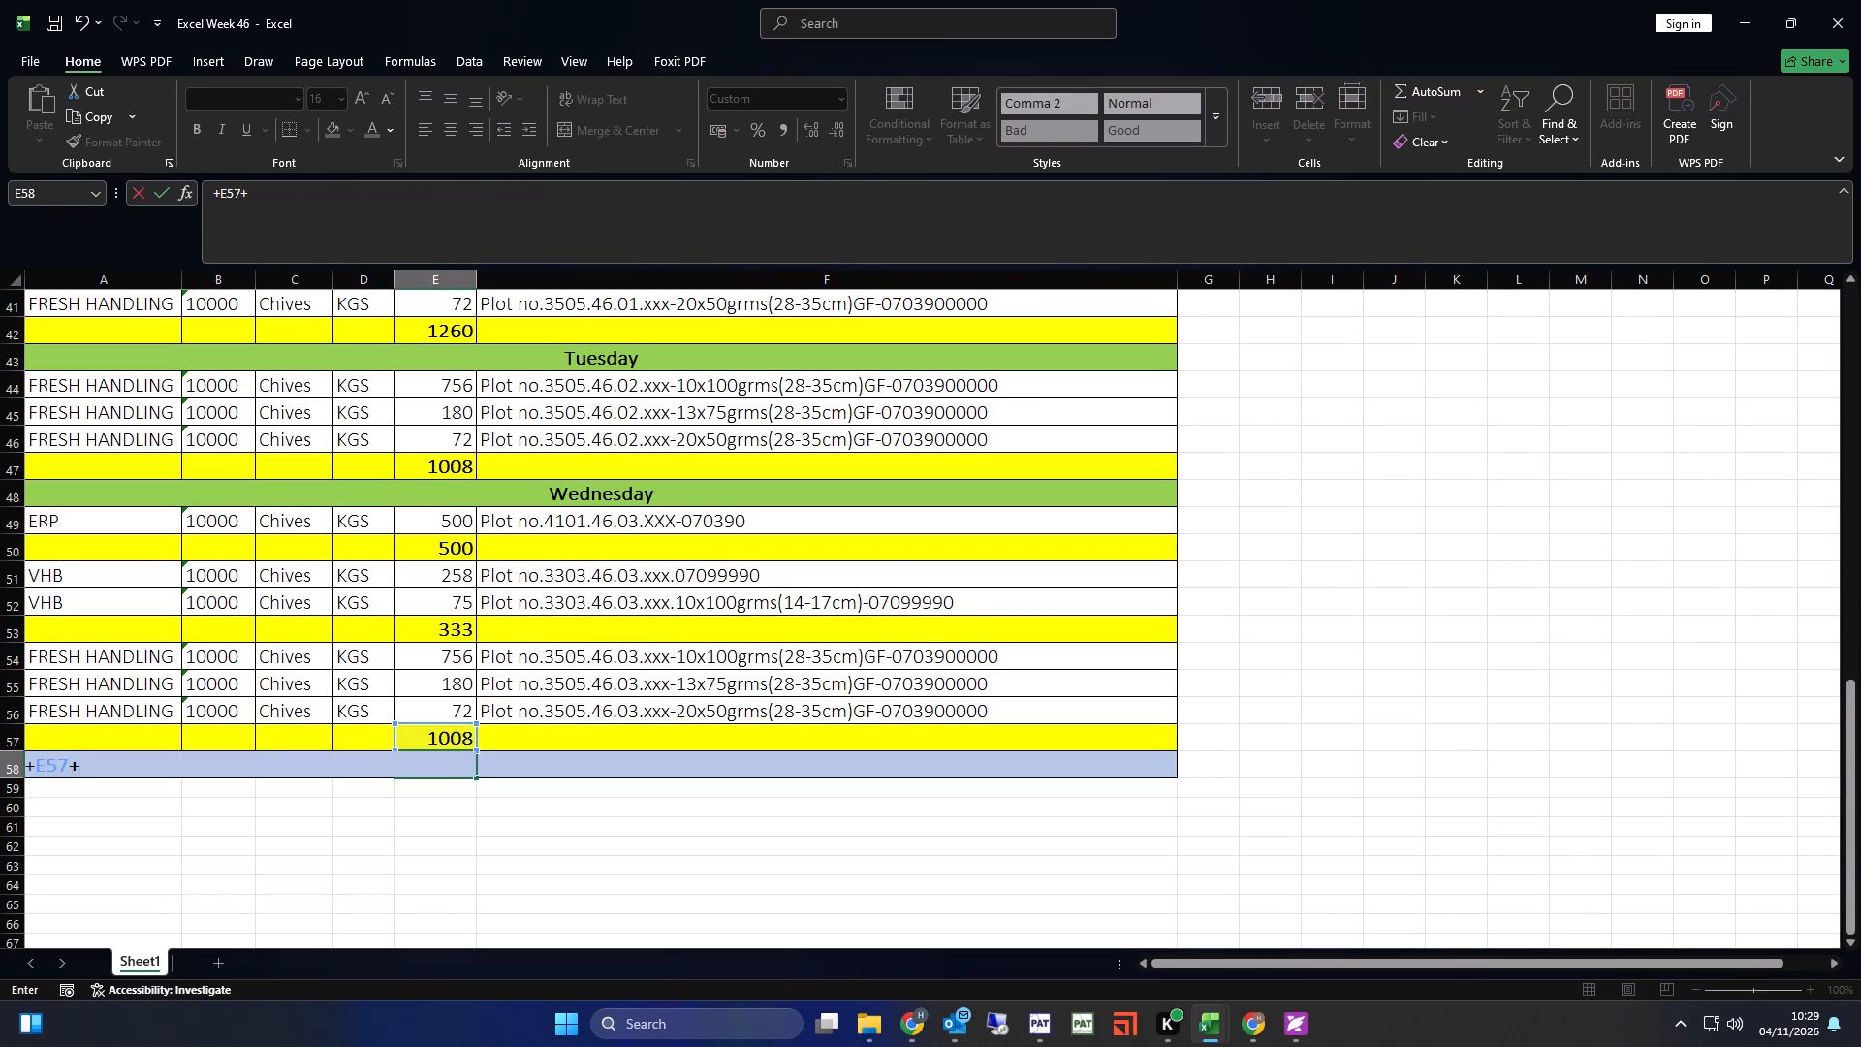
click(455, 635)
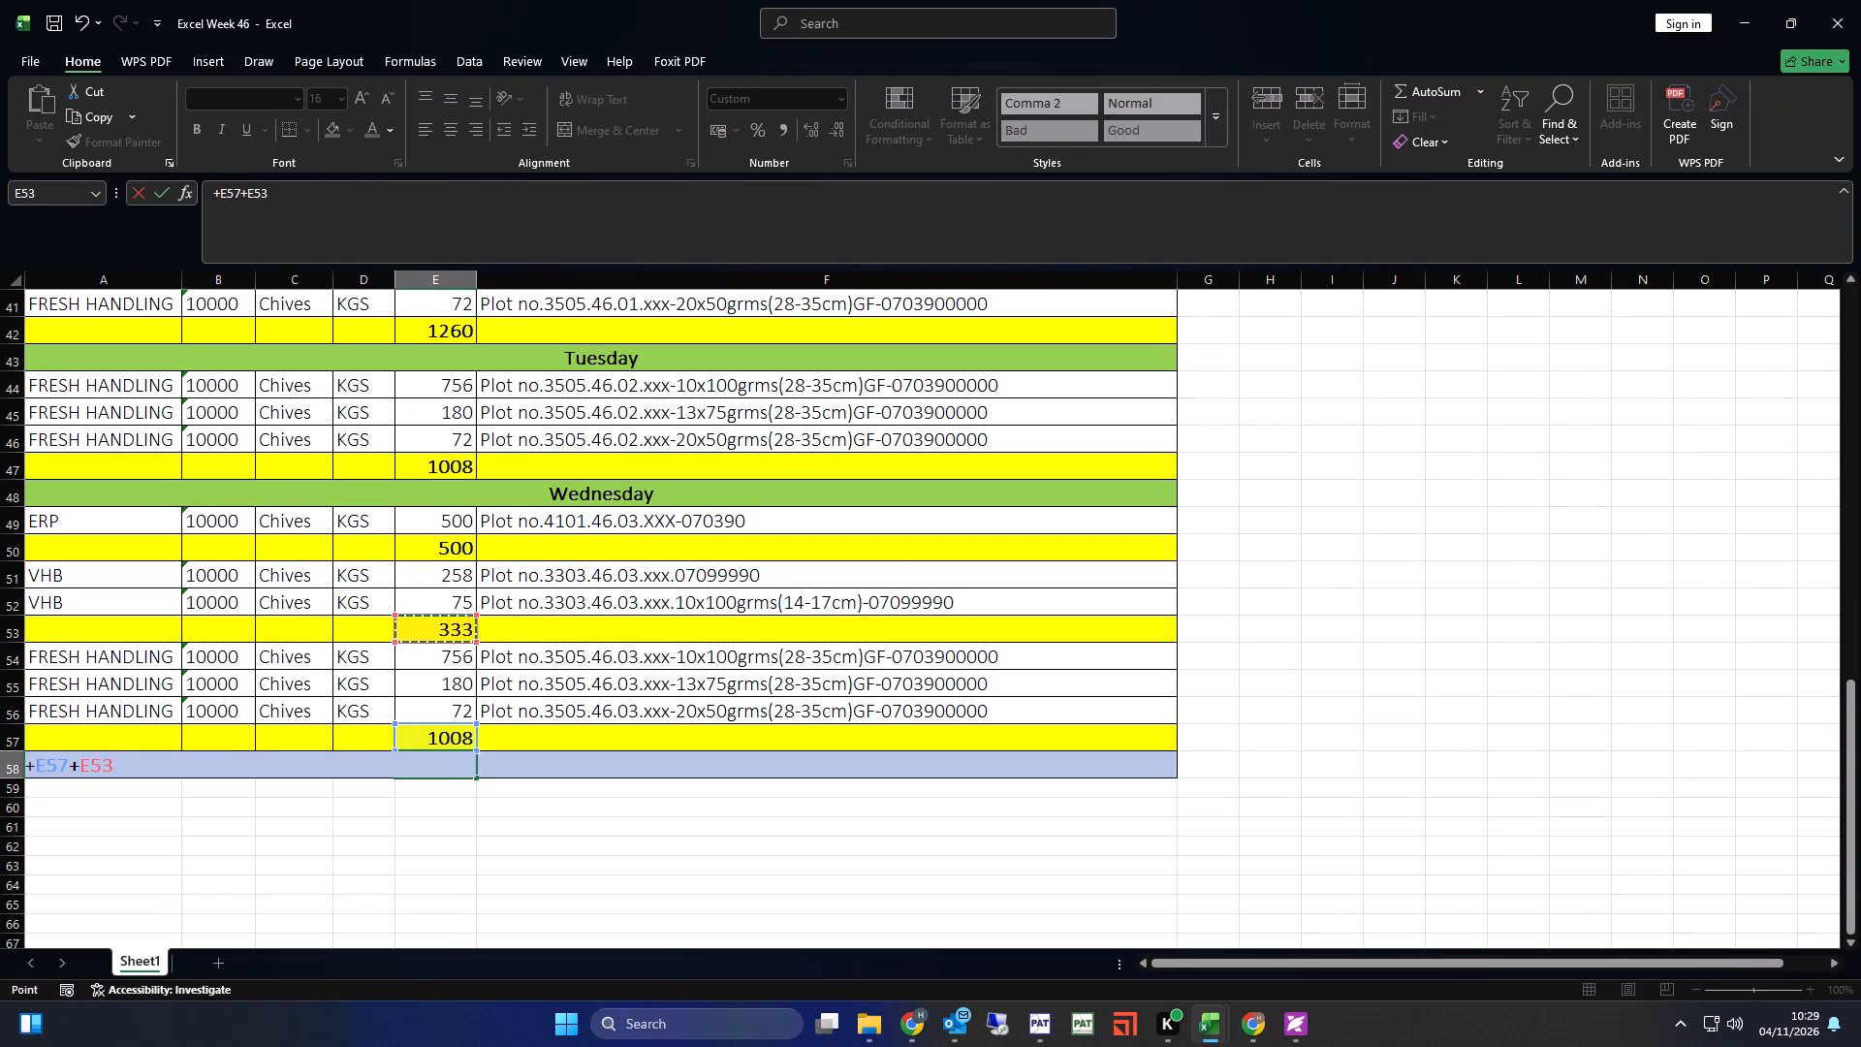
key(plus)
click(450, 552)
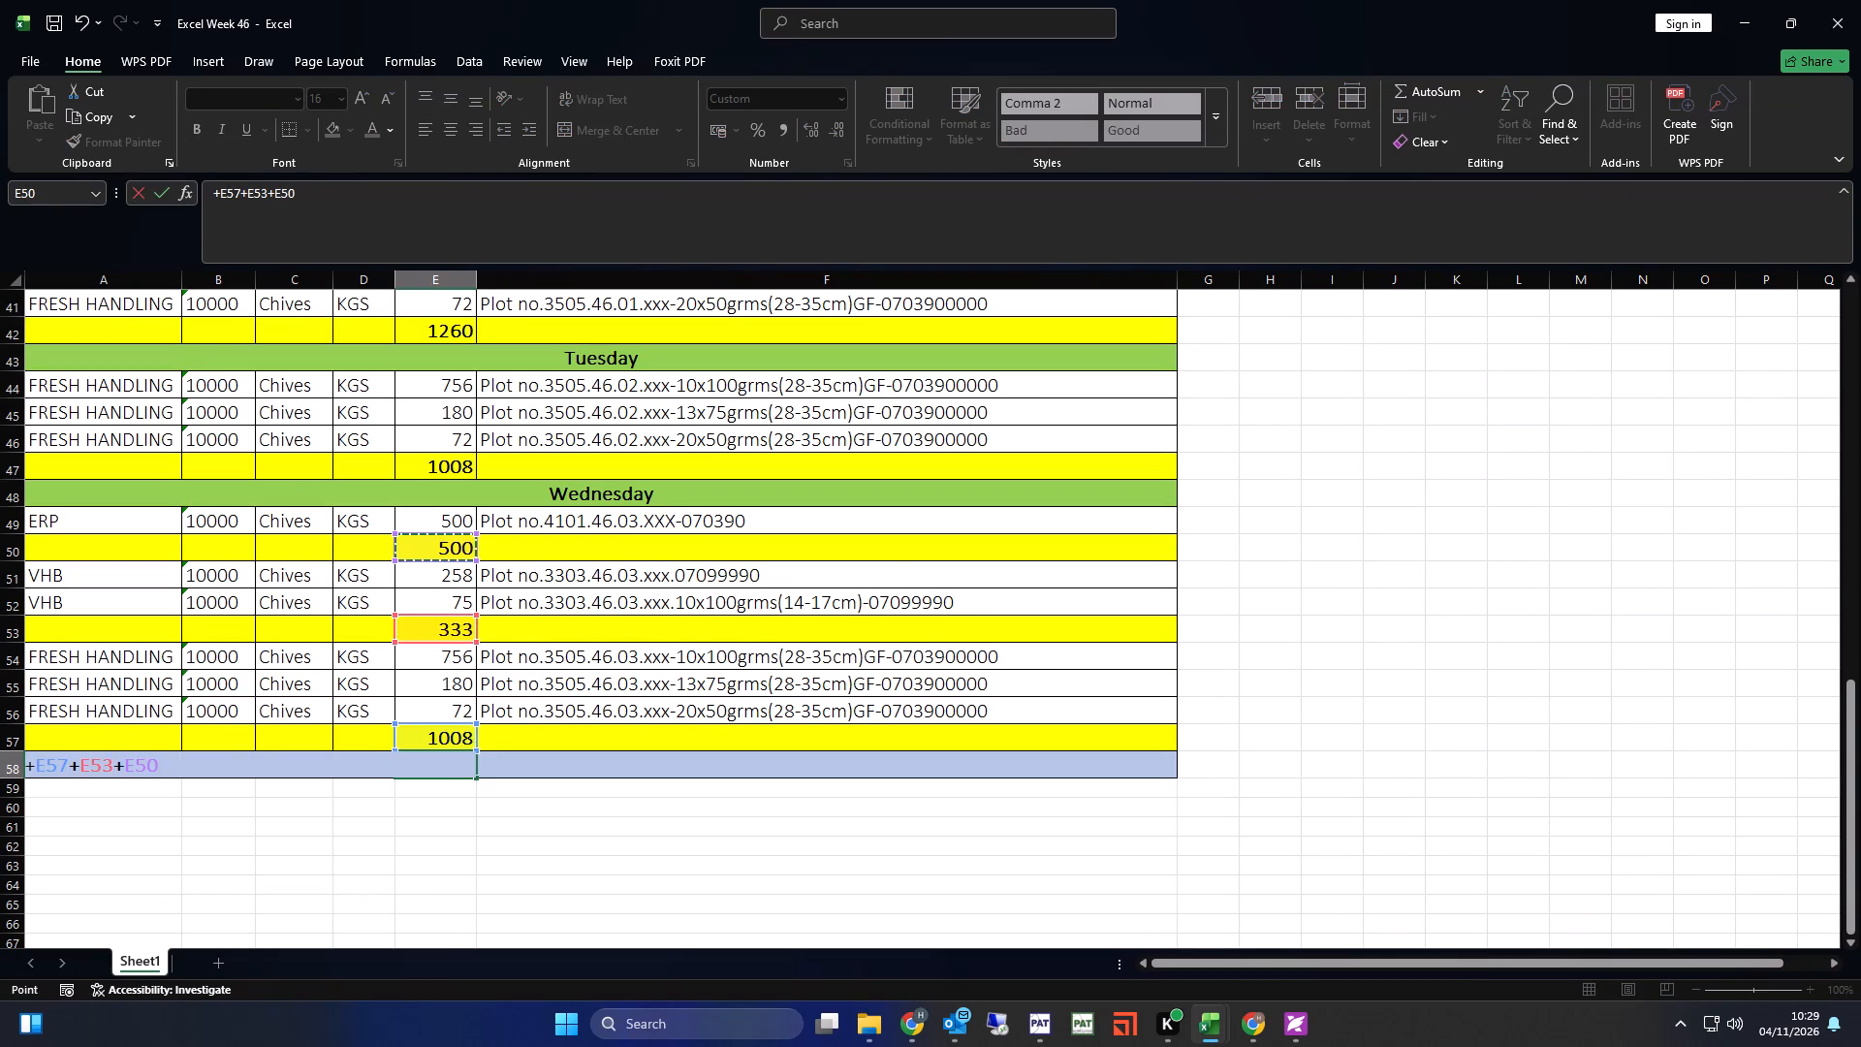
key(plus)
click(448, 475)
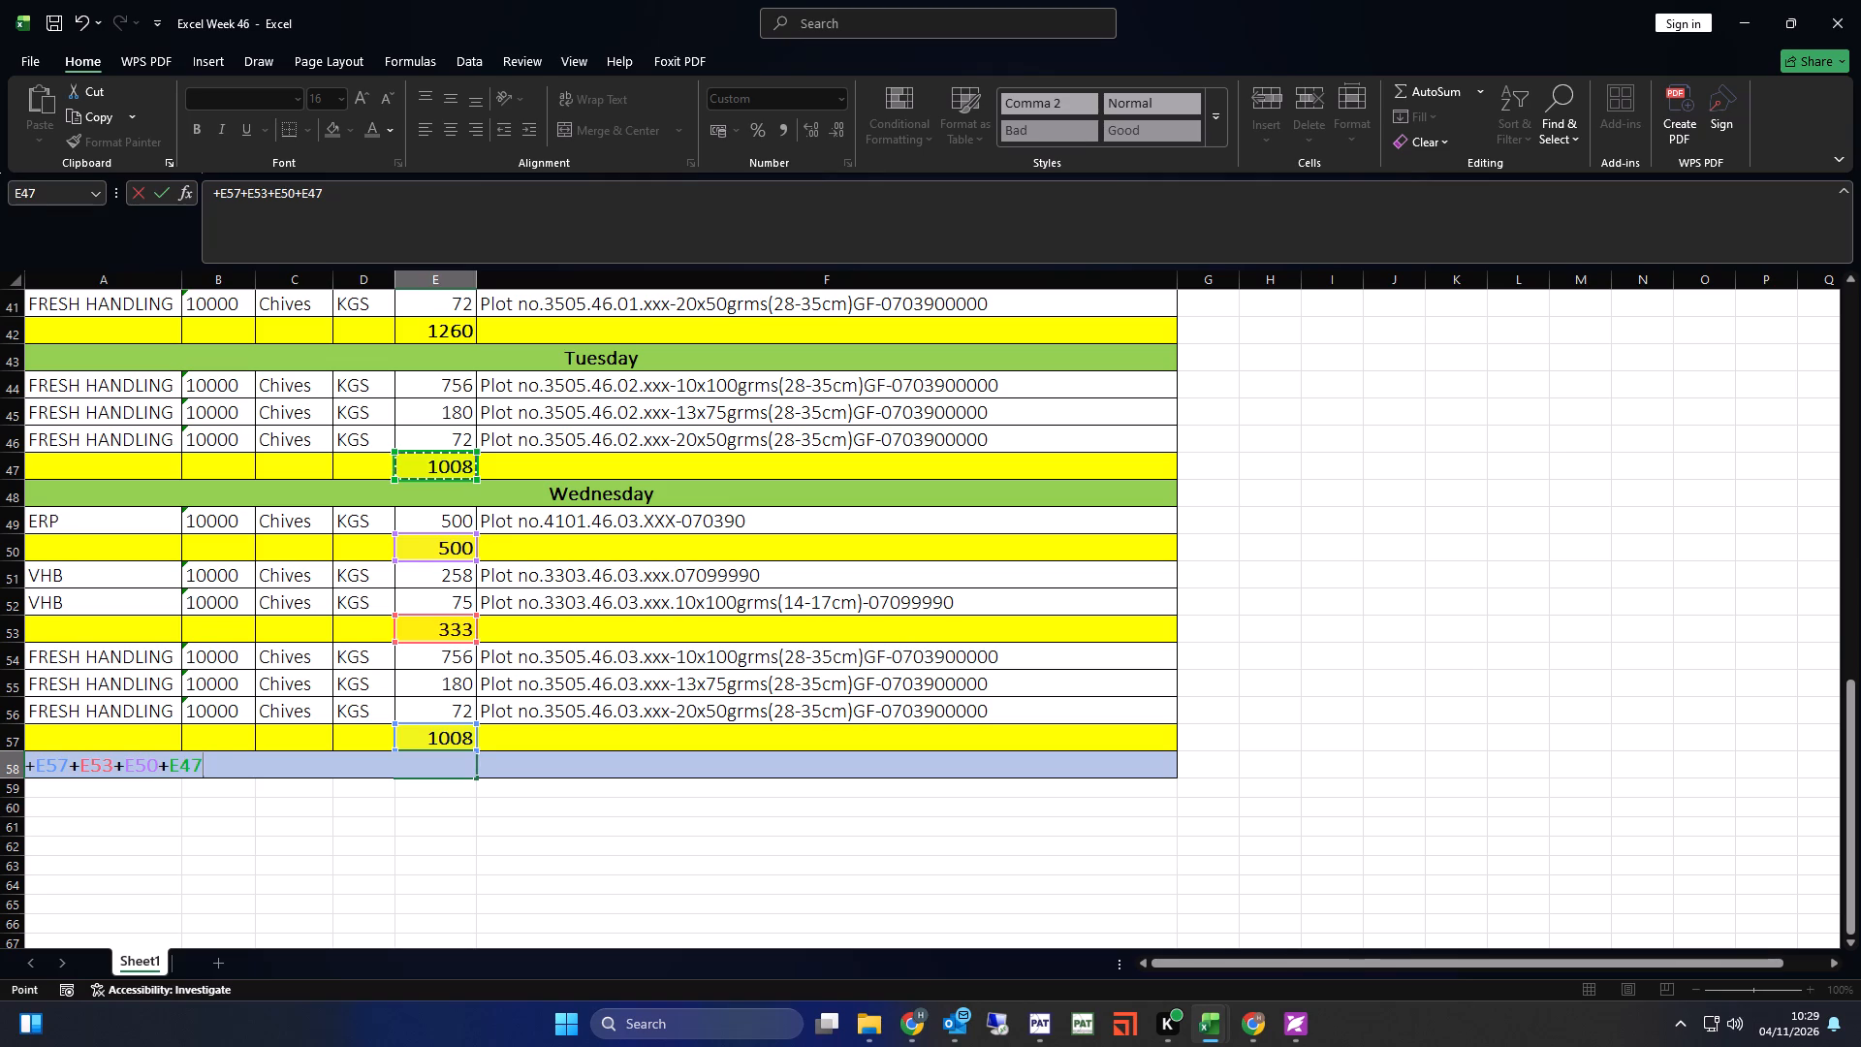
Extend the grand total formula with the Monday subtotals E42, E37, E34 and E32.
key(plus)
click(459, 337)
scroll(495, 613, up, 3)
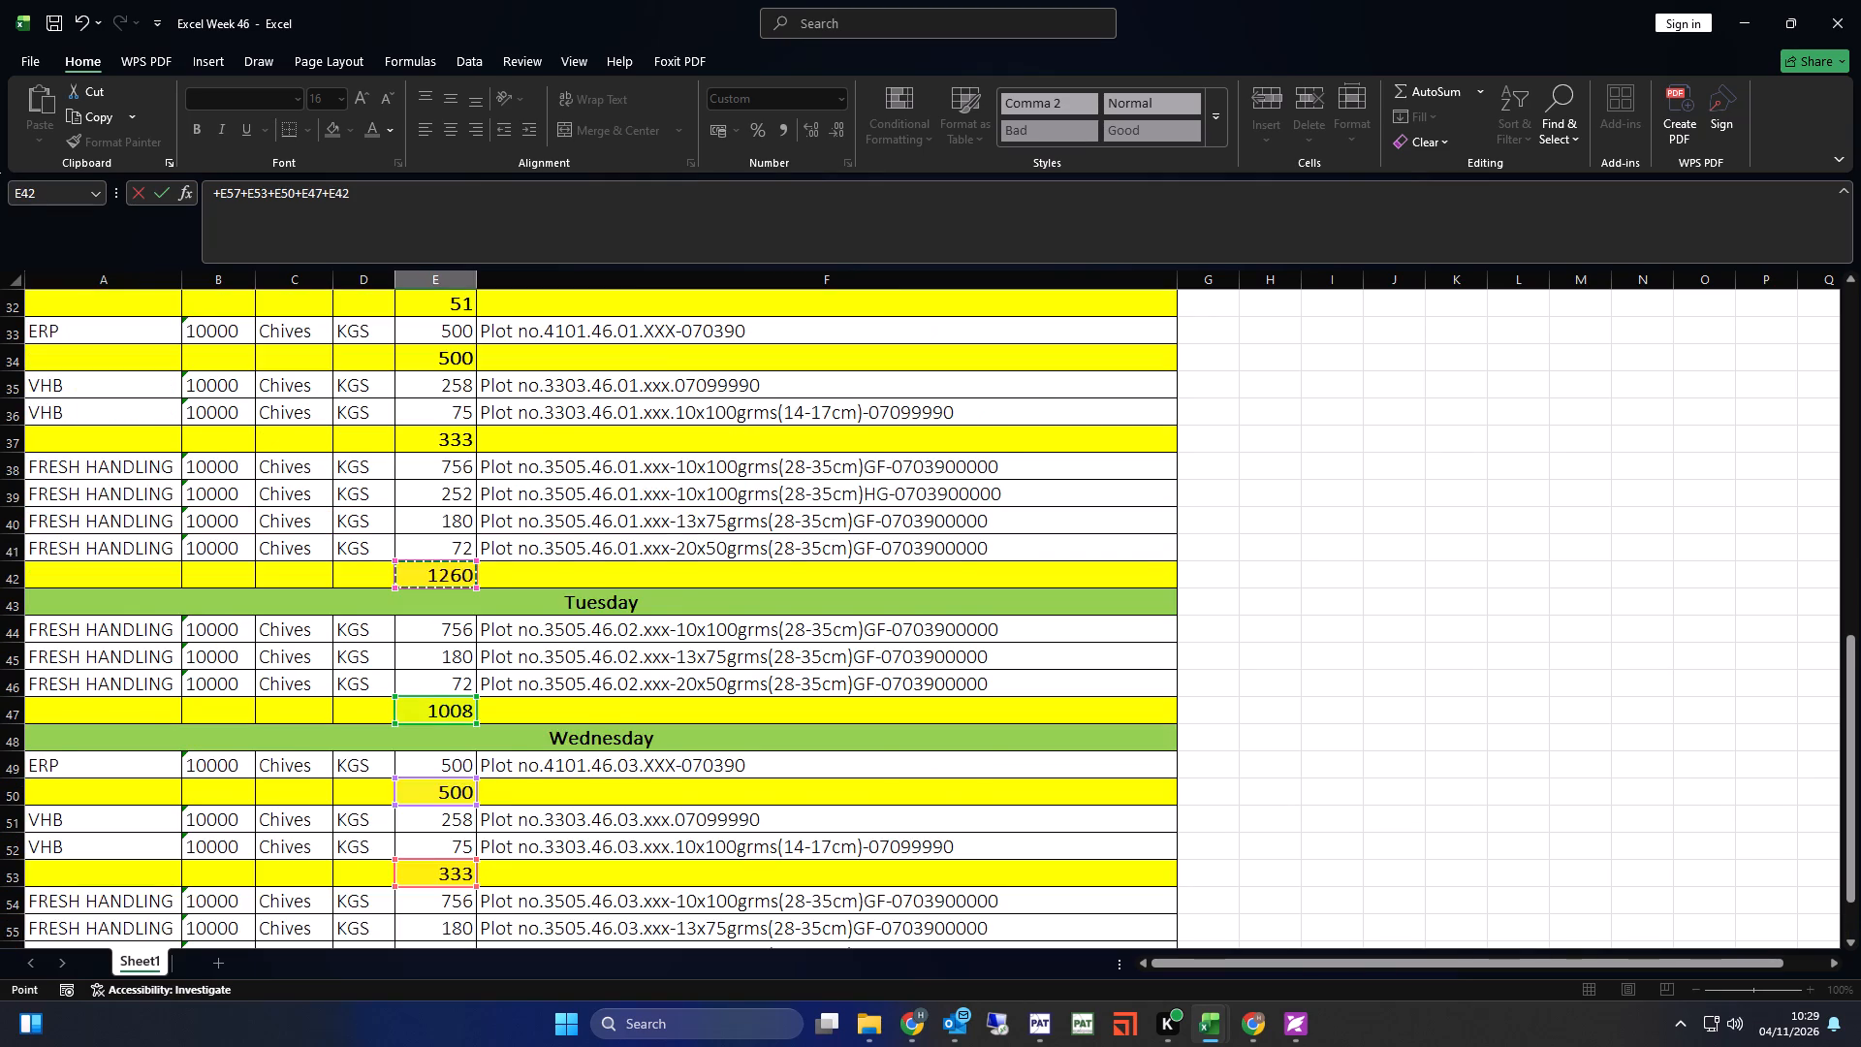
scroll(495, 613, up, 2)
key(plus)
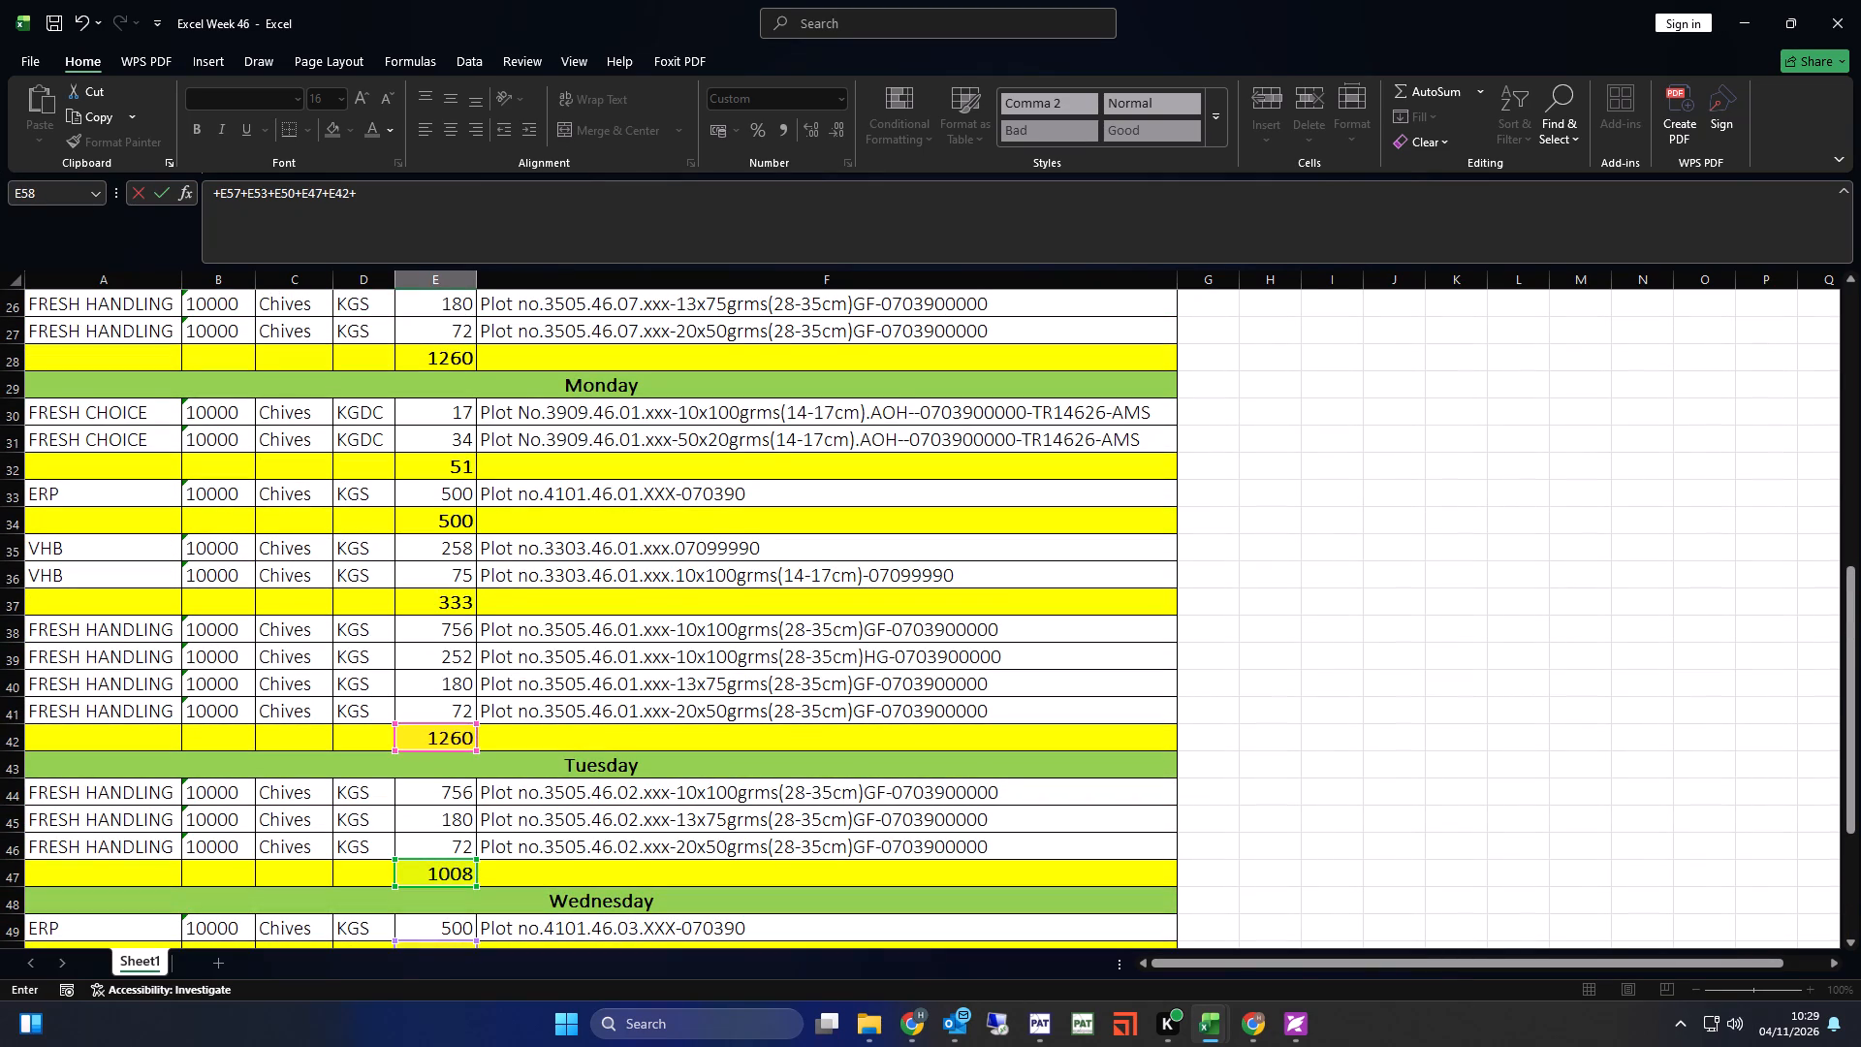
click(467, 608)
key(plus)
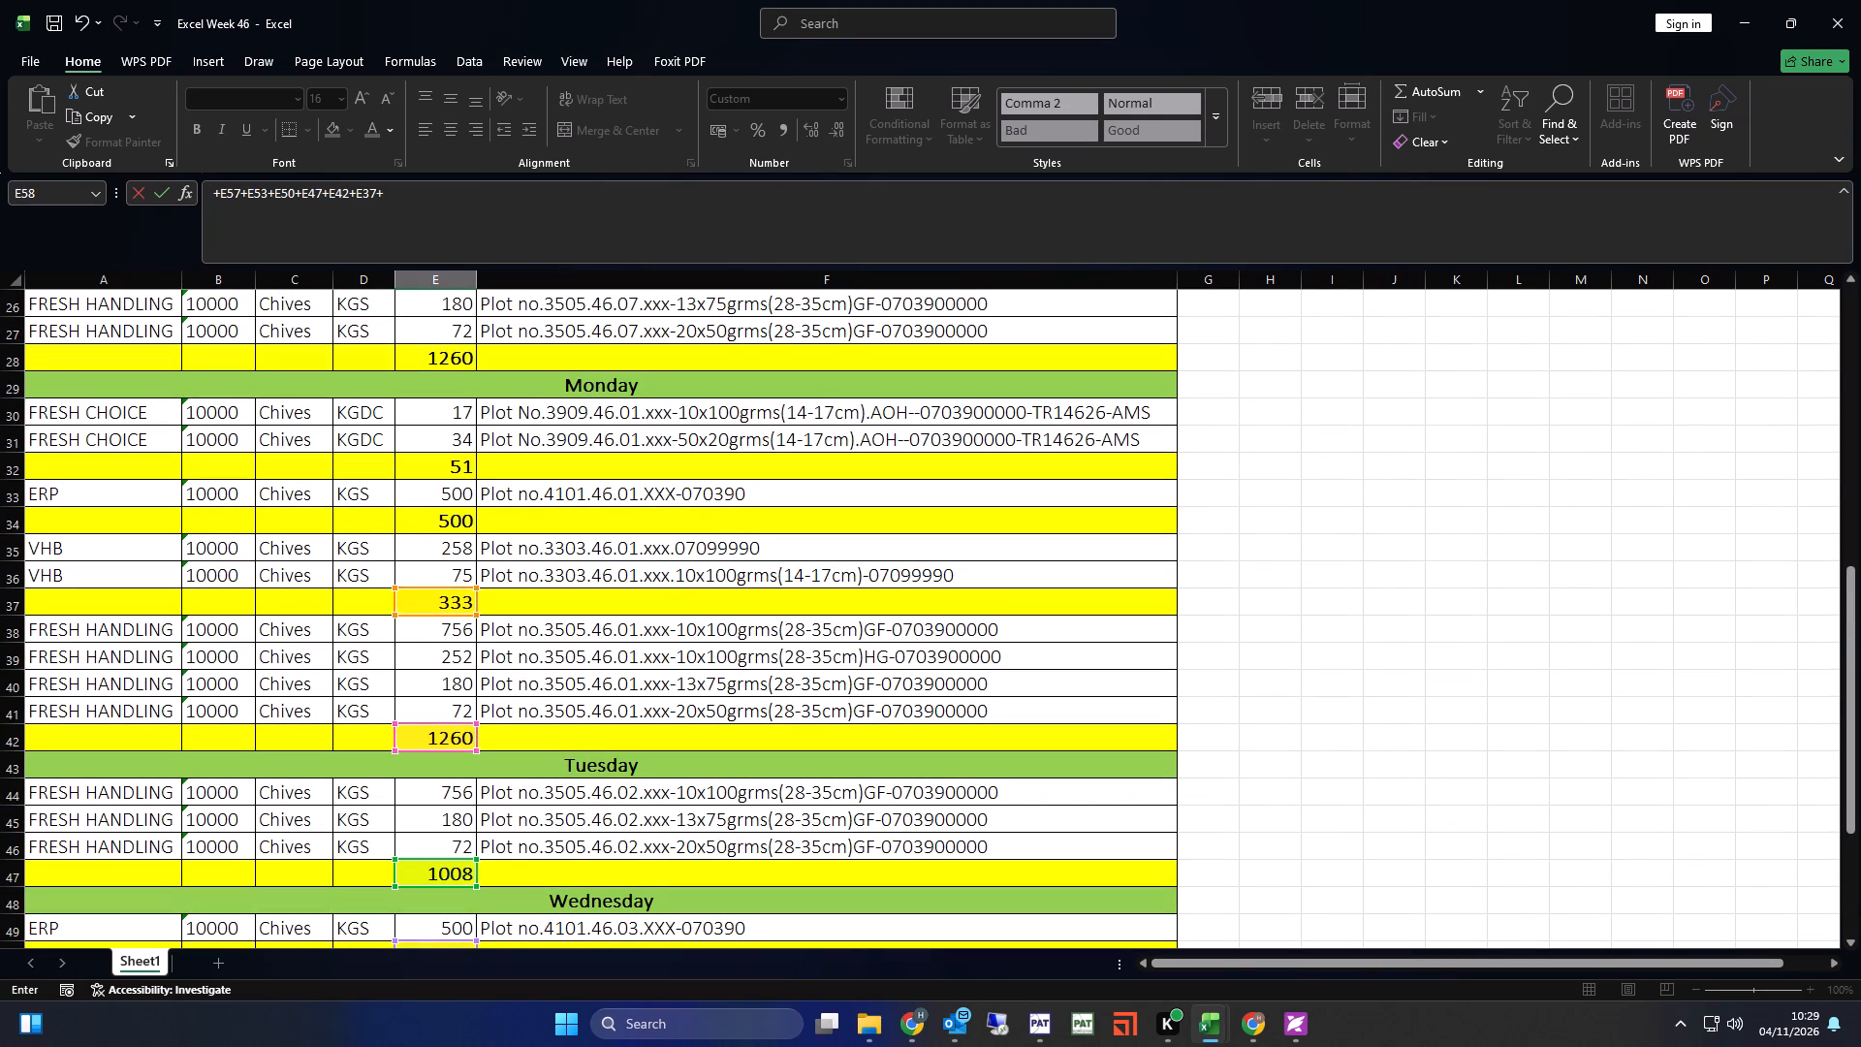
click(442, 525)
key(plus)
click(444, 469)
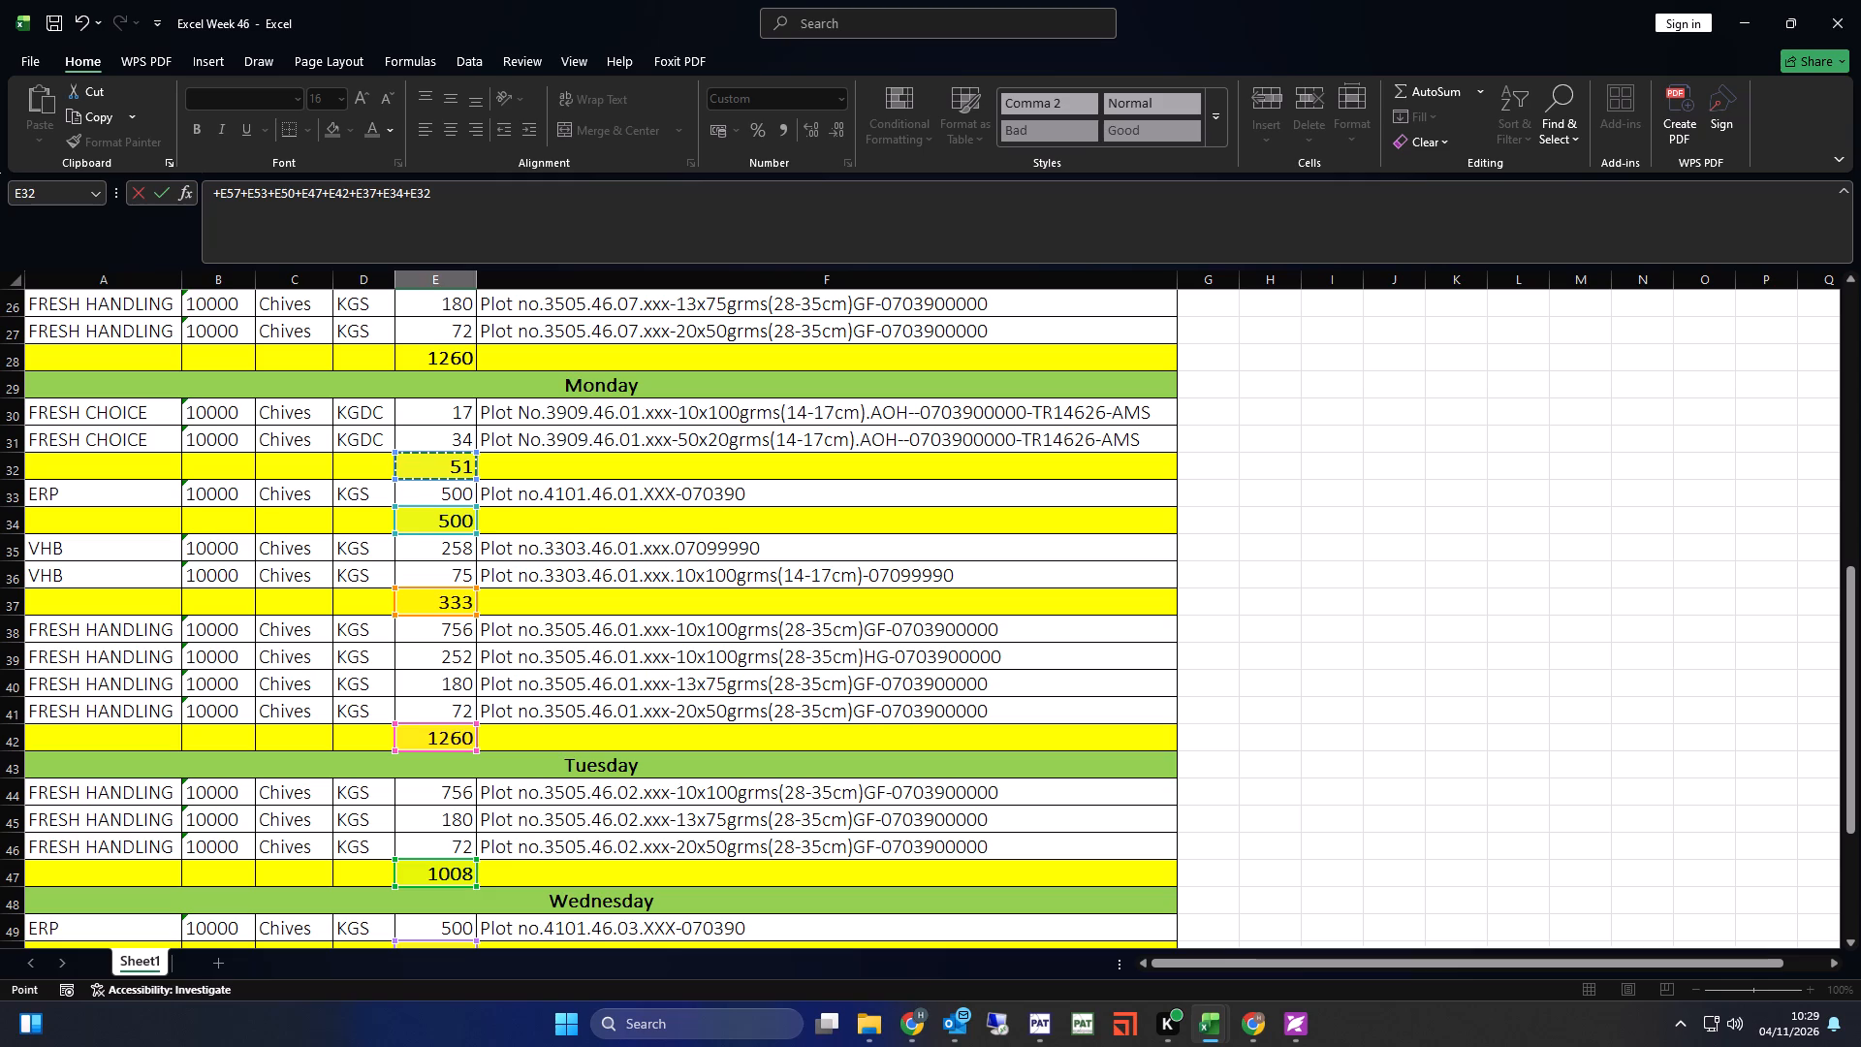
Extend the grand total formula with the Sunday subtotals E28 and E24 and the Saturday subtotal E21, each included only once.
key(plus)
click(436, 362)
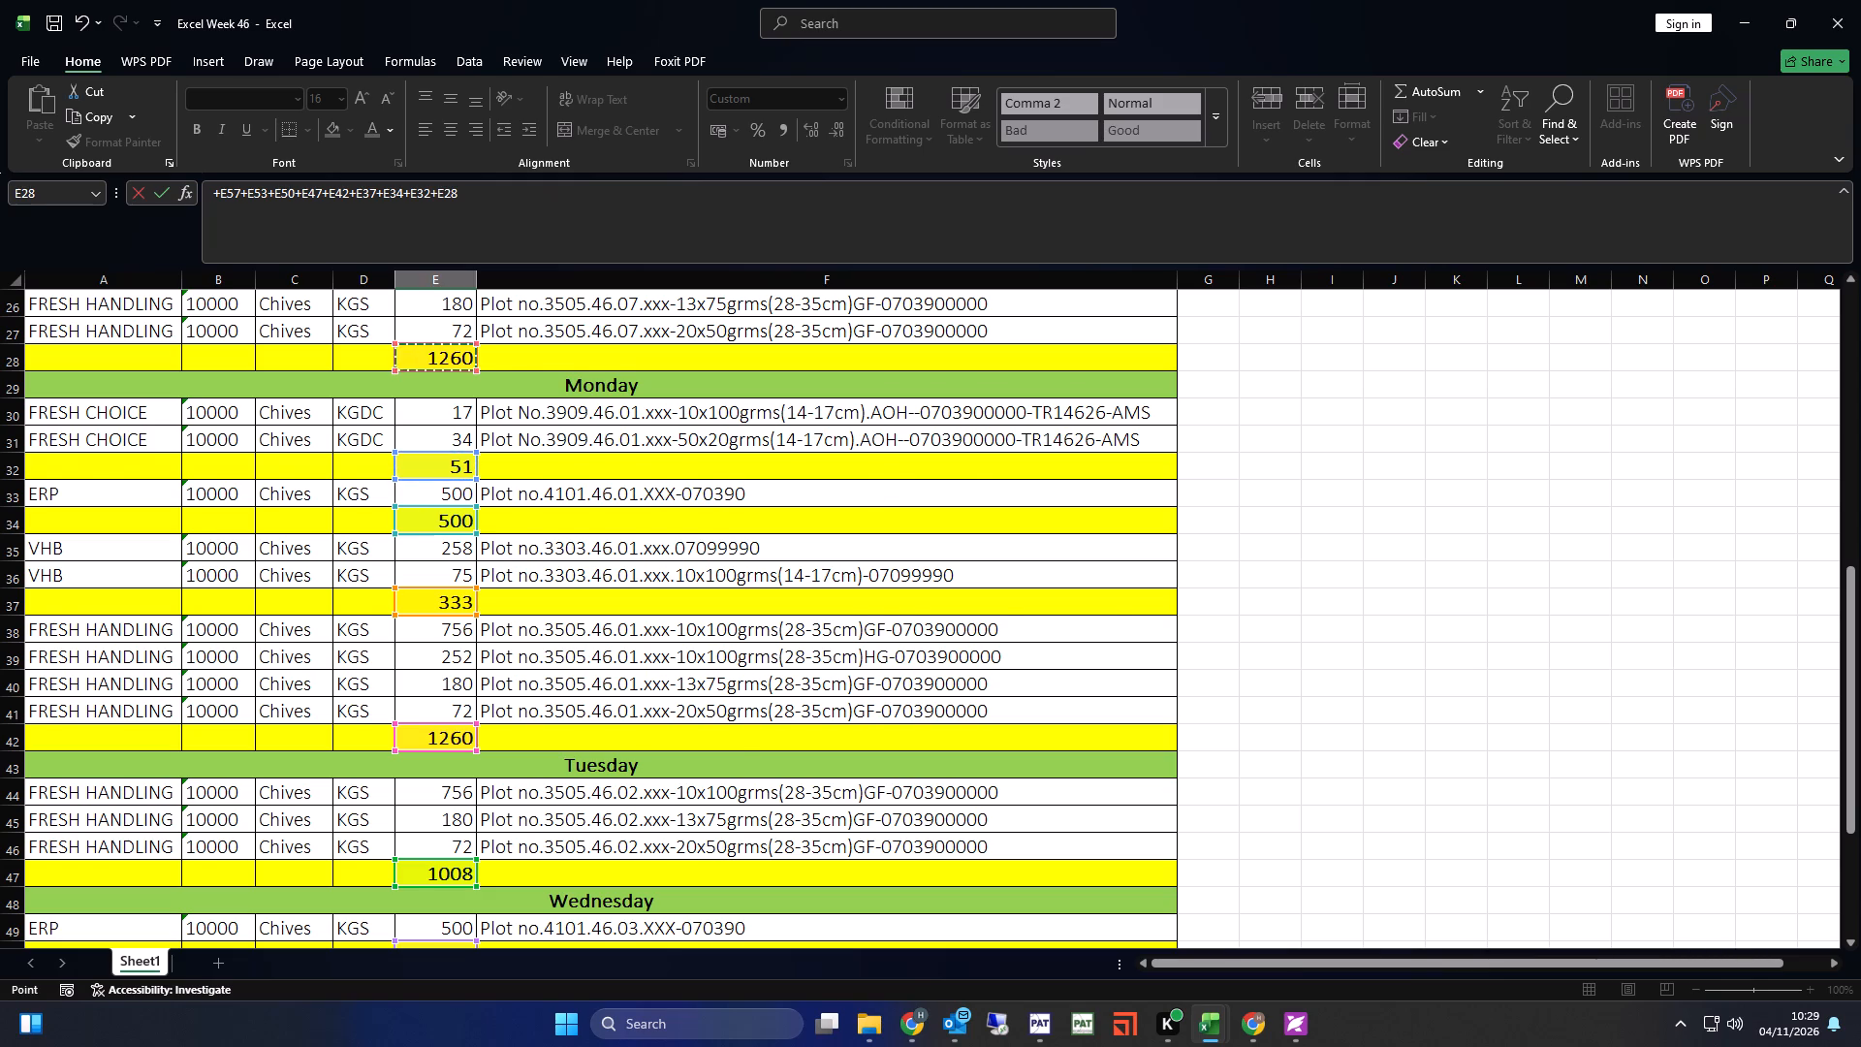
scroll(490, 661, up, 4)
key(plus)
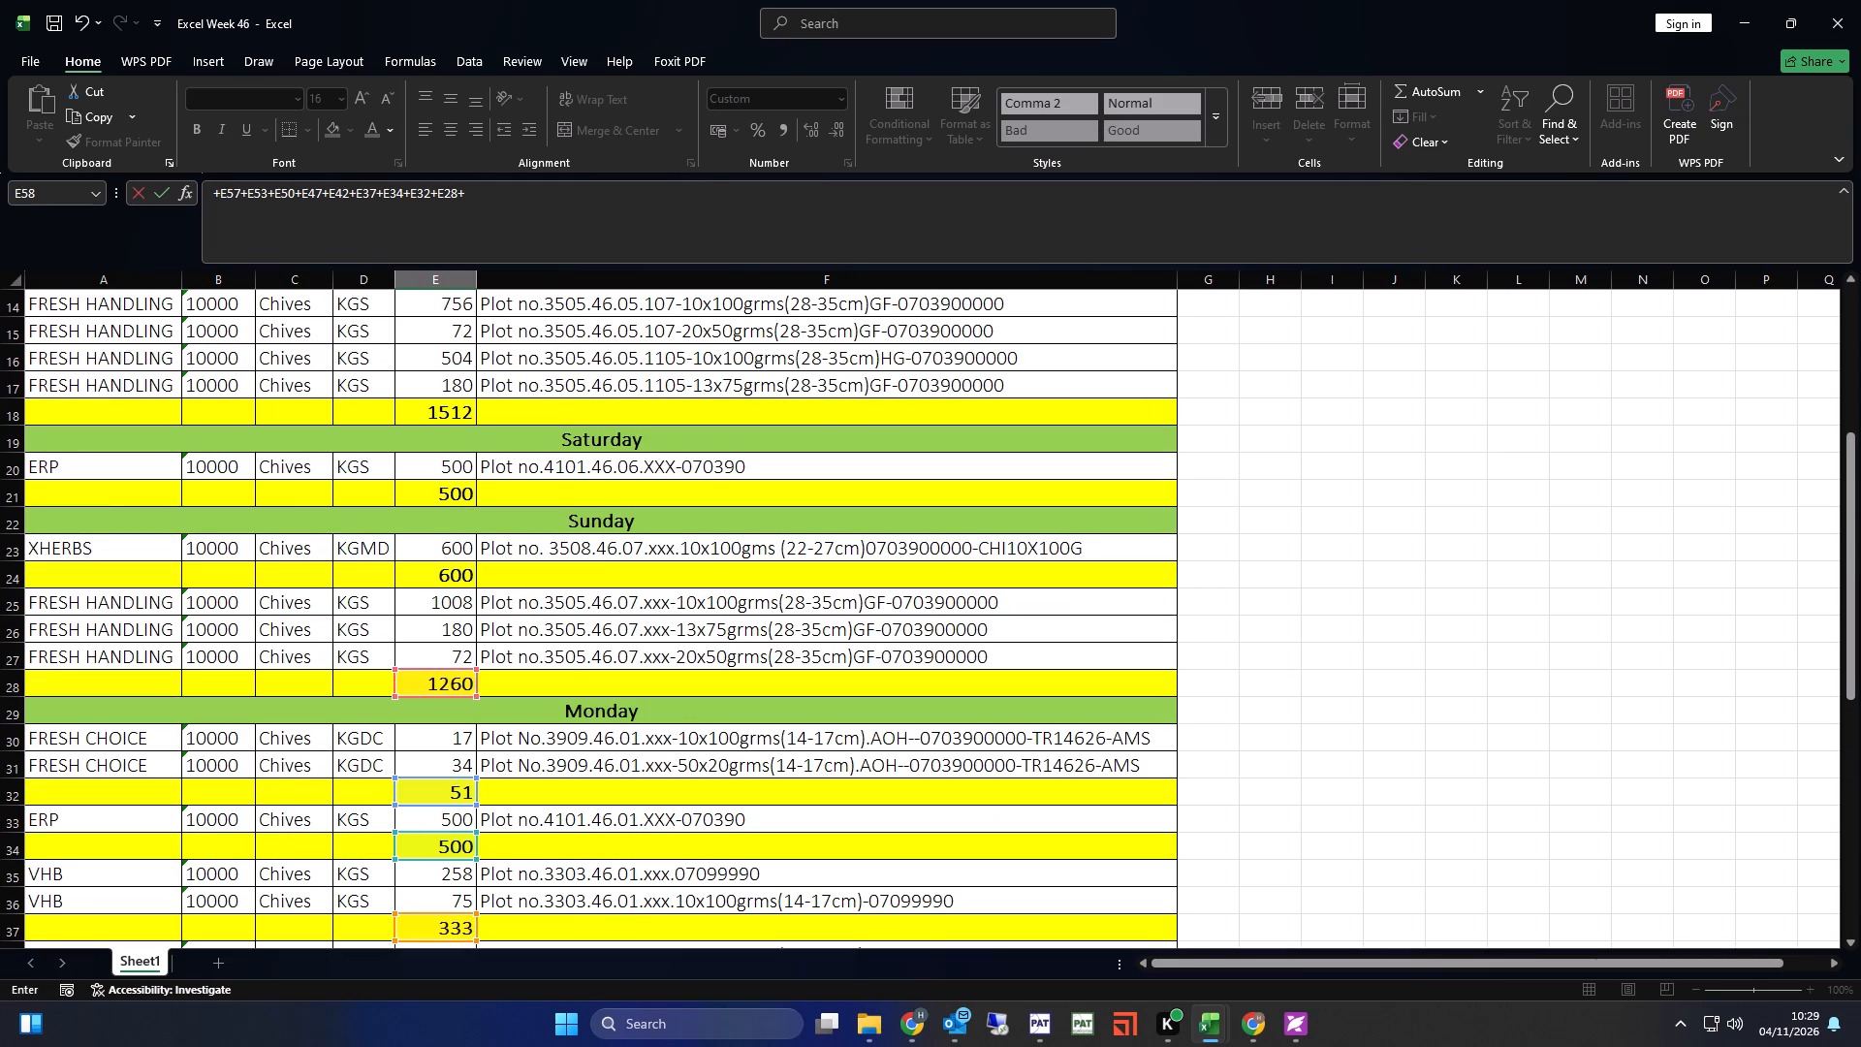
click(442, 580)
key(plus)
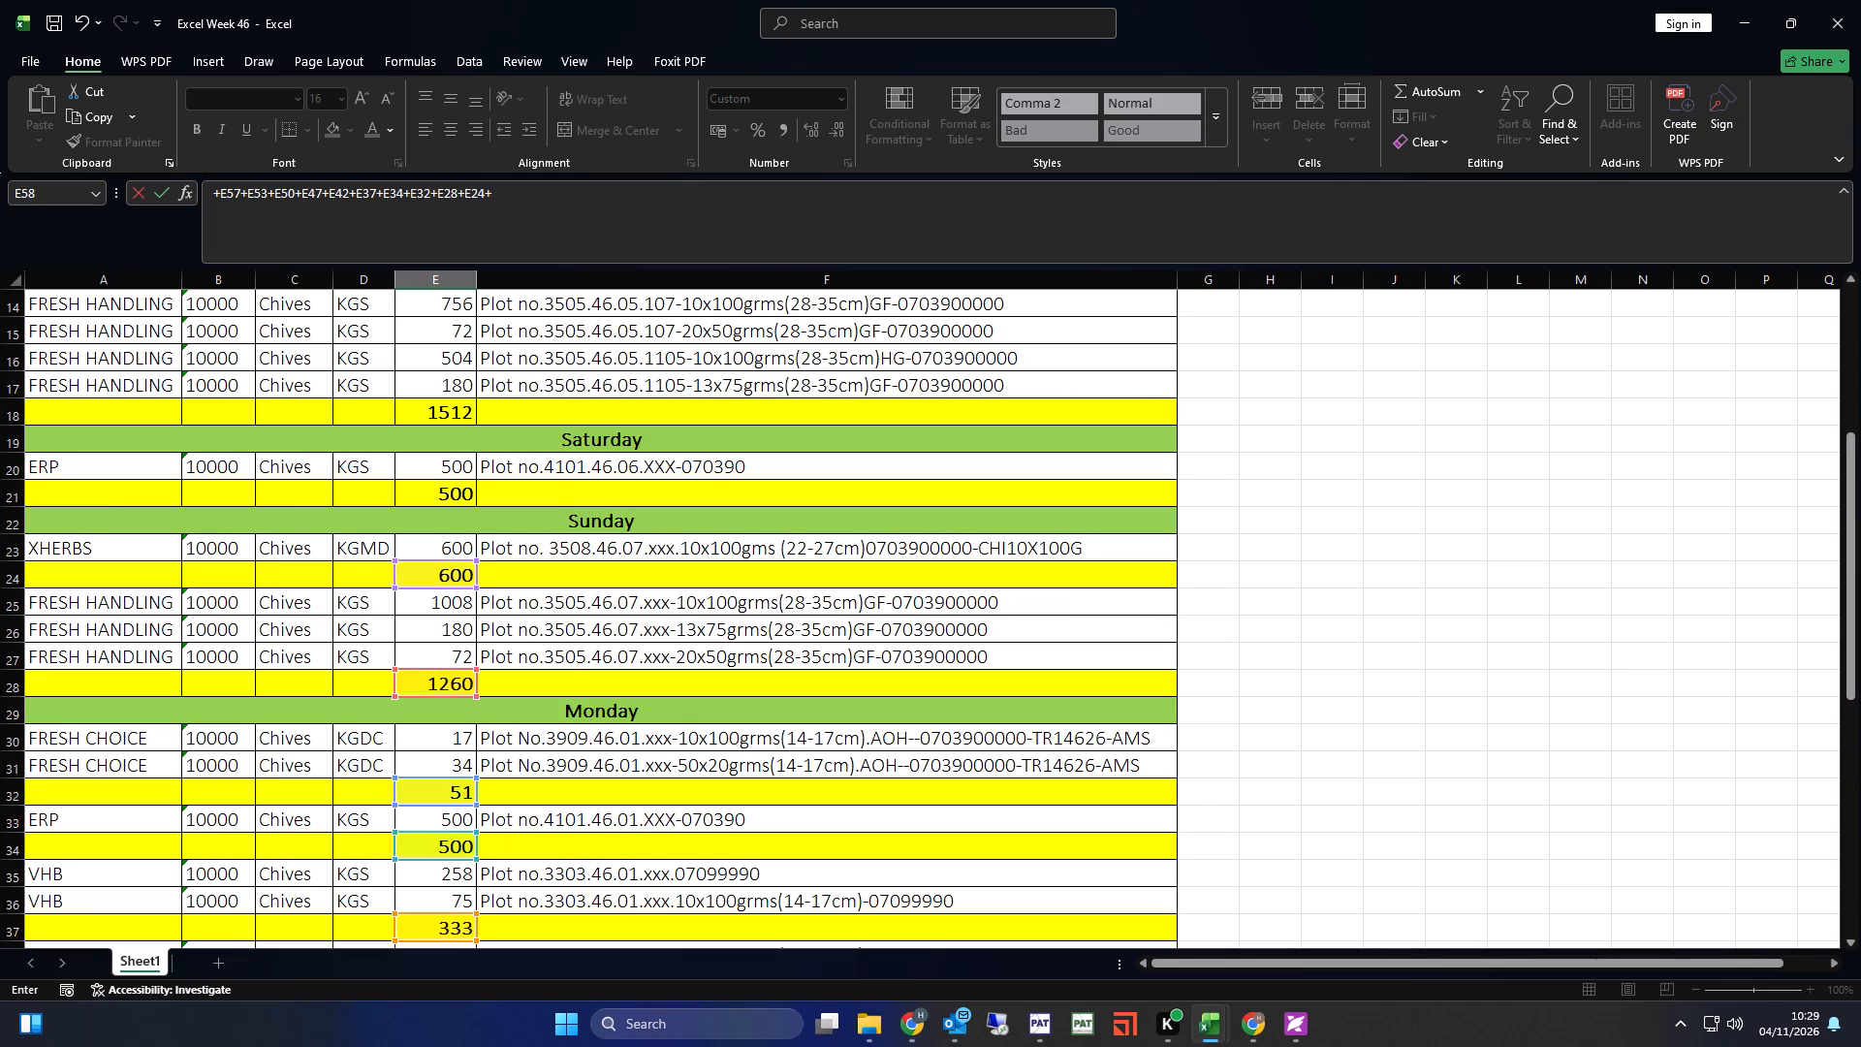
click(453, 496)
key(plus)
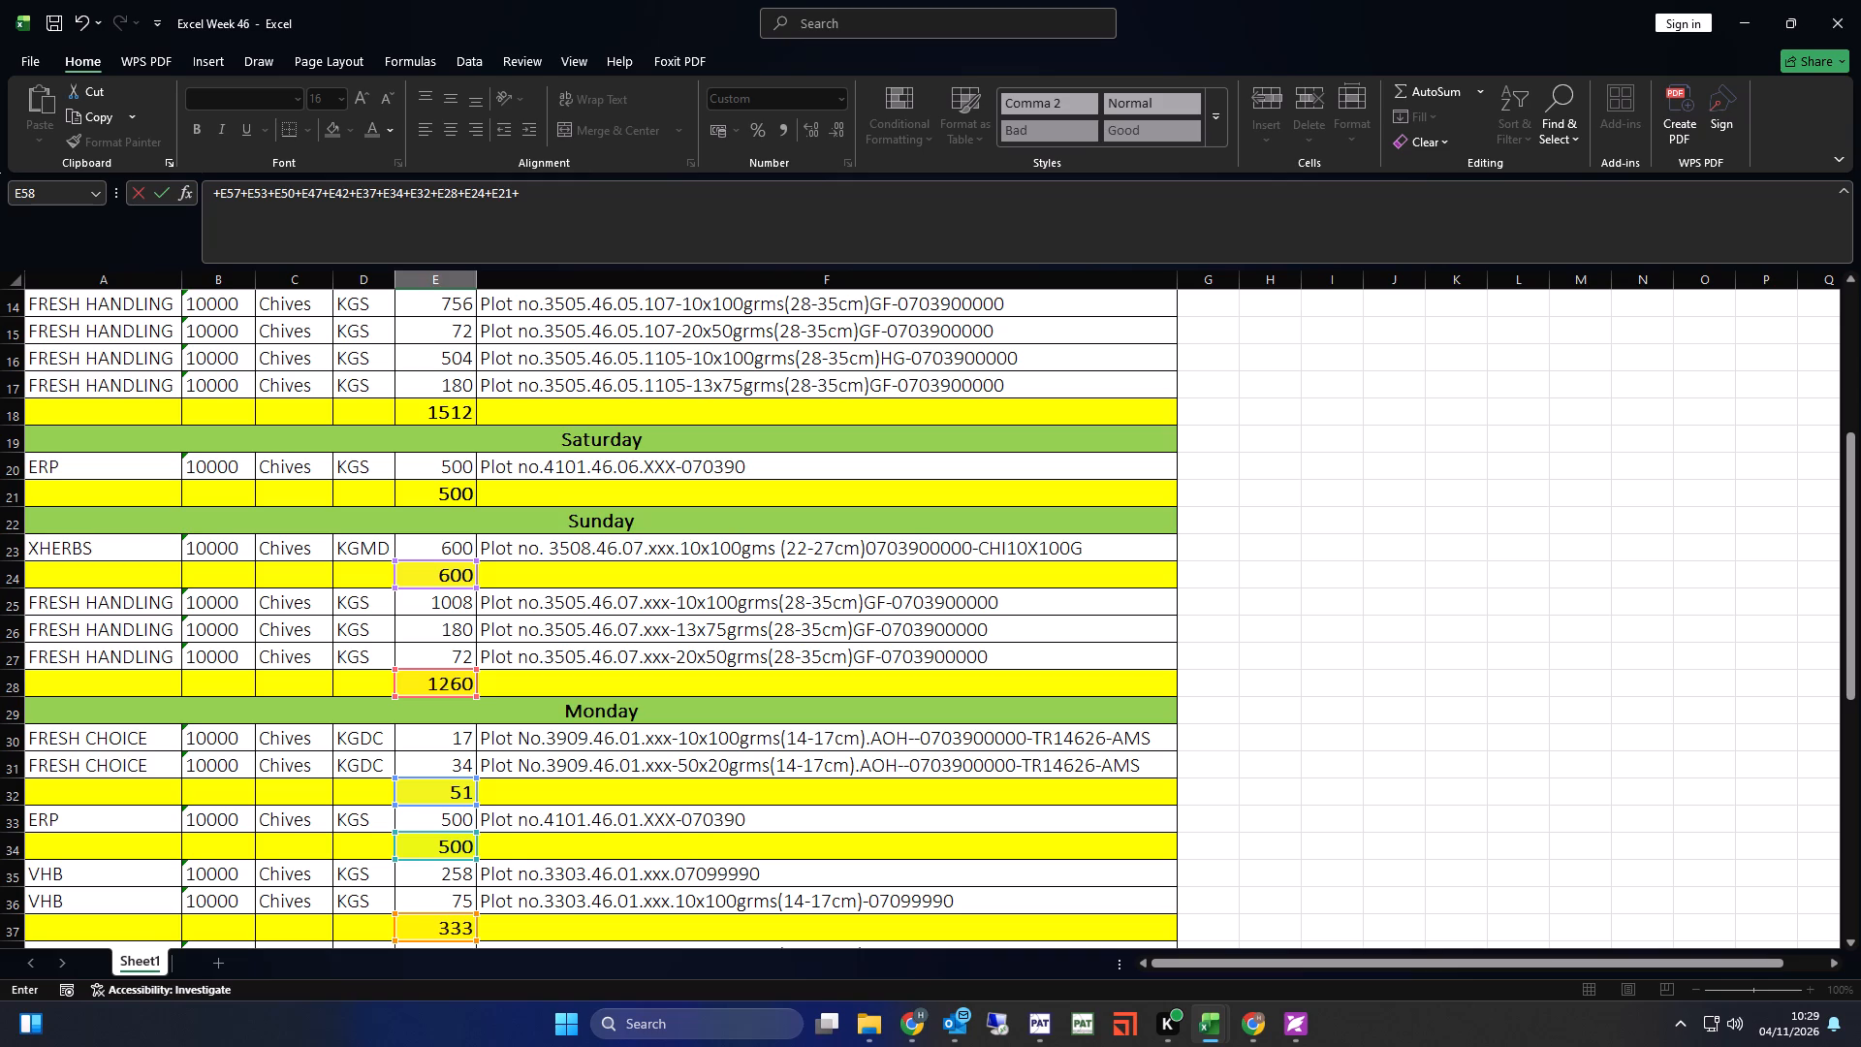
click(462, 496)
key(BackSpace)
key(BackSpace)
key(BackSpace)
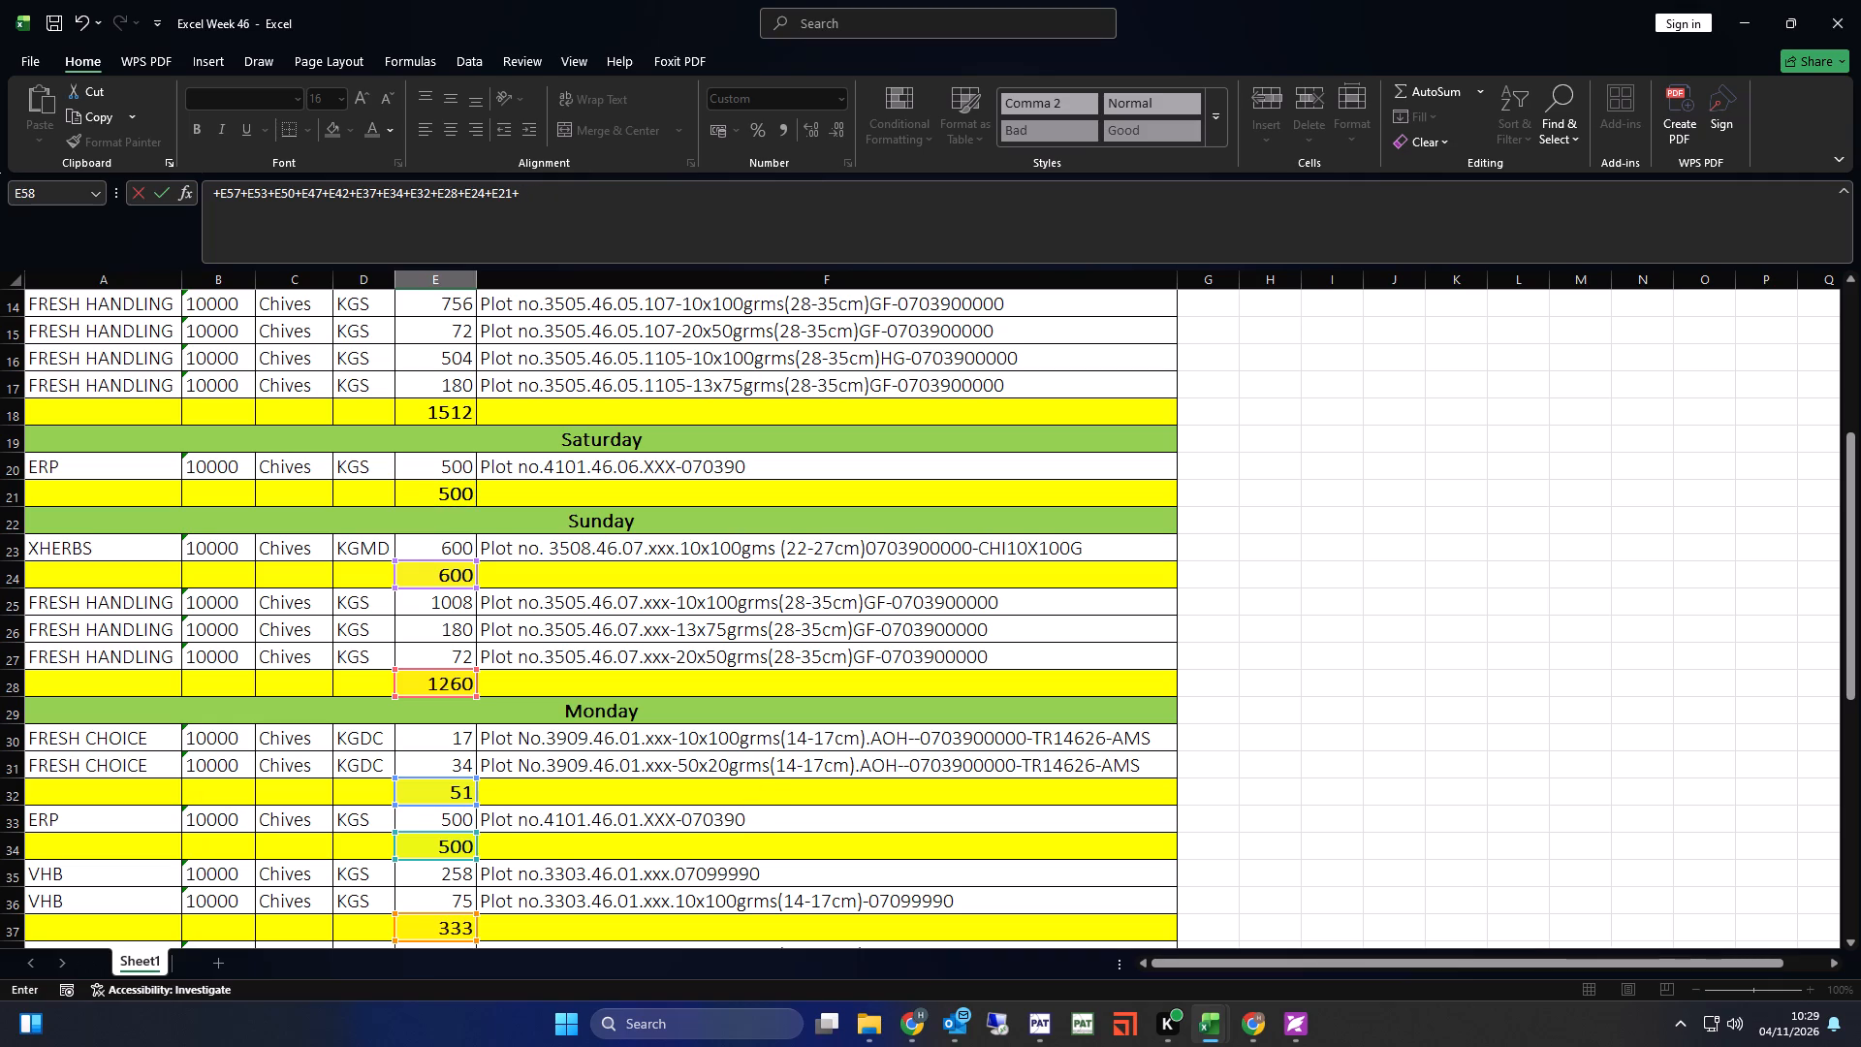
Complete the grand total formula with the Friday subtotals E18, E13, E10, E8 and E5, and save the workbook.
click(452, 416)
scroll(477, 586, up, 4)
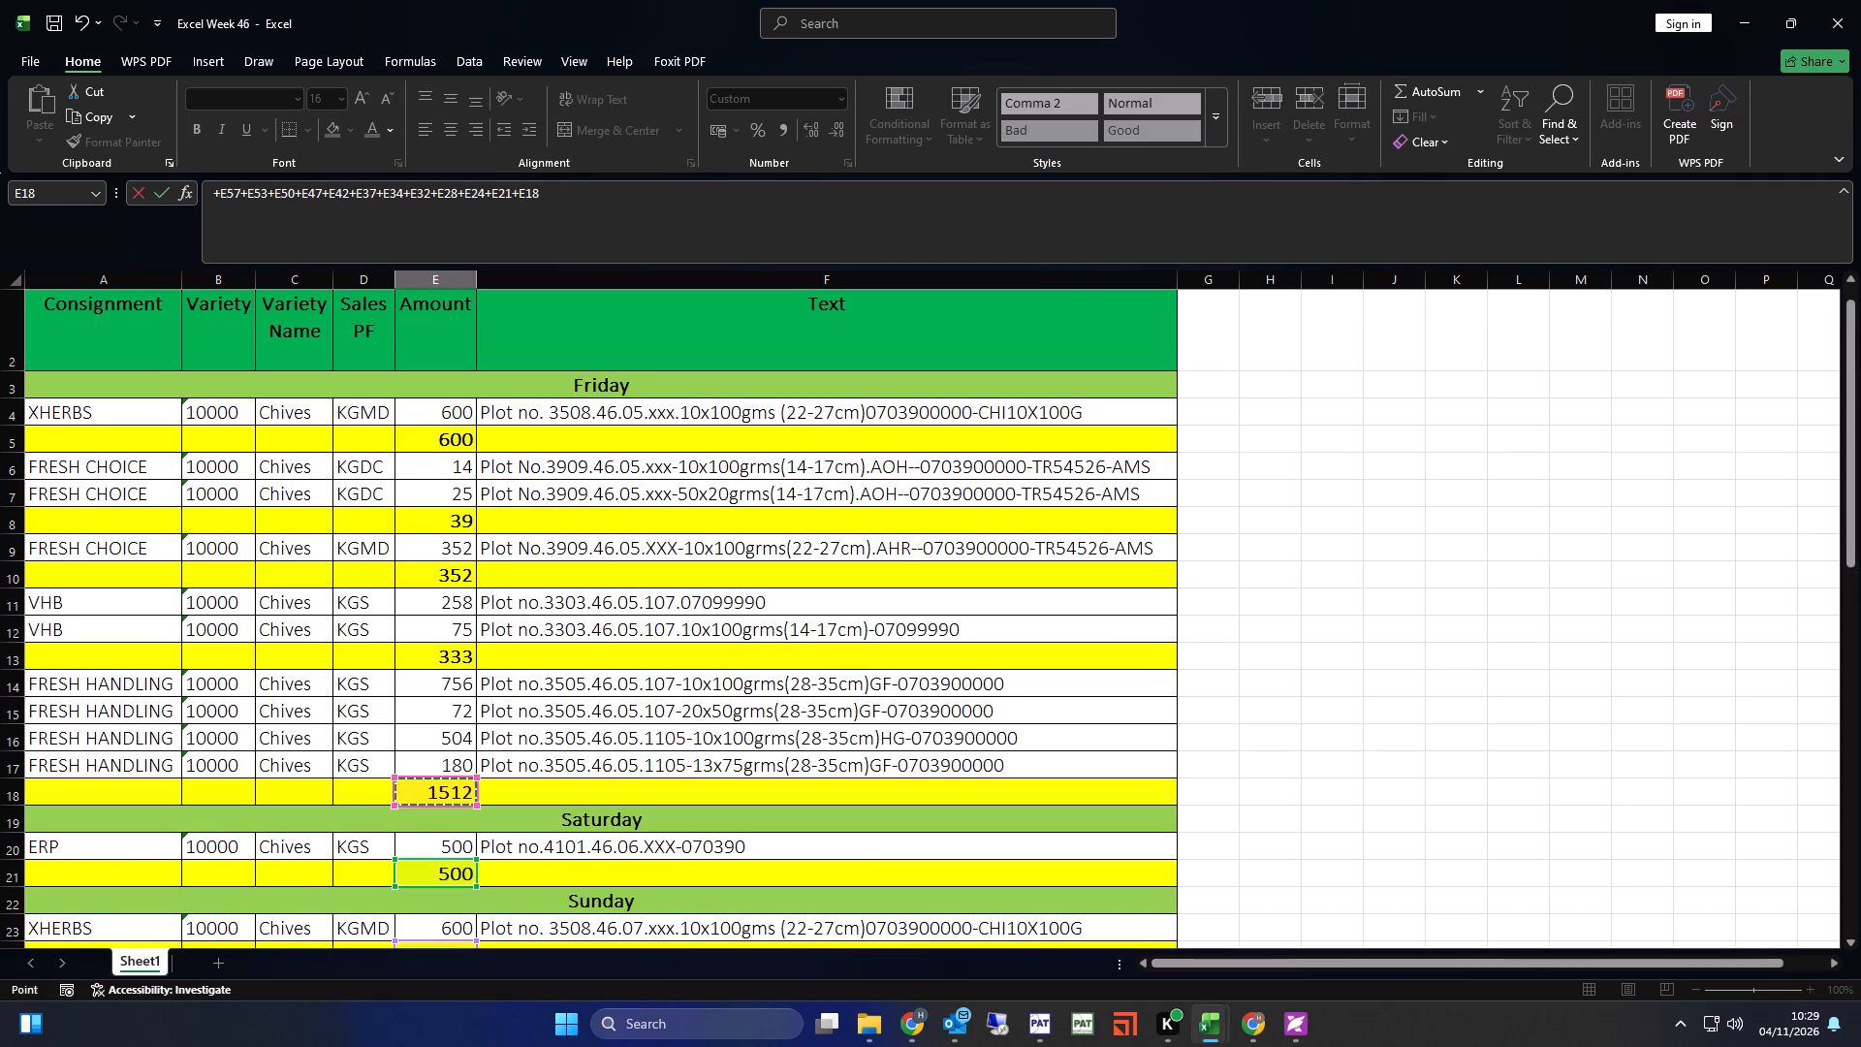
key(plus)
click(440, 652)
key(plus)
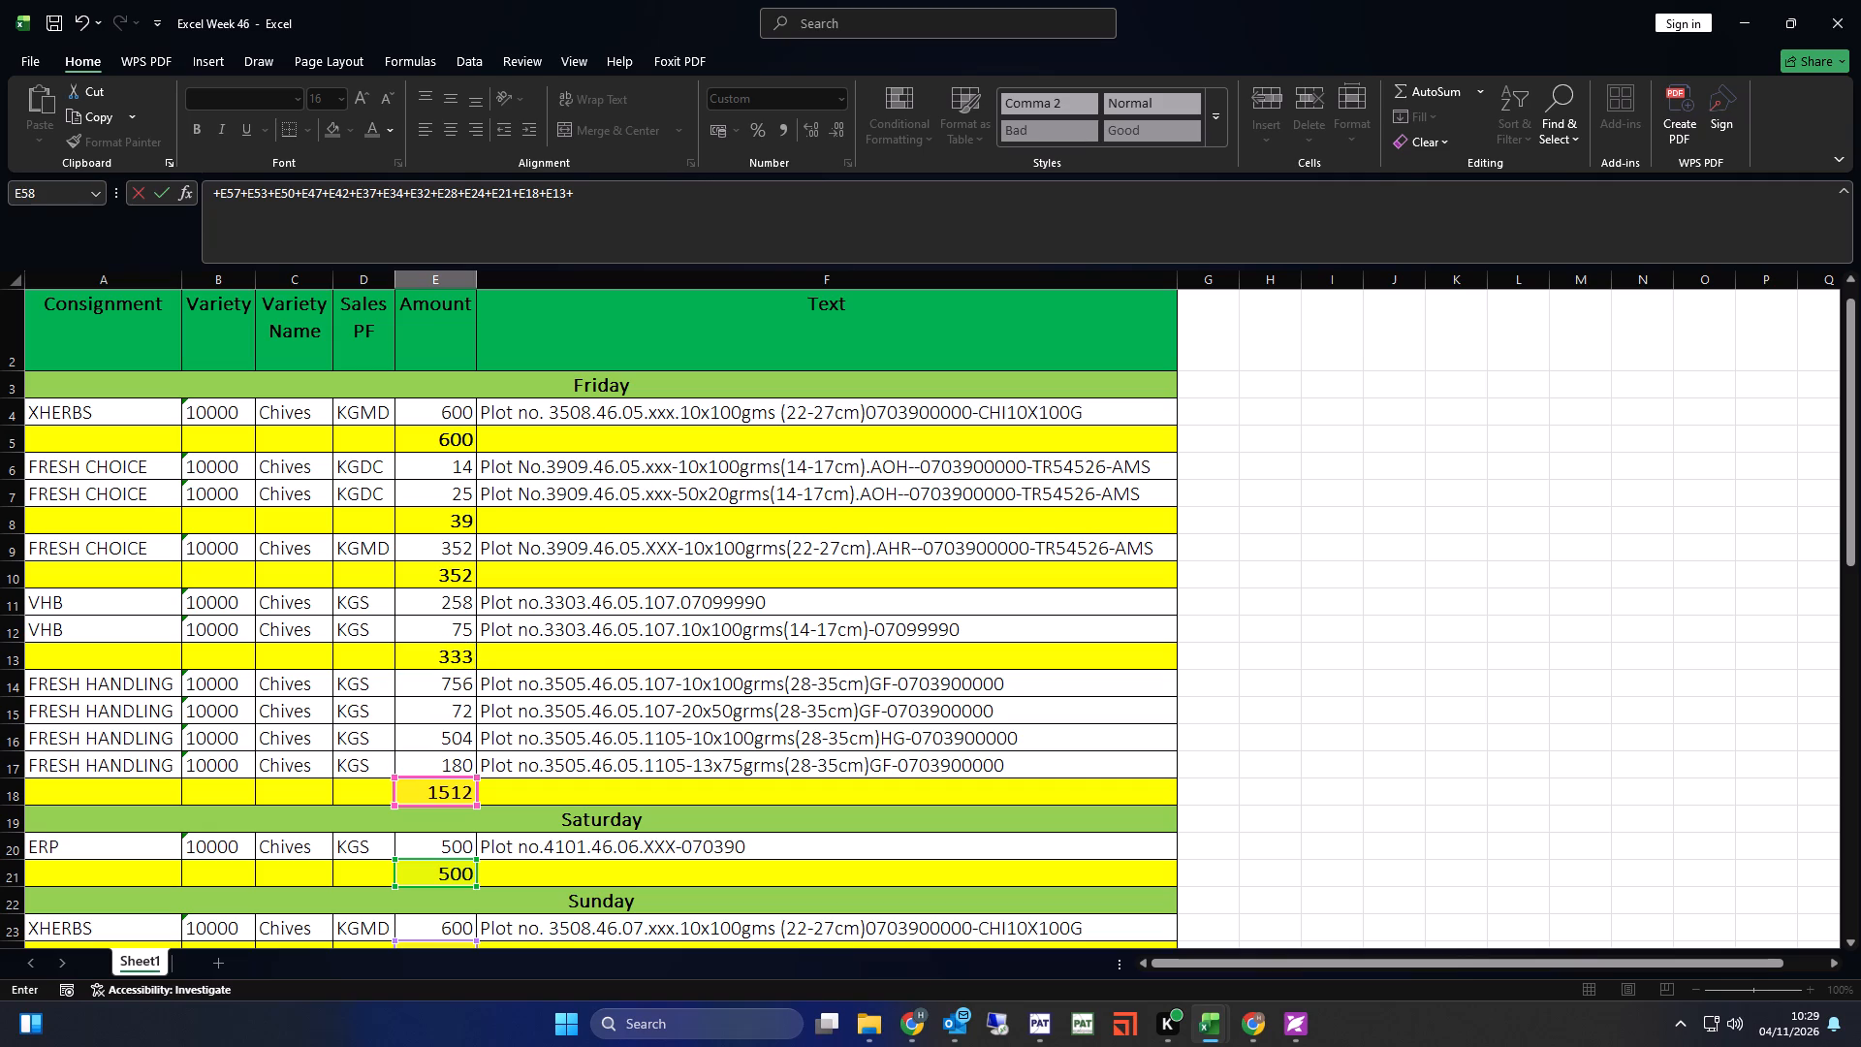
click(447, 580)
key(plus)
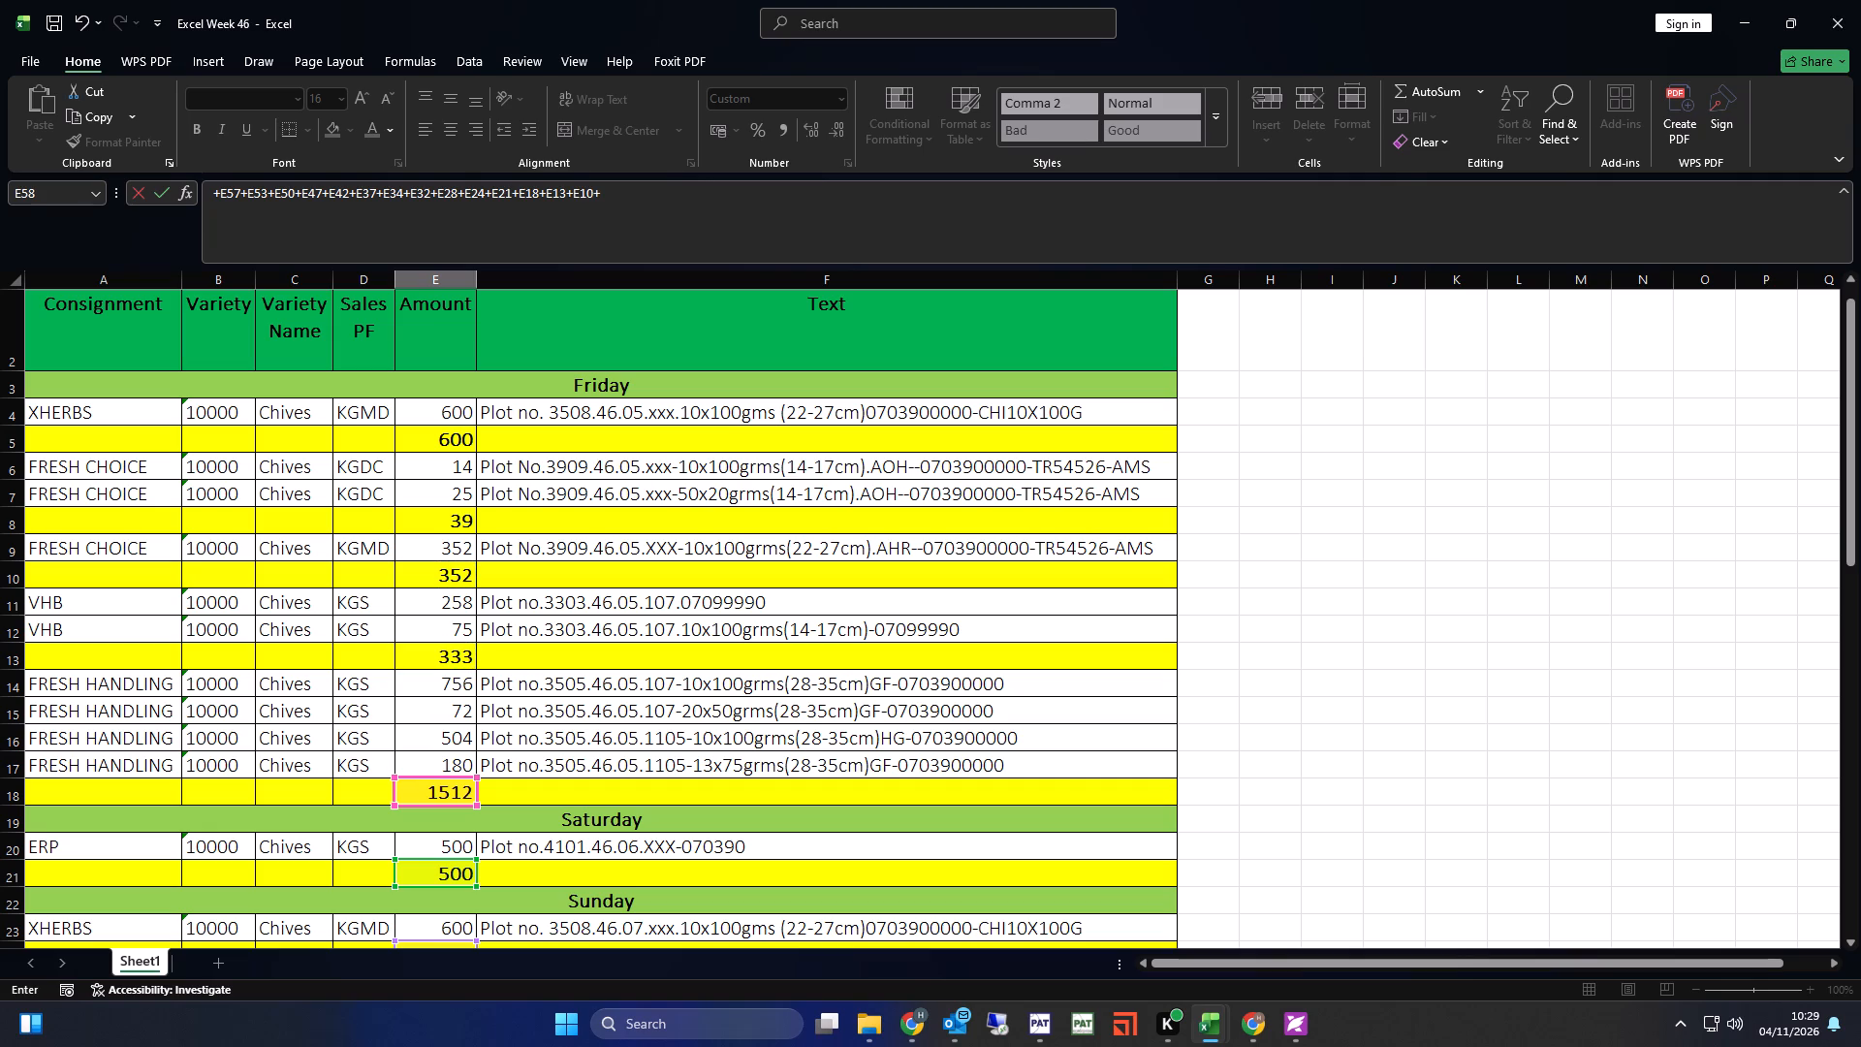
click(446, 523)
key(plus)
click(455, 443)
scroll(505, 597, up, 2)
key(Return)
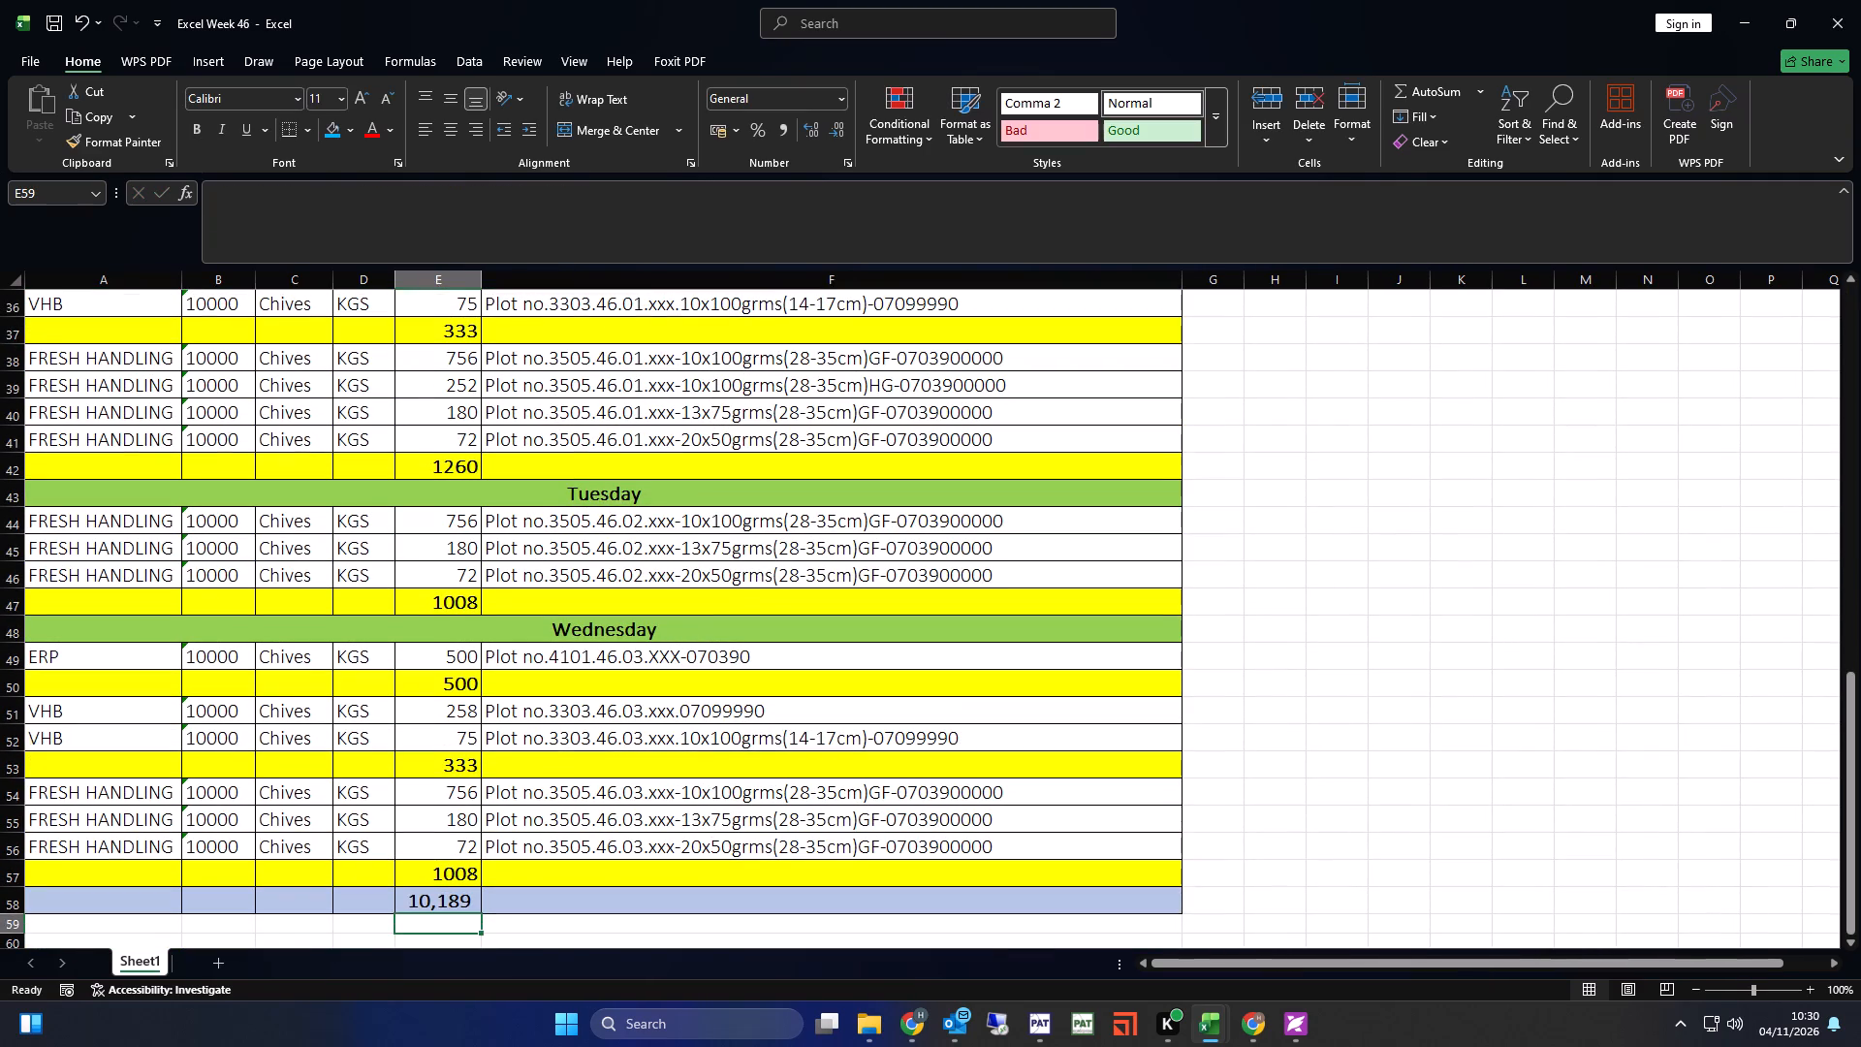
click(635, 741)
key(ctrl+s)
Select every yellow subtotal cell in column E together, from E57 up to E5, to check their combined sum against the grand total.
click(461, 874)
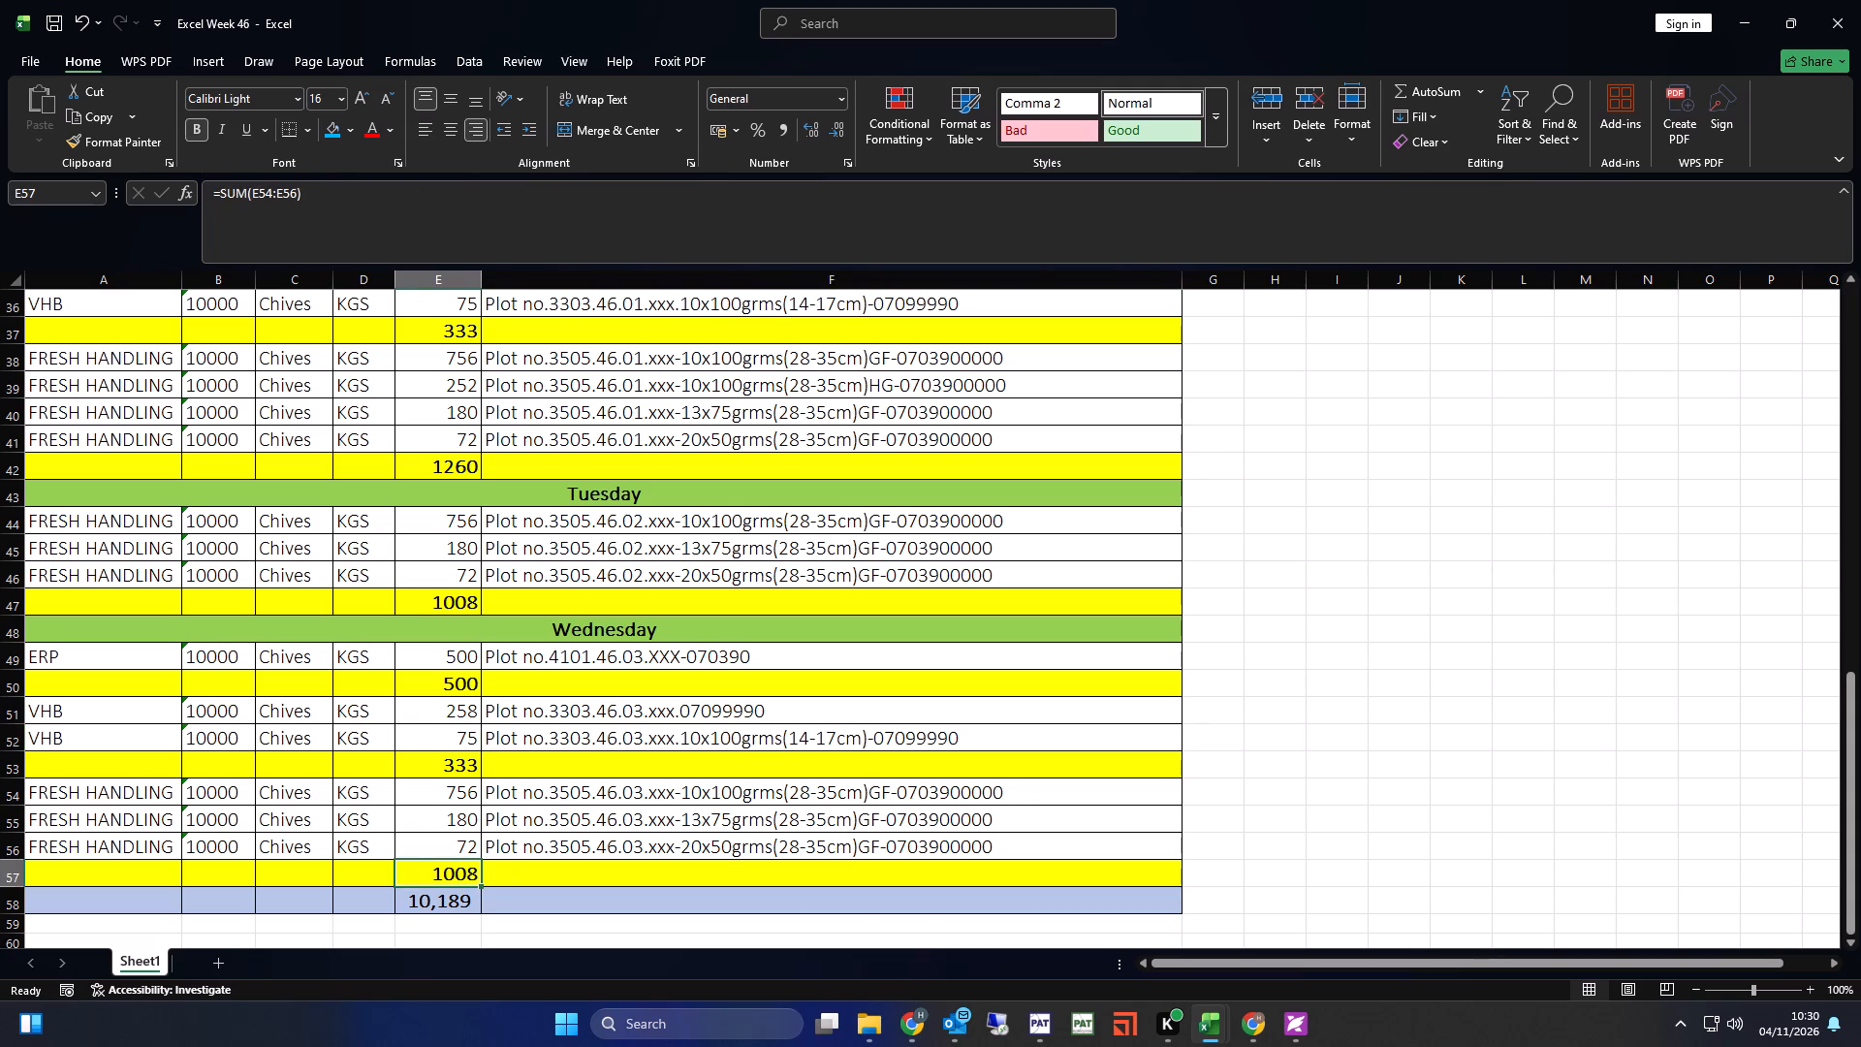
ctrl+click(458, 768)
ctrl+click(459, 685)
ctrl+click(444, 601)
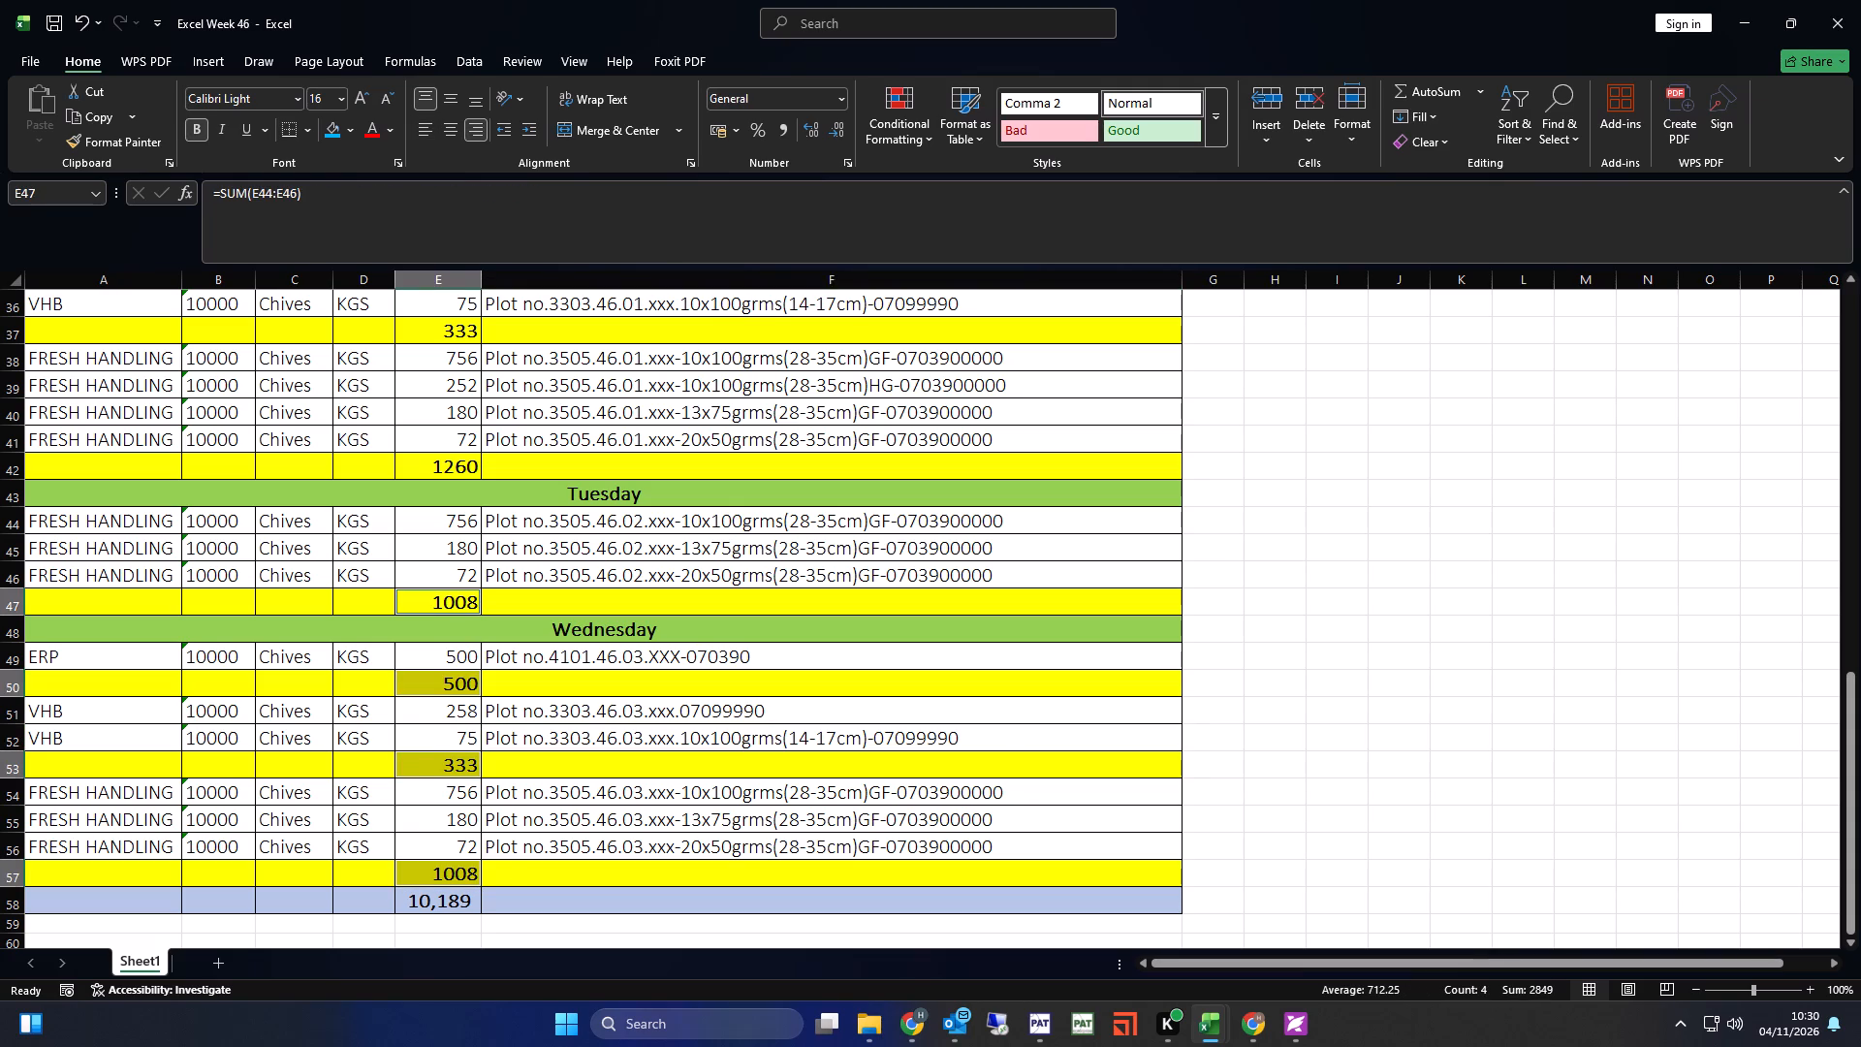
ctrl+click(432, 470)
ctrl+click(458, 336)
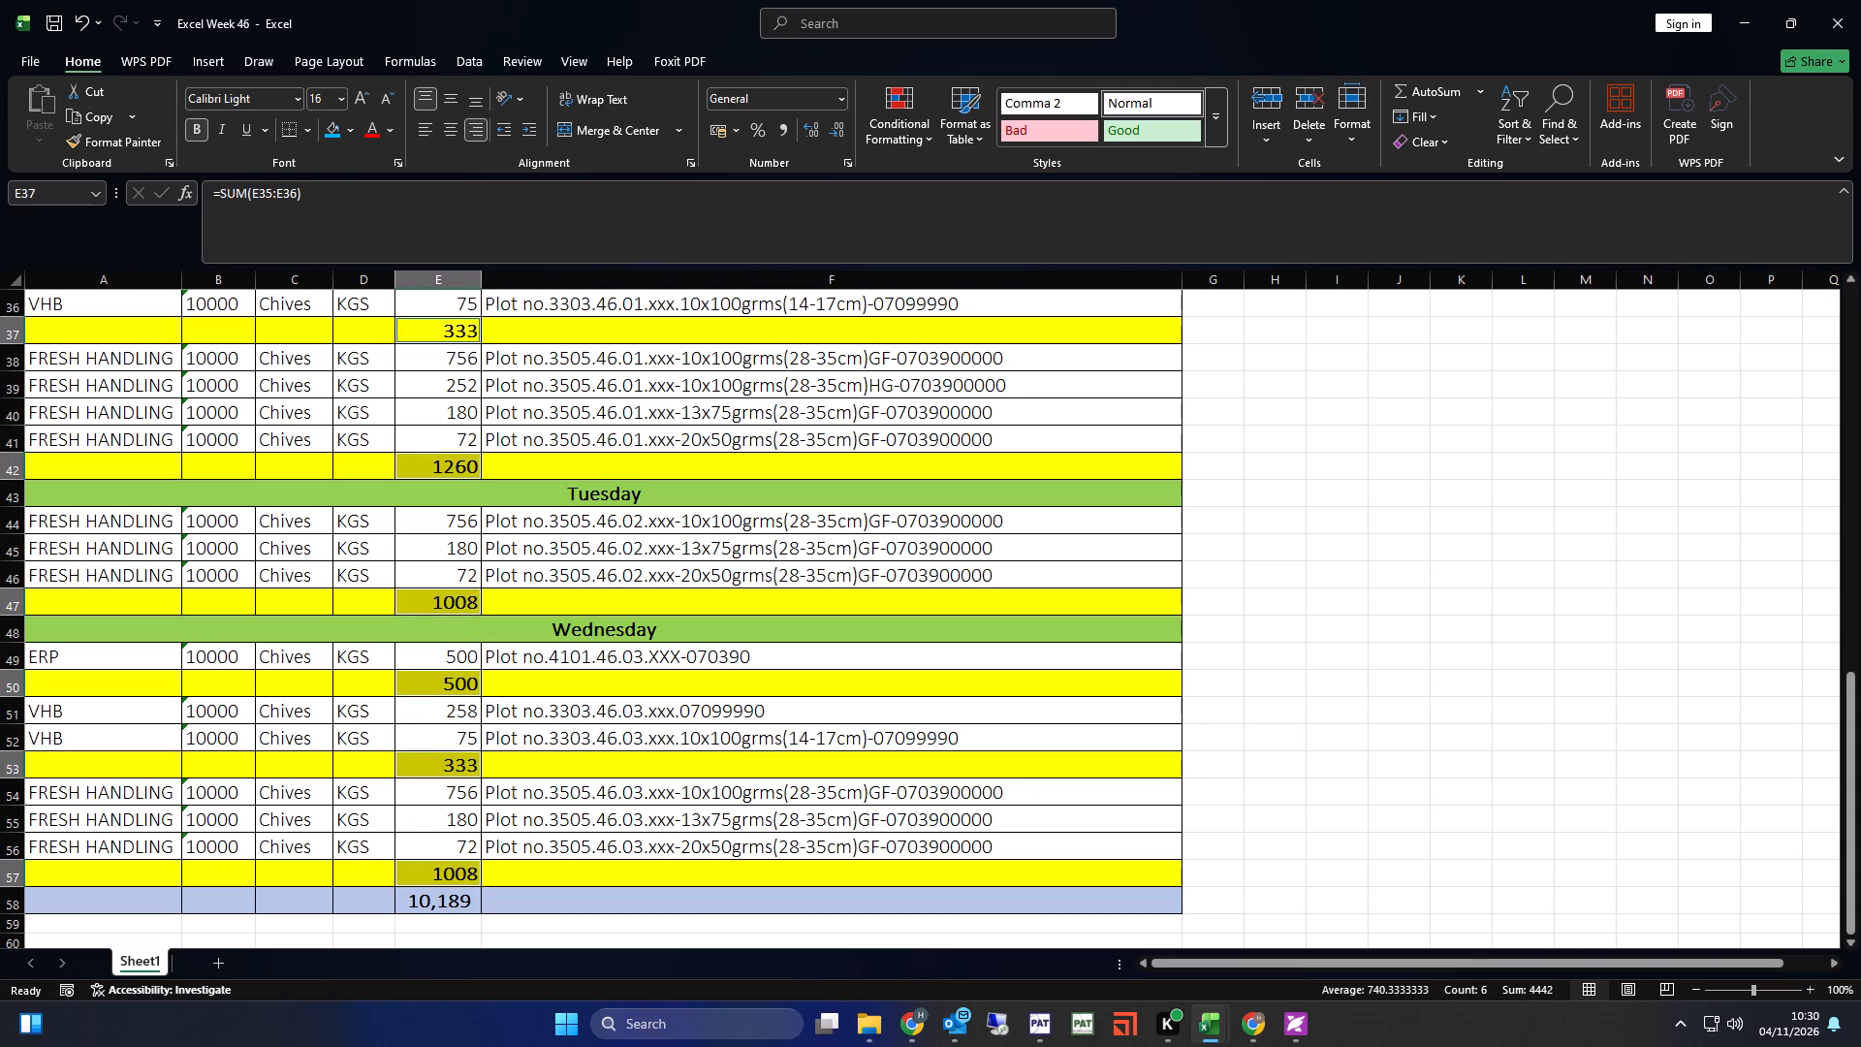
scroll(530, 723, up, 5)
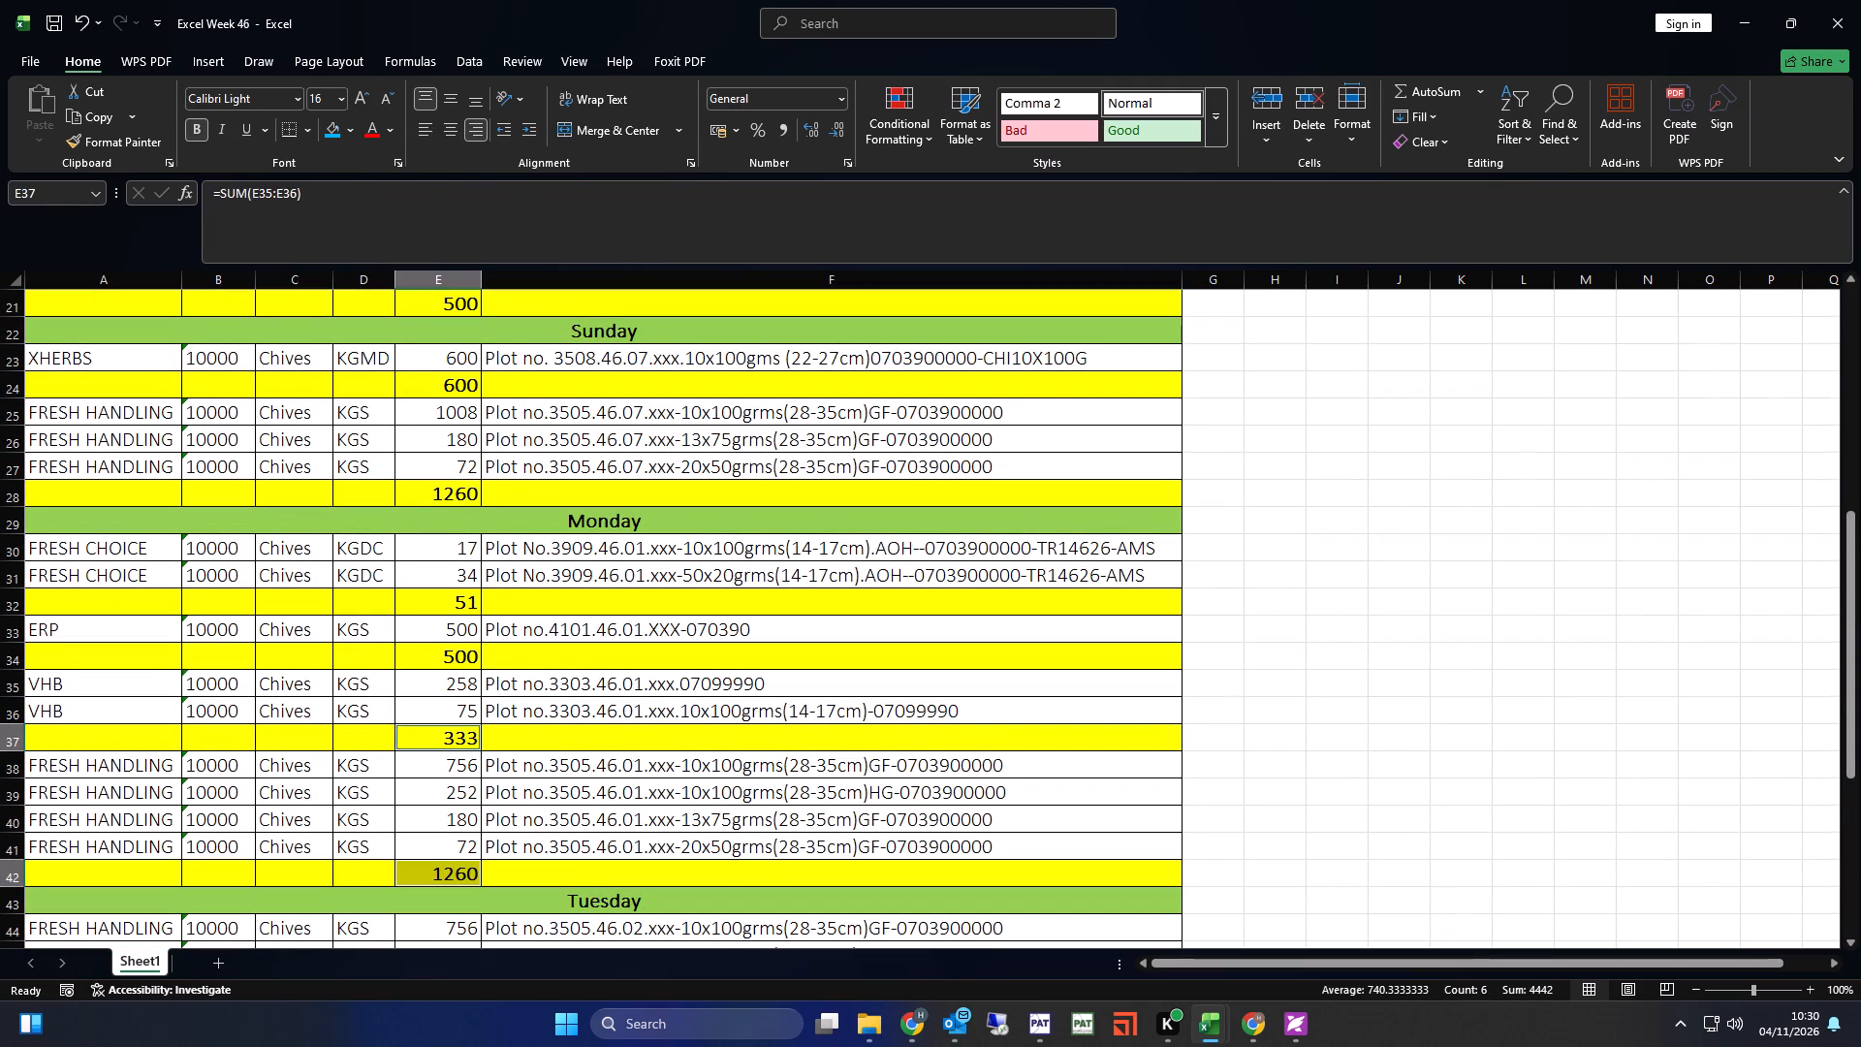
ctrl+click(458, 660)
ctrl+click(460, 598)
ctrl+click(450, 489)
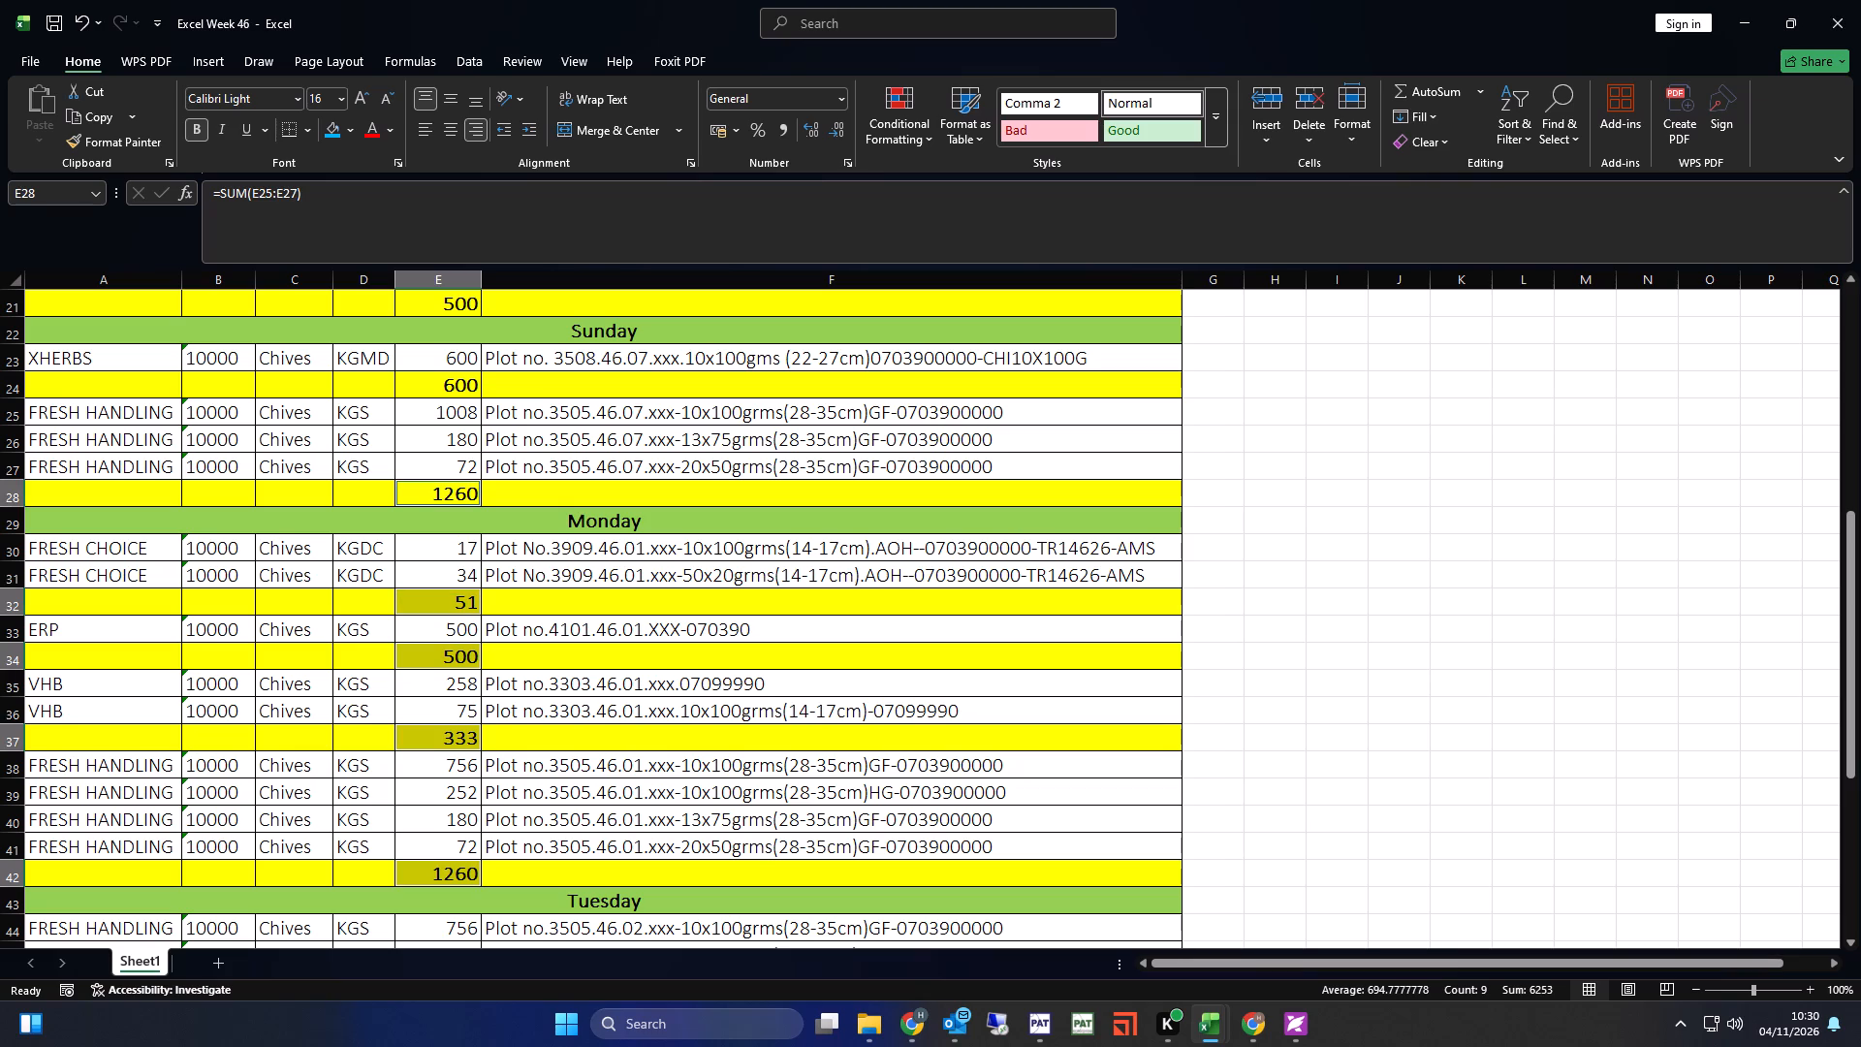
ctrl+click(458, 389)
scroll(552, 715, up, 4)
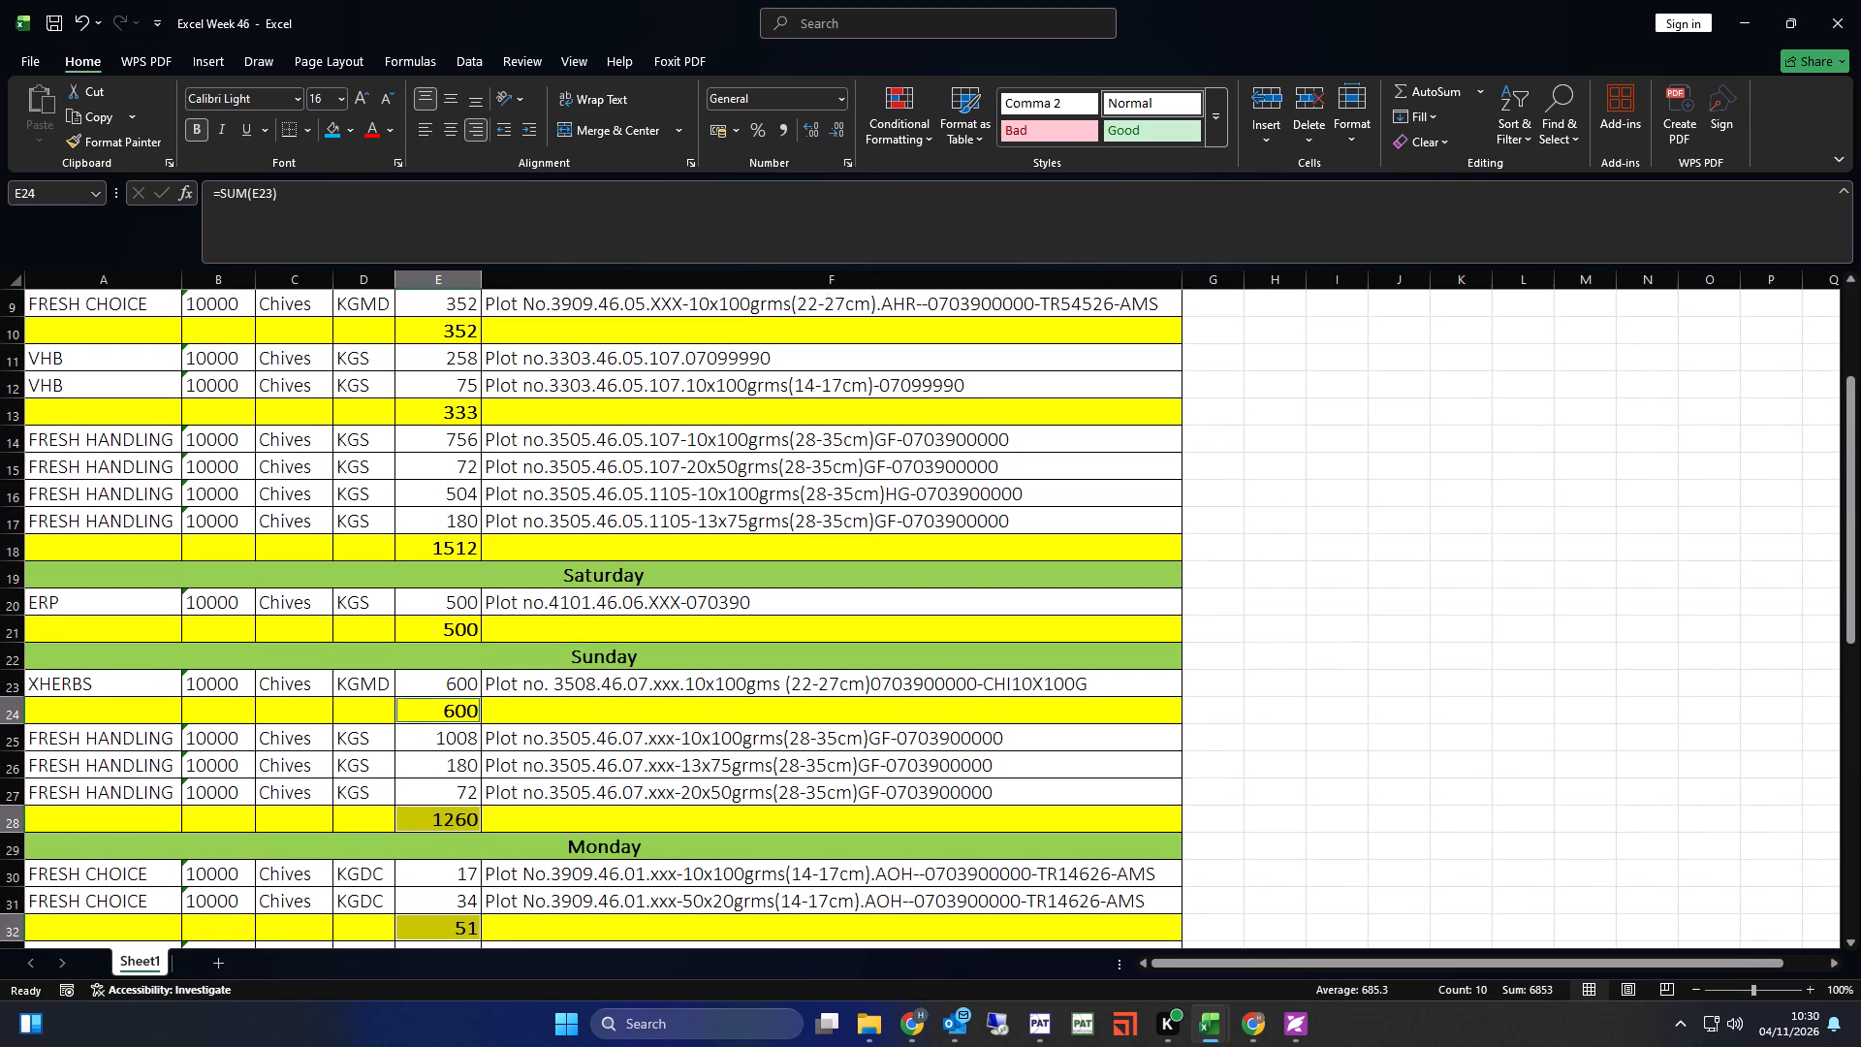
ctrl+click(457, 625)
ctrl+click(453, 552)
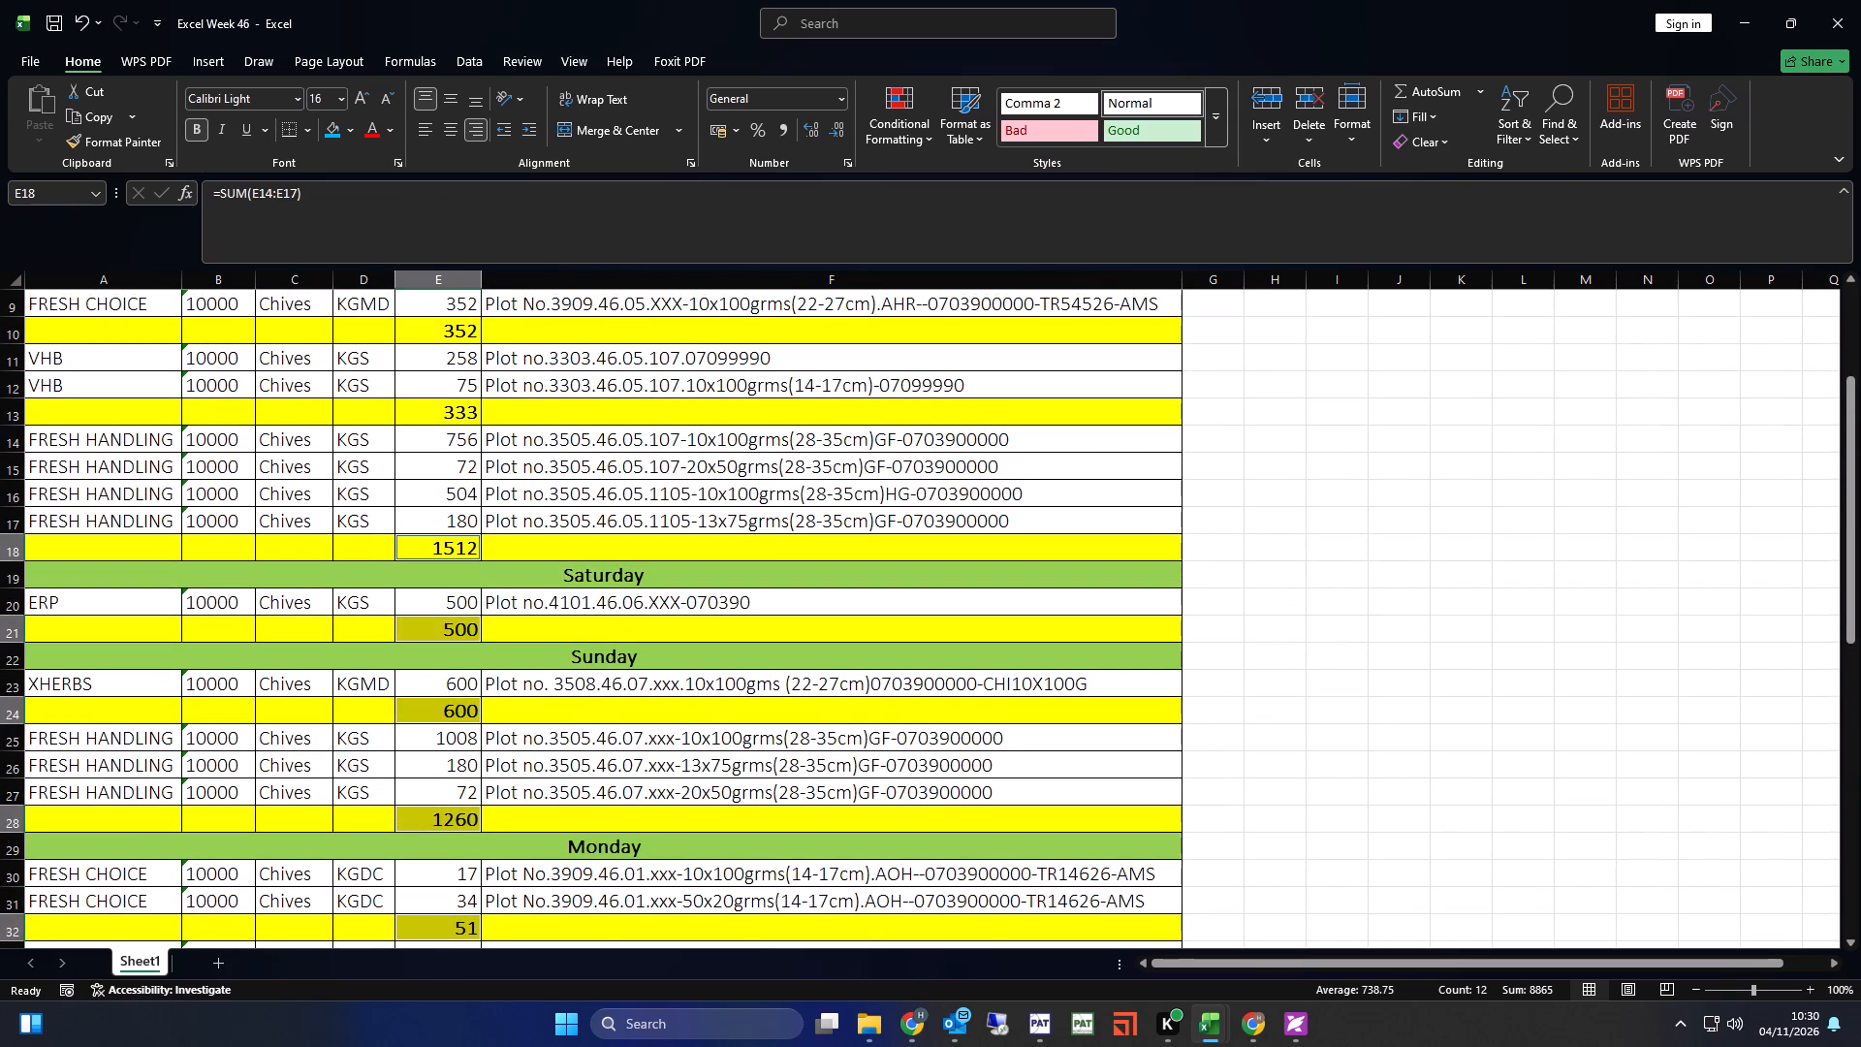
ctrl+click(453, 411)
scroll(563, 774, up, 3)
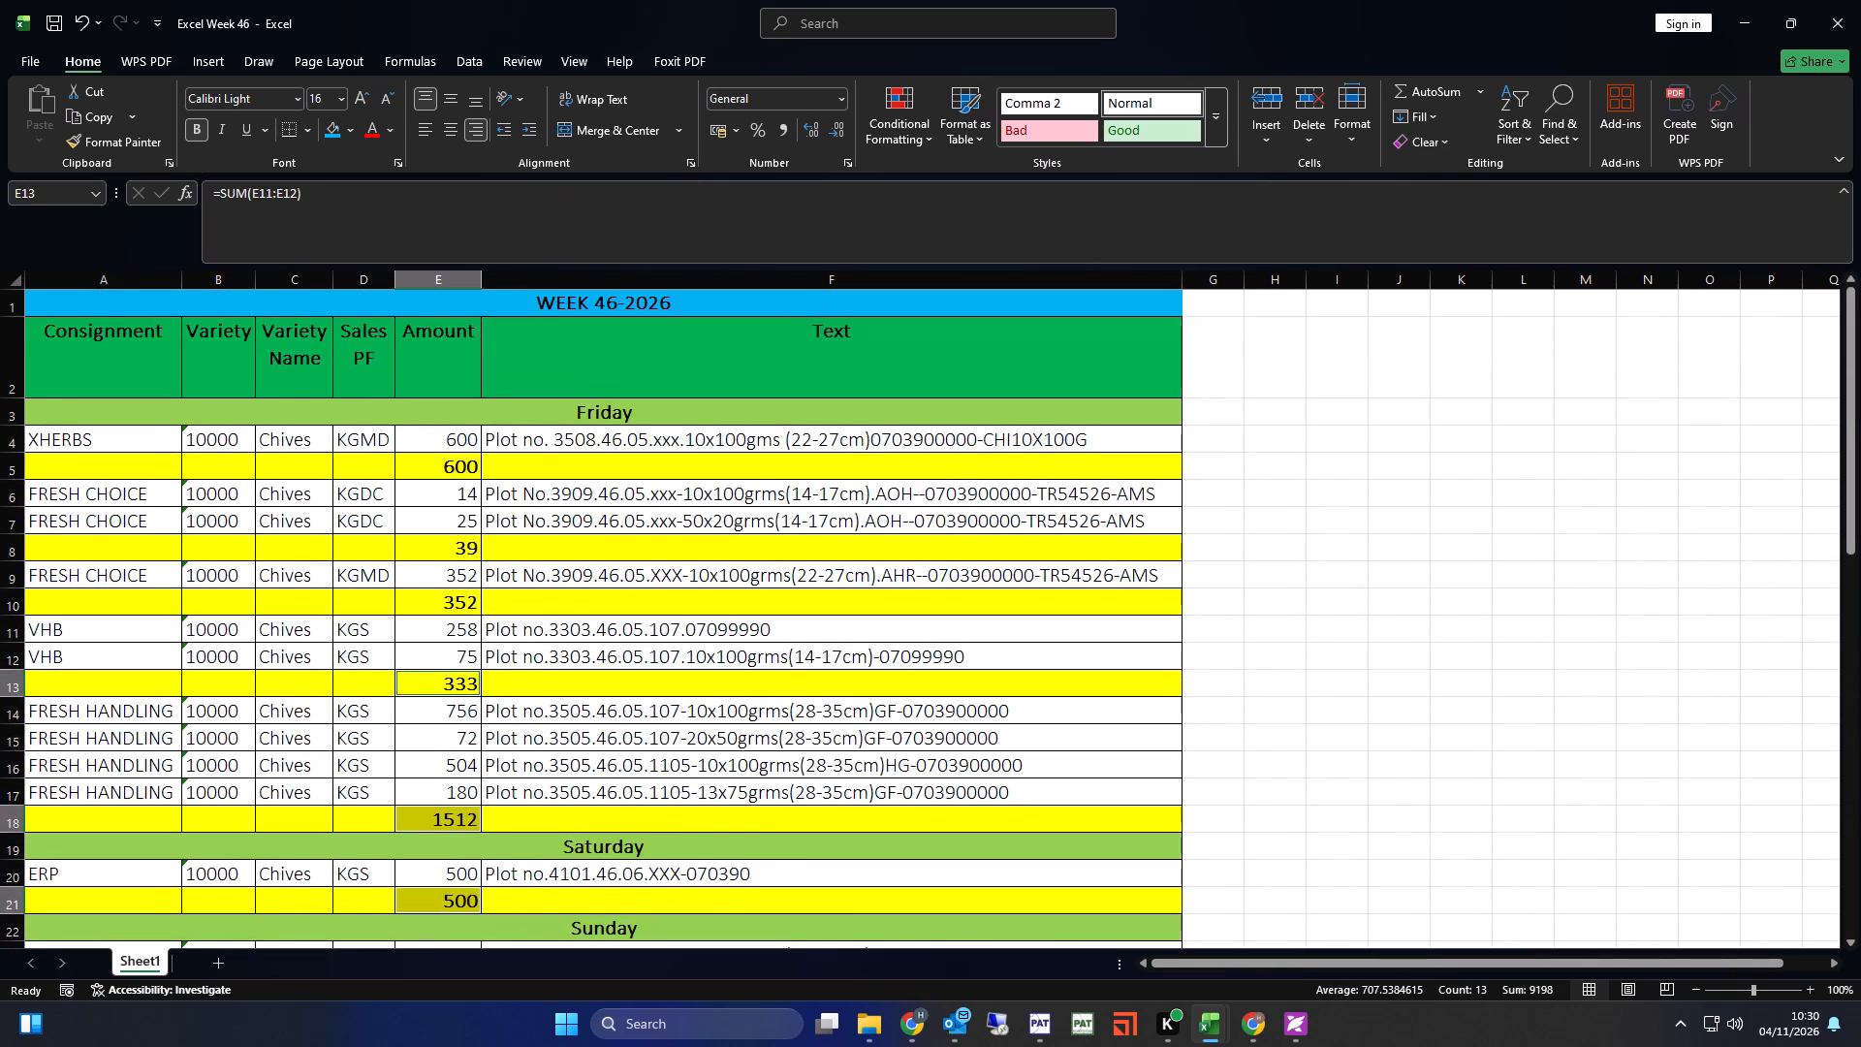
ctrl+click(454, 602)
ctrl+click(454, 553)
ctrl+click(466, 466)
scroll(596, 769, up, 2)
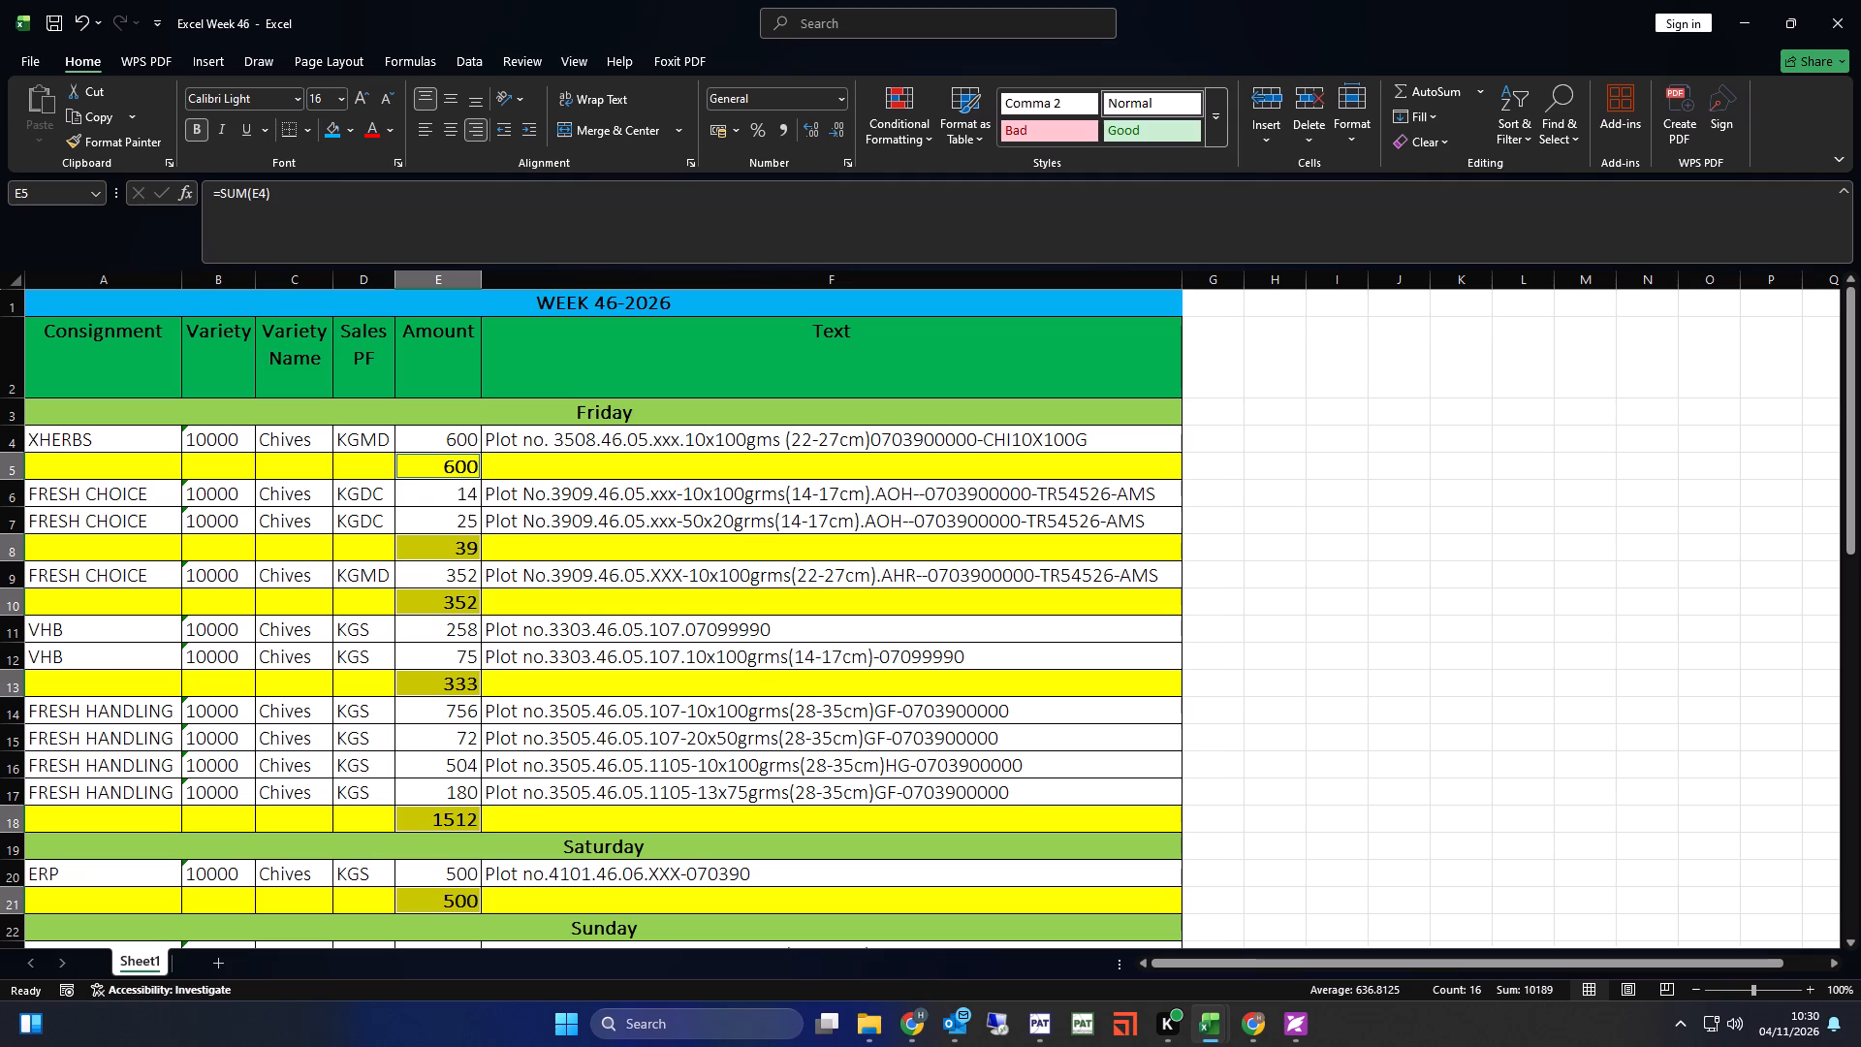
scroll(596, 769, up, 1)
scroll(599, 885, down, 12)
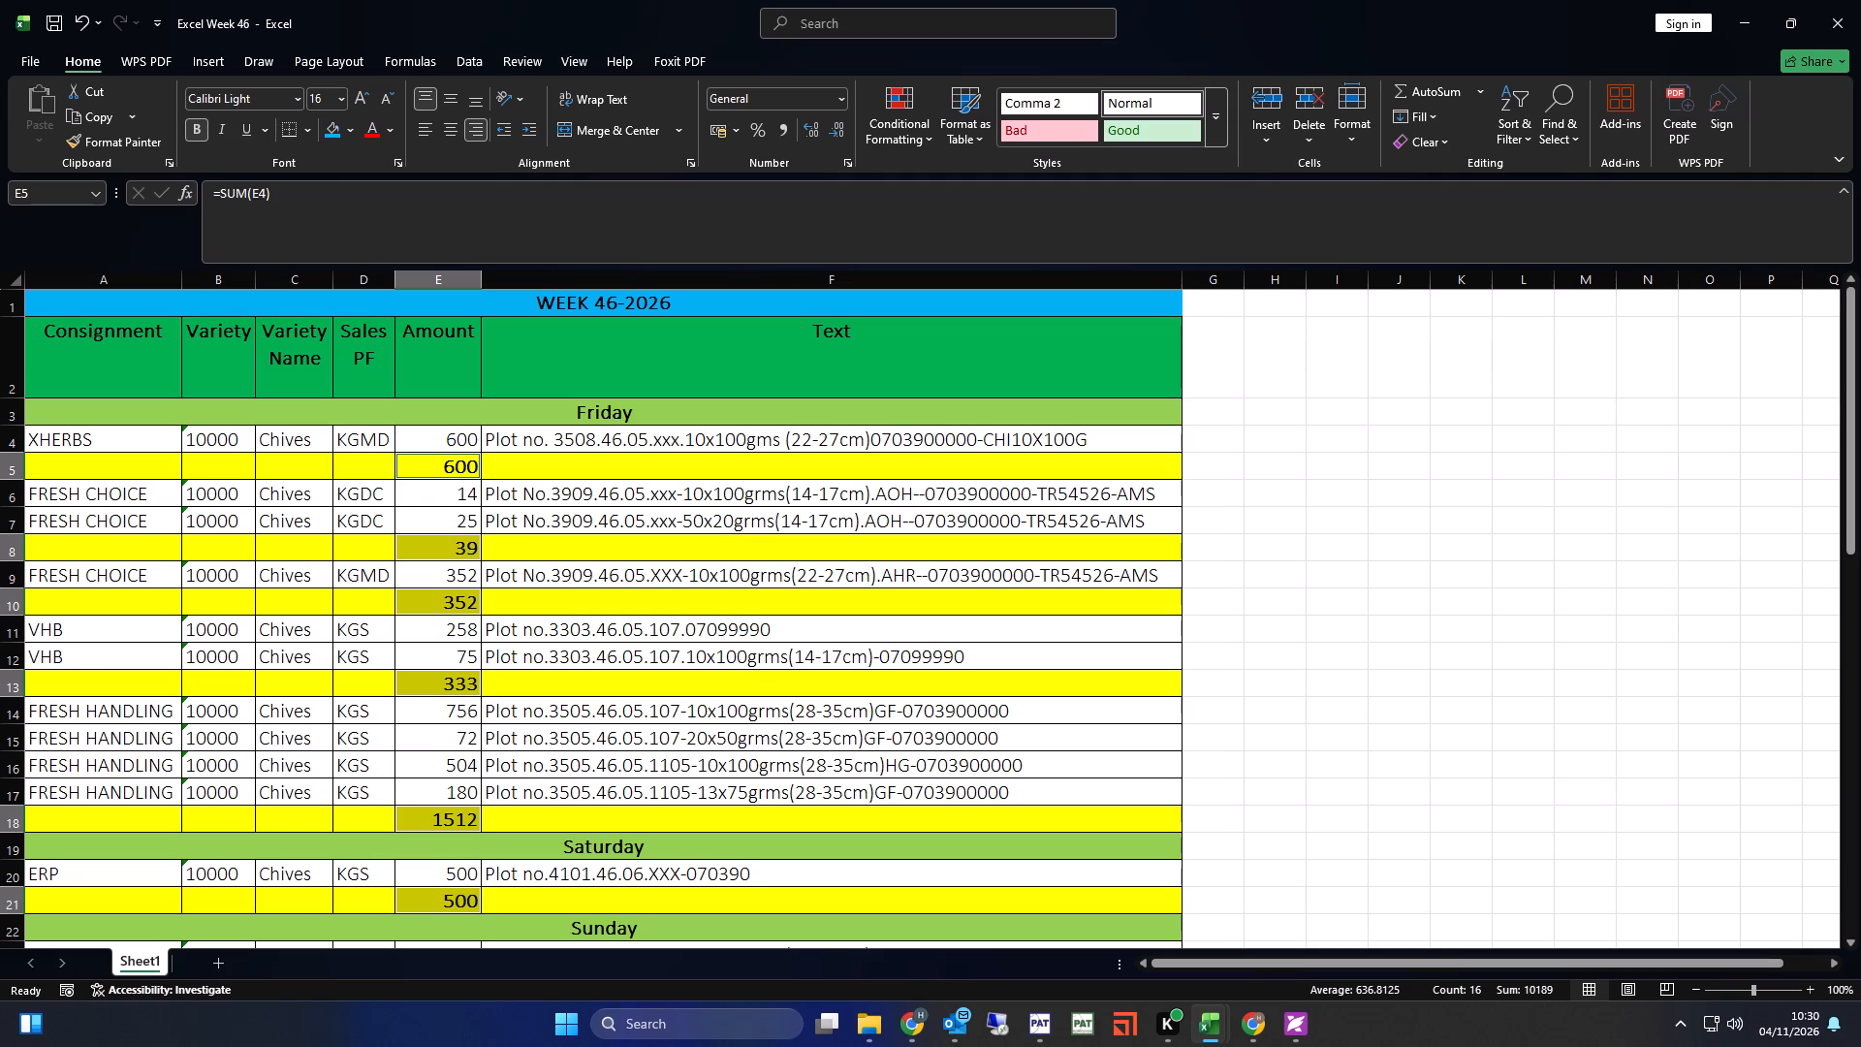
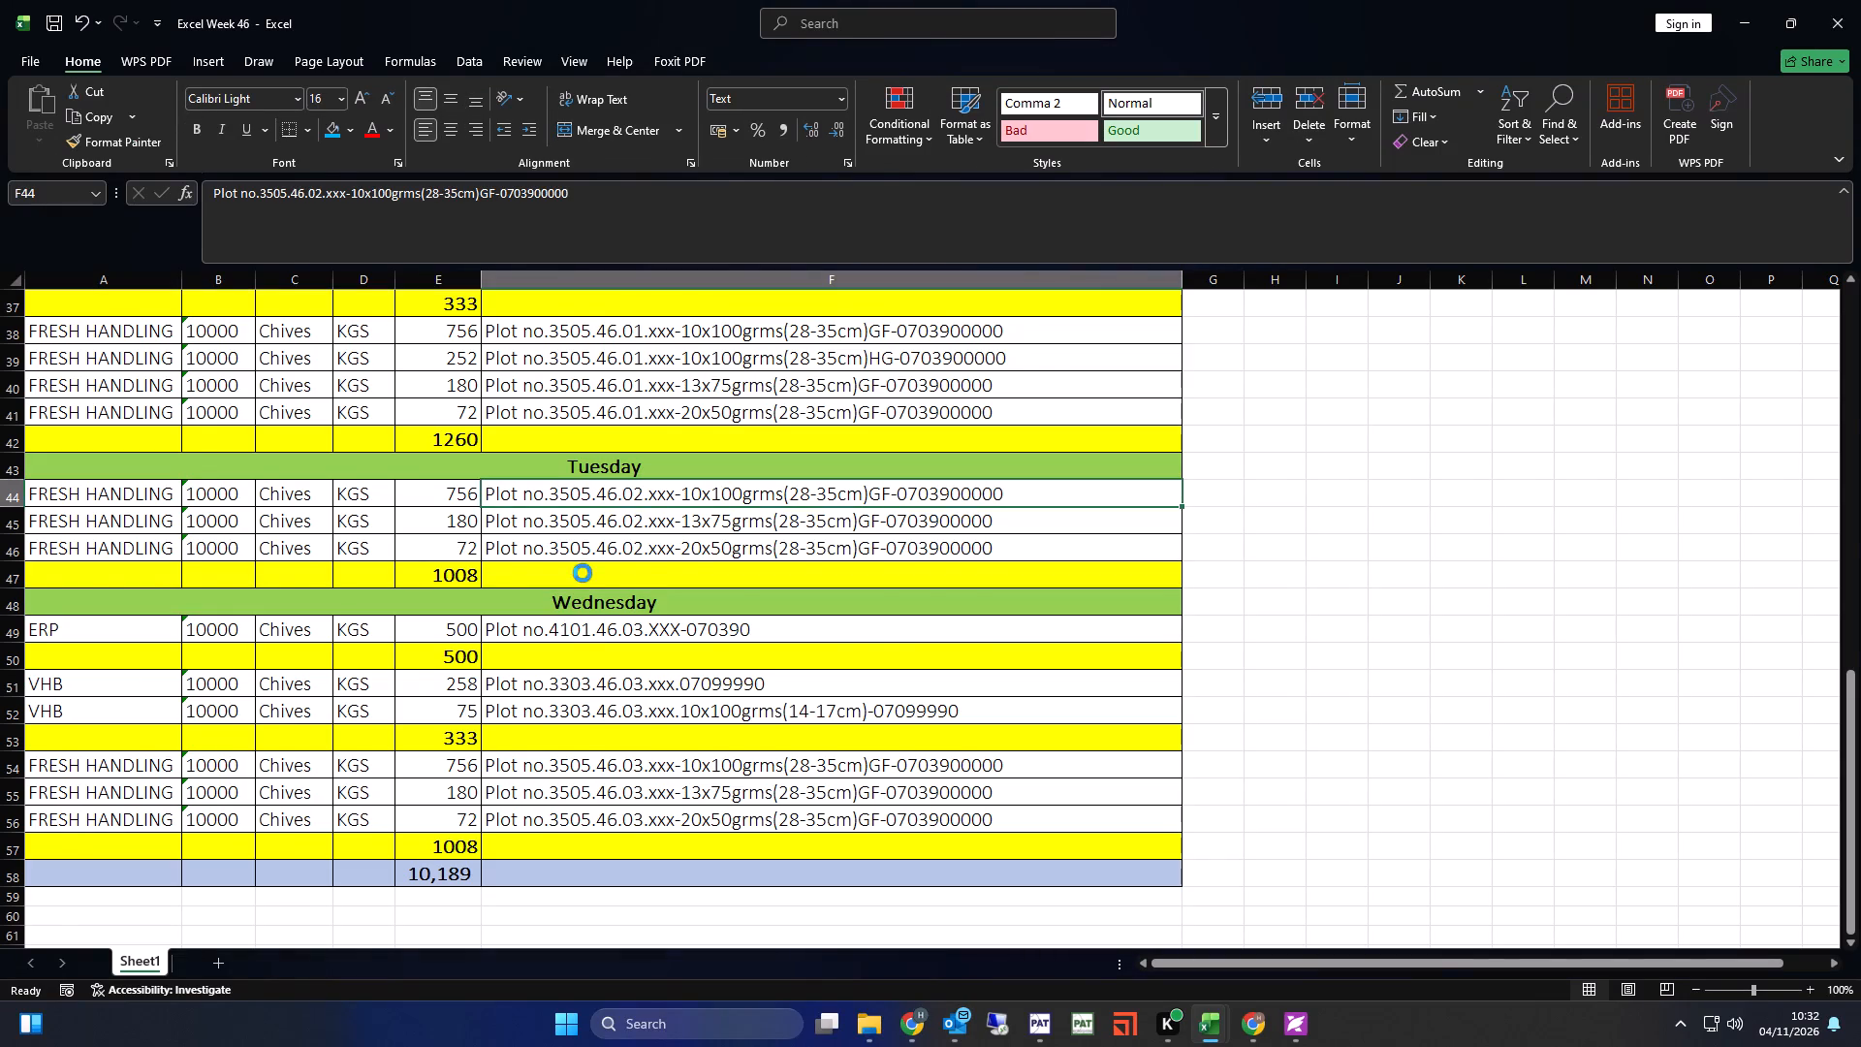
Clear the subtotal selection and save the Week 46 workbook.
scroll(551, 587, up, 20)
scroll(551, 587, up, 2)
click(571, 546)
key(ctrl+s)
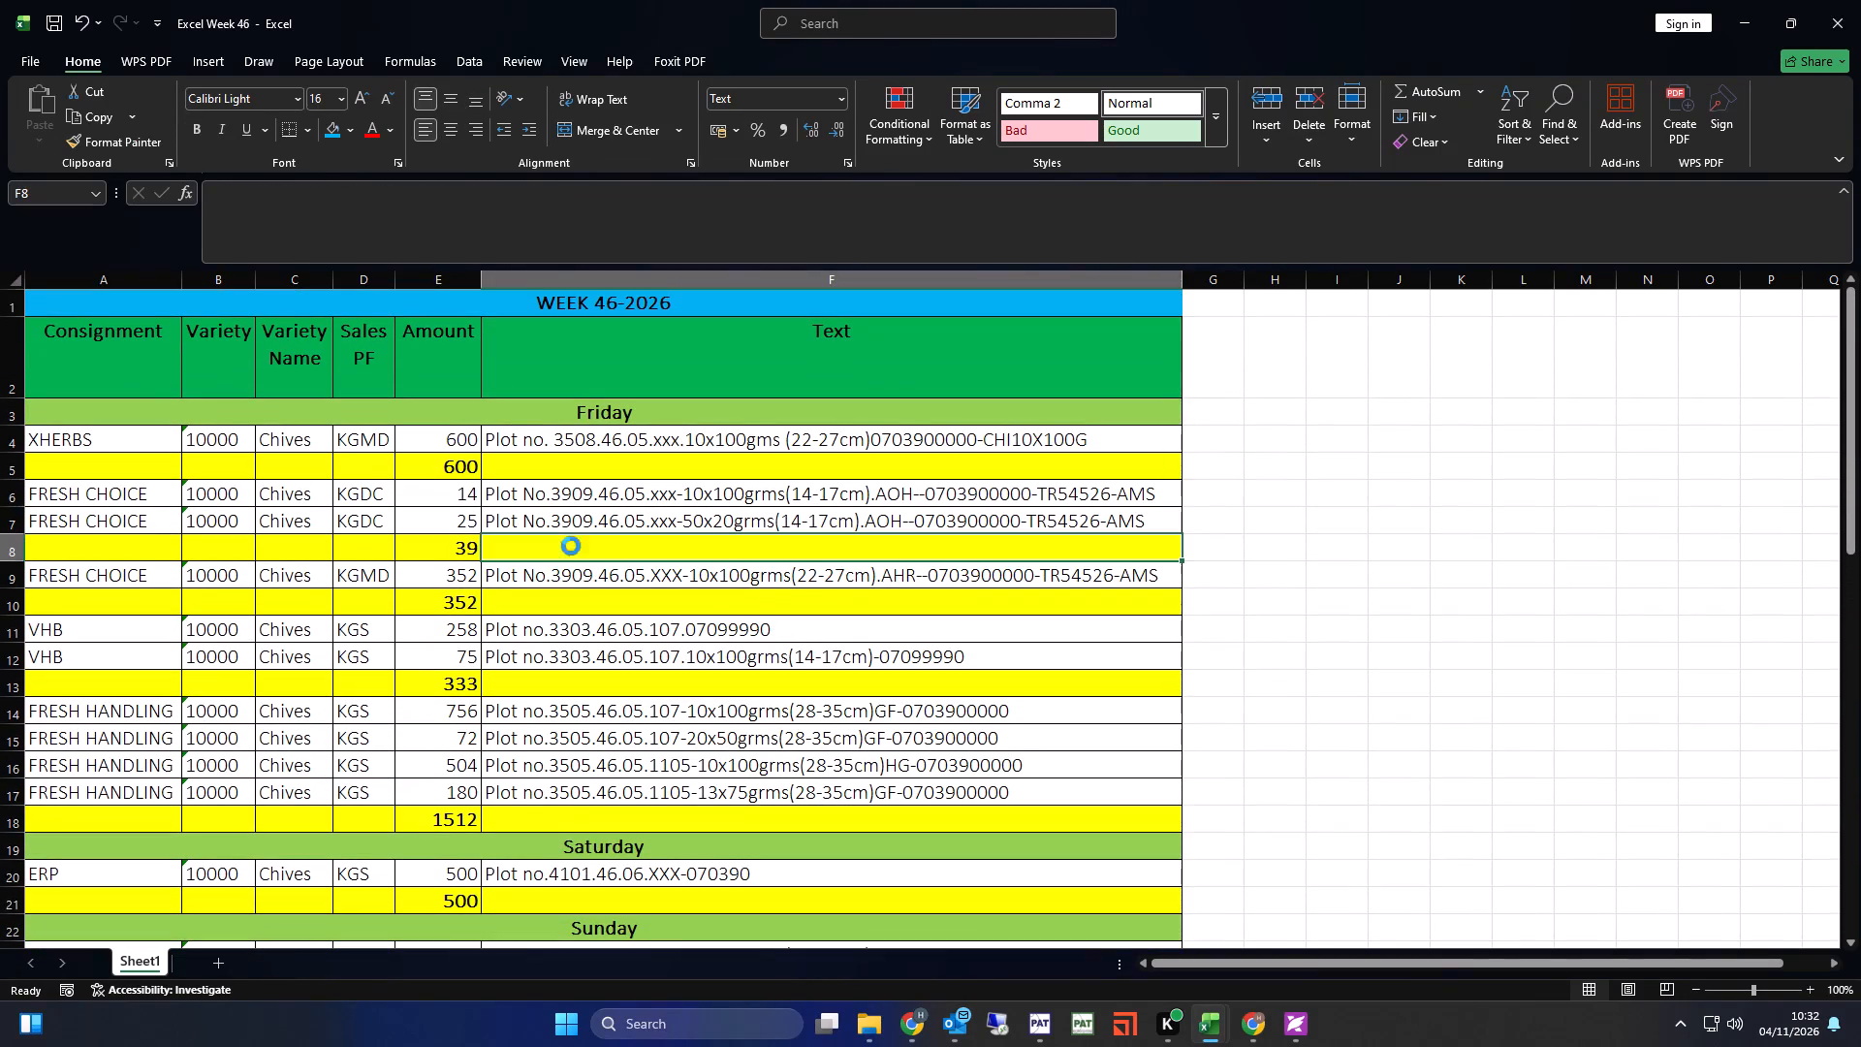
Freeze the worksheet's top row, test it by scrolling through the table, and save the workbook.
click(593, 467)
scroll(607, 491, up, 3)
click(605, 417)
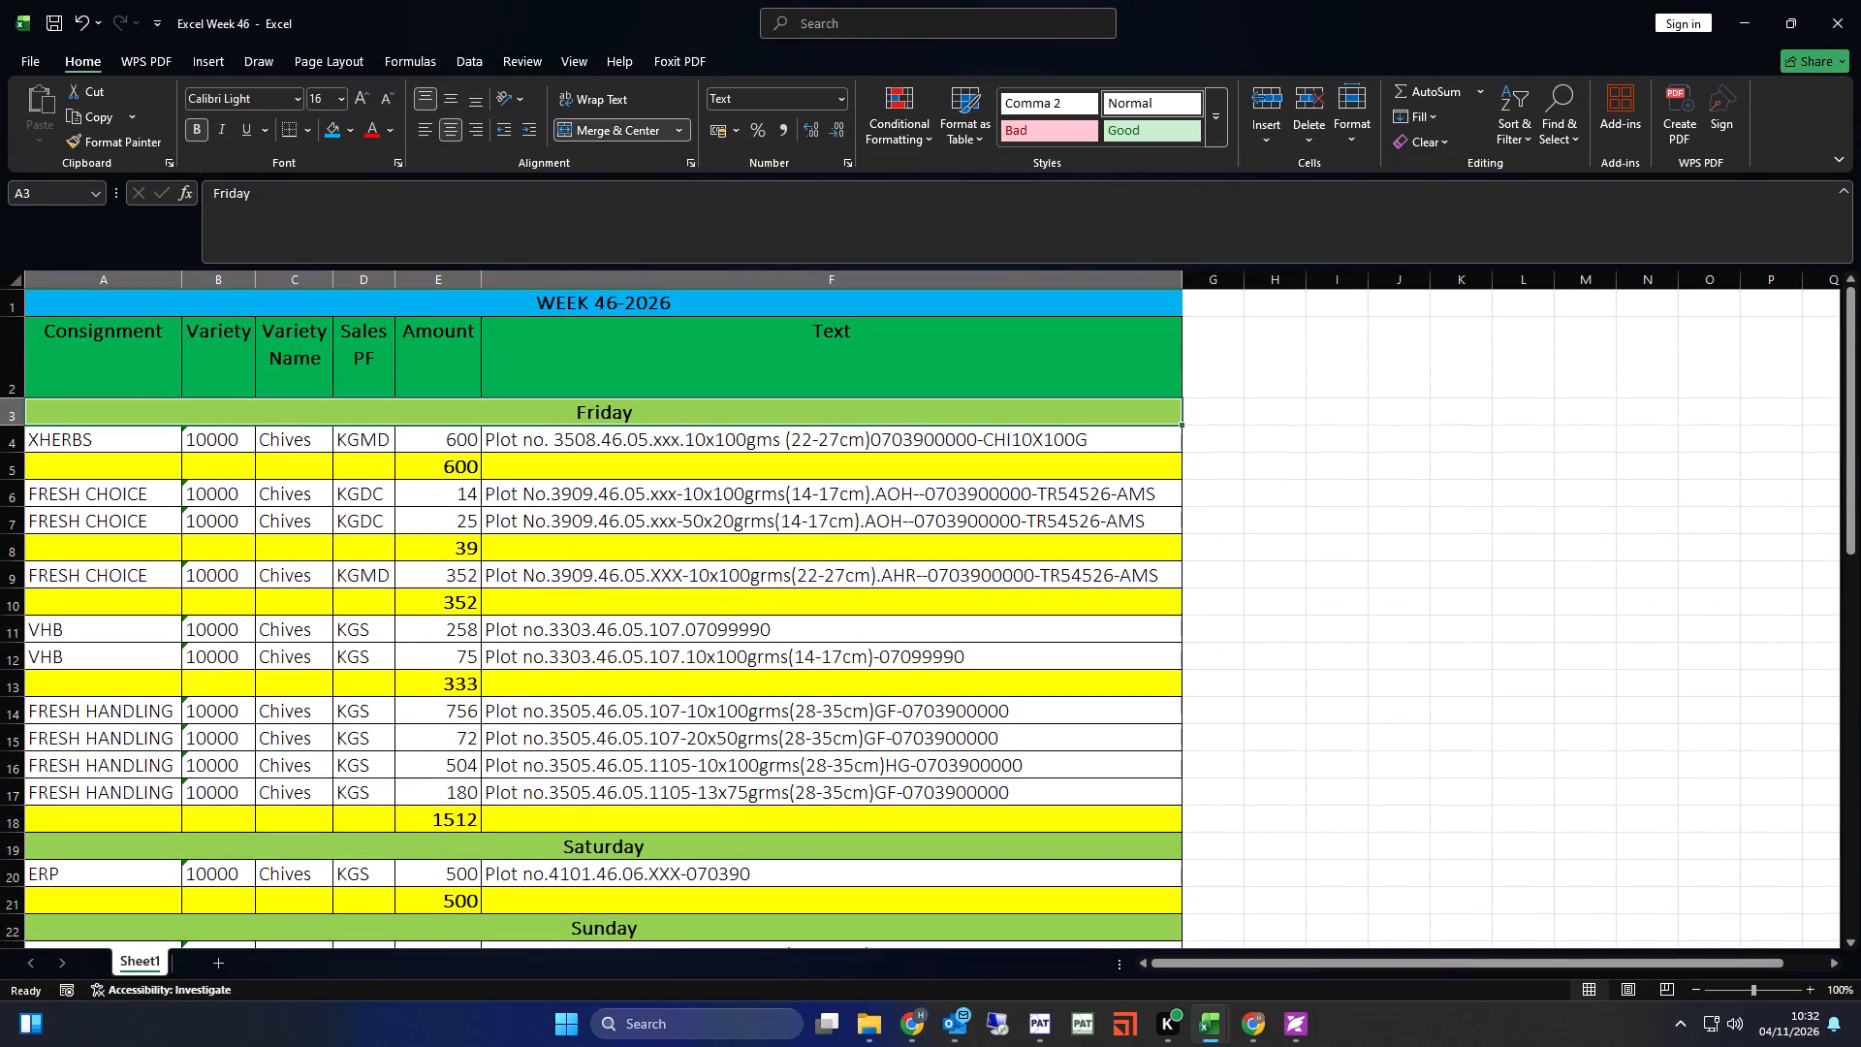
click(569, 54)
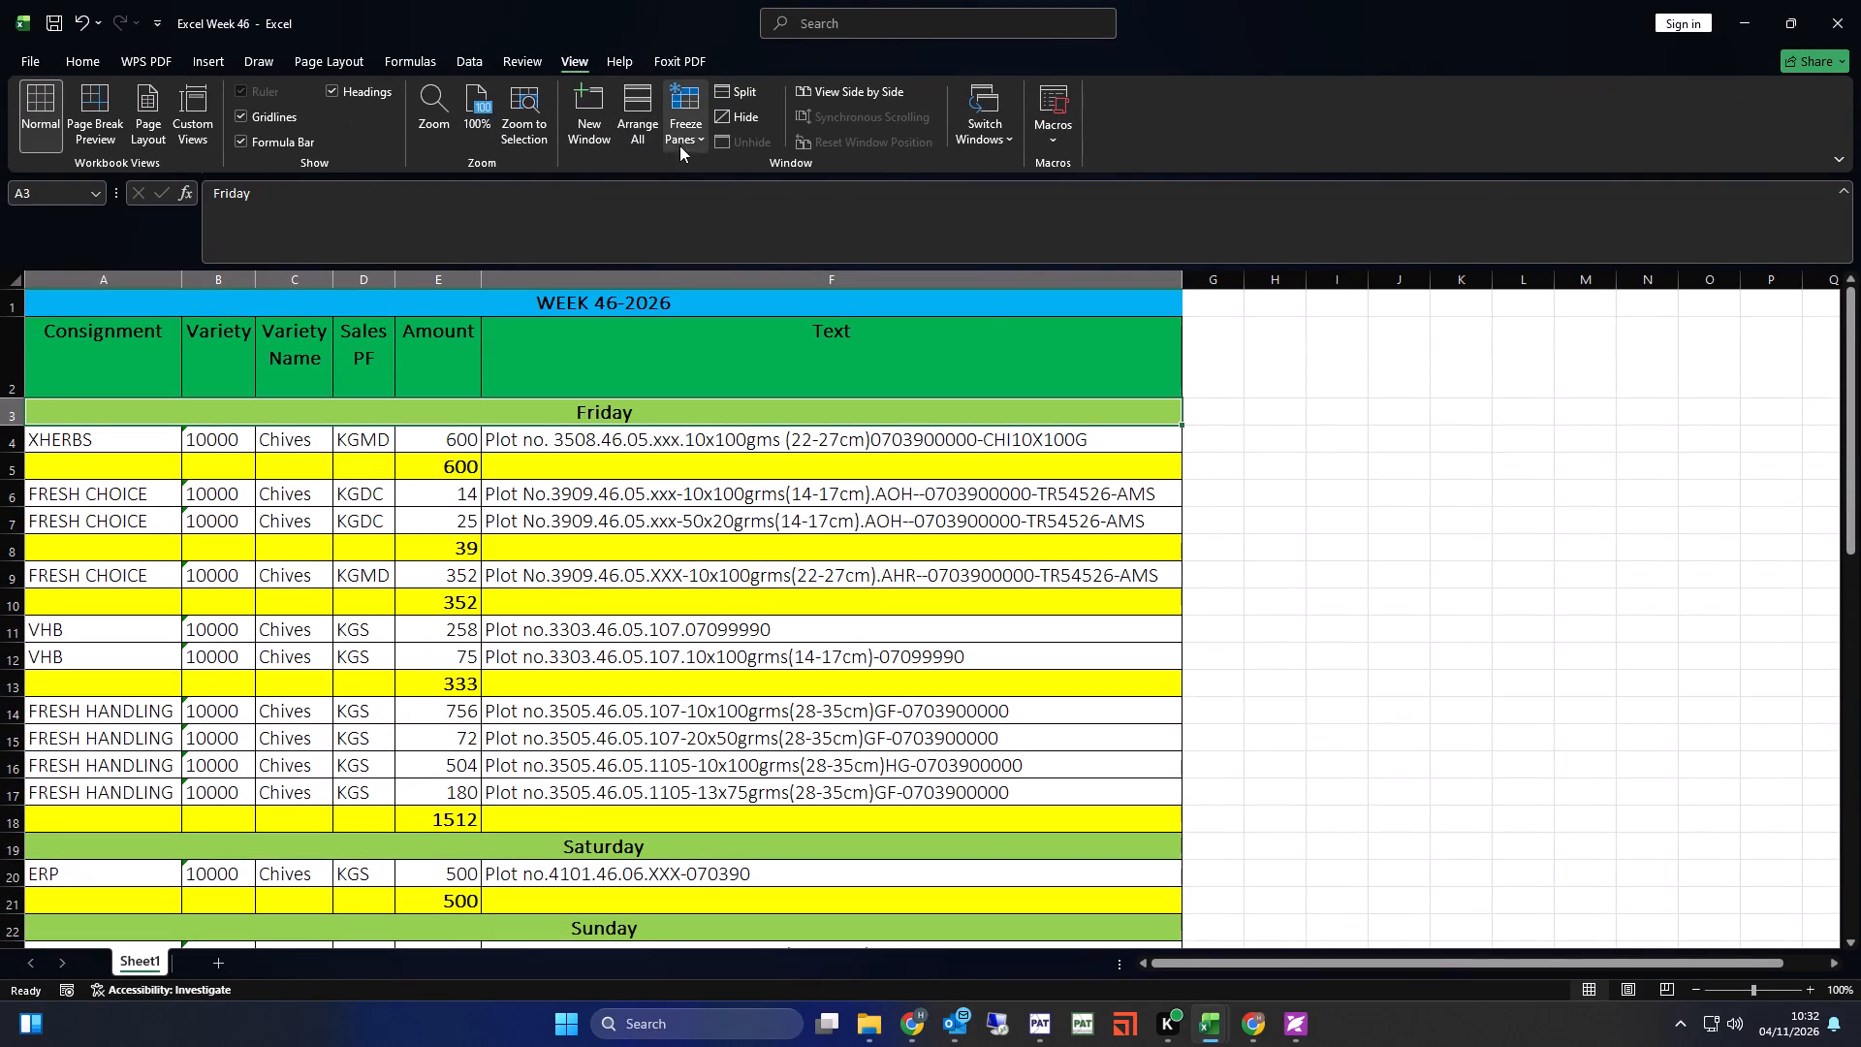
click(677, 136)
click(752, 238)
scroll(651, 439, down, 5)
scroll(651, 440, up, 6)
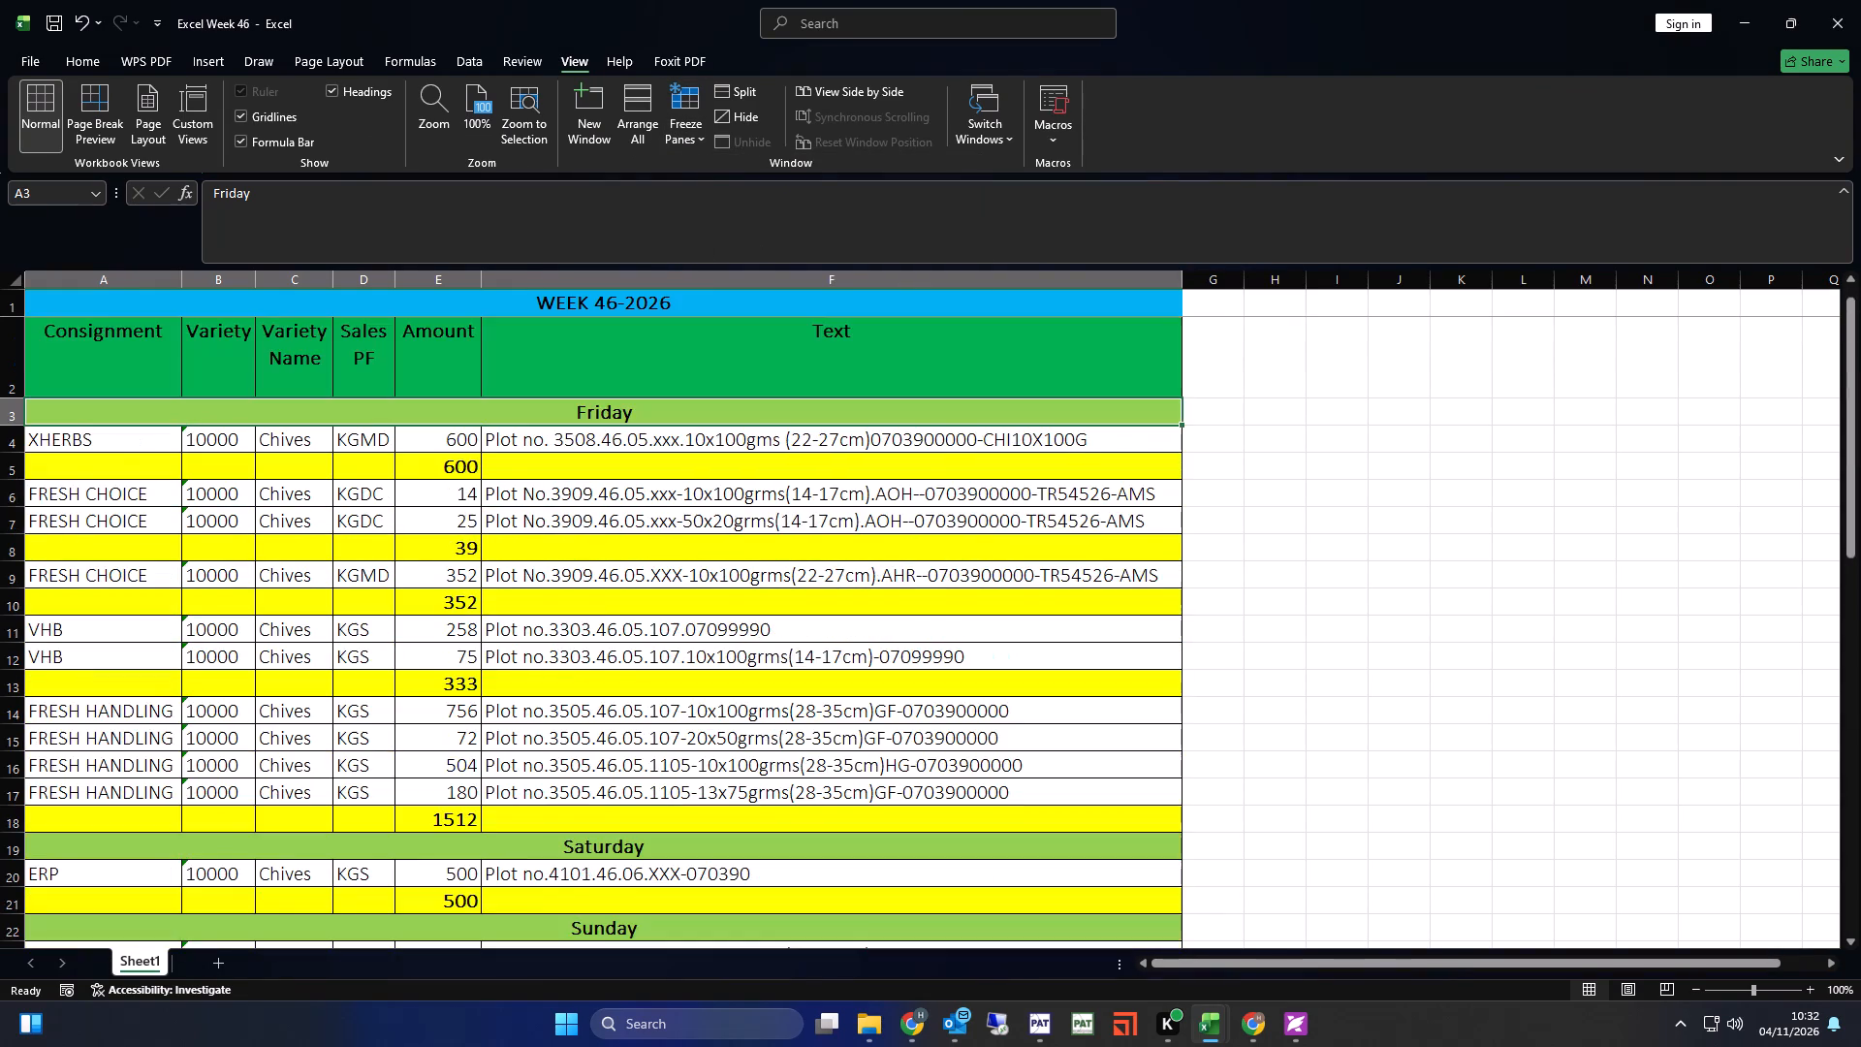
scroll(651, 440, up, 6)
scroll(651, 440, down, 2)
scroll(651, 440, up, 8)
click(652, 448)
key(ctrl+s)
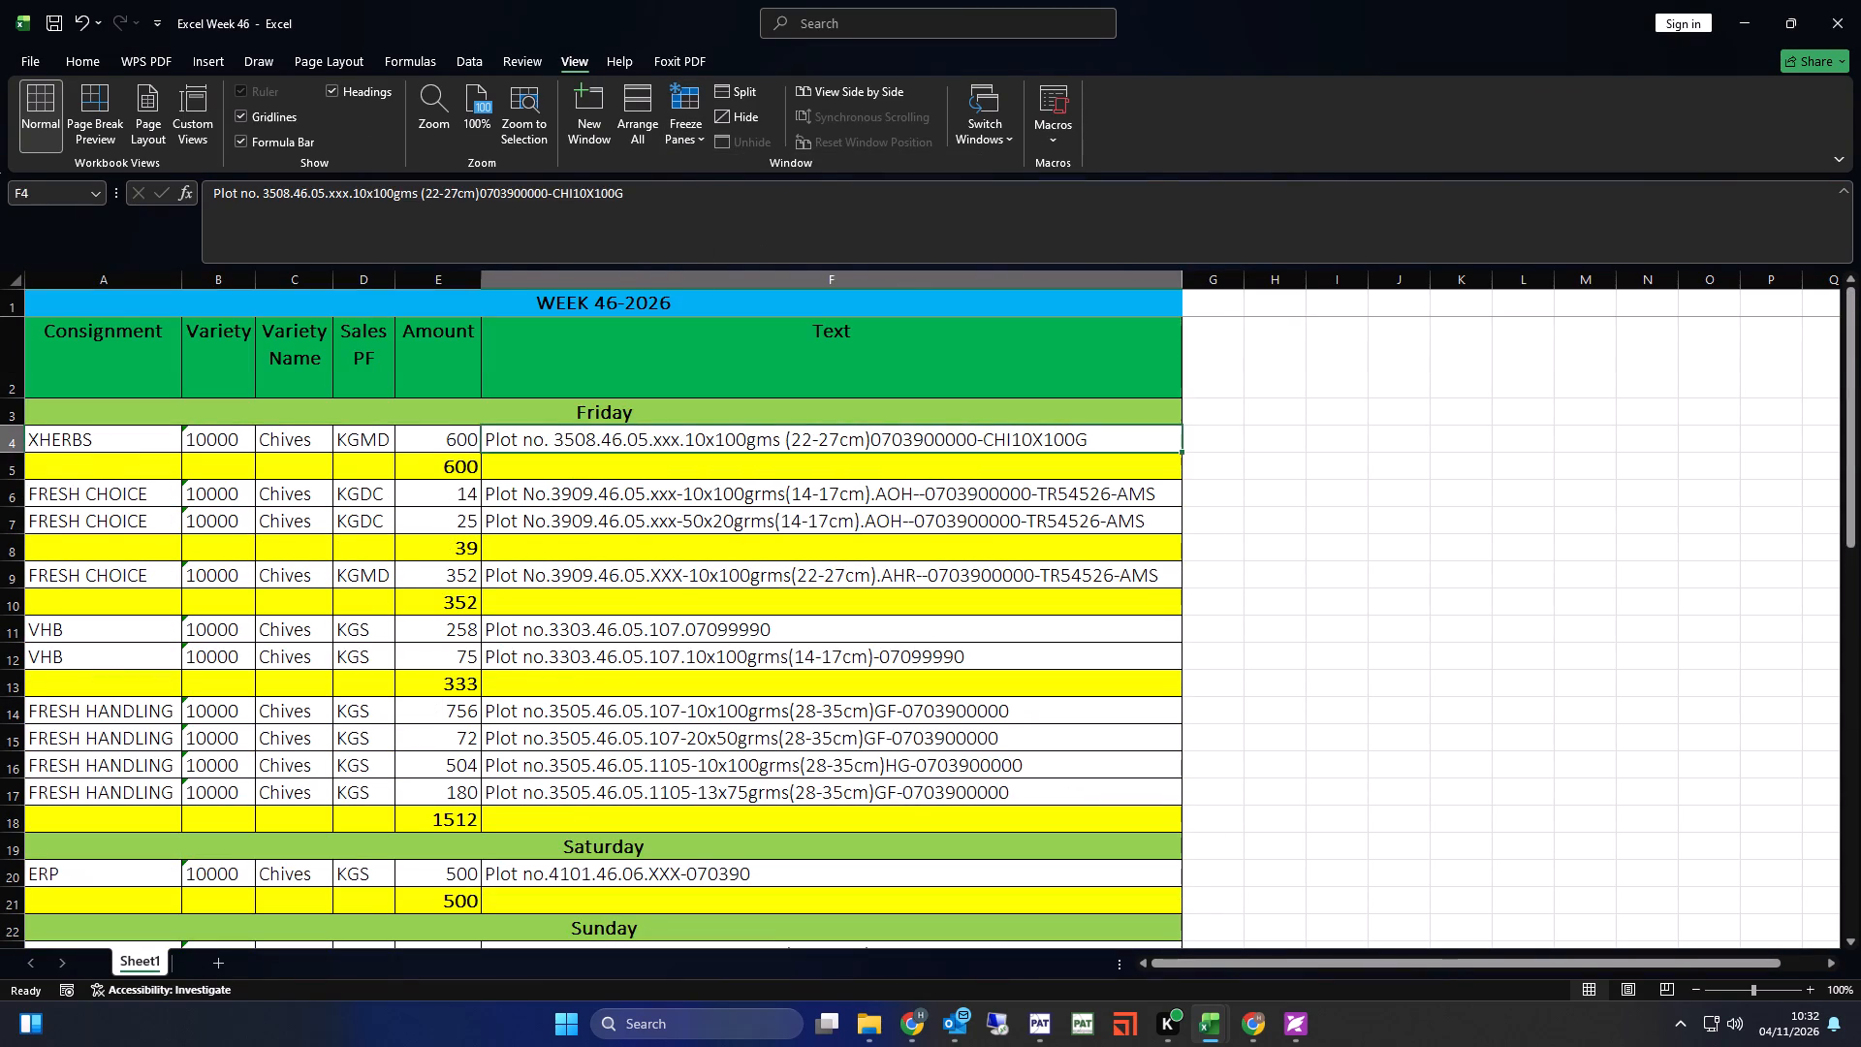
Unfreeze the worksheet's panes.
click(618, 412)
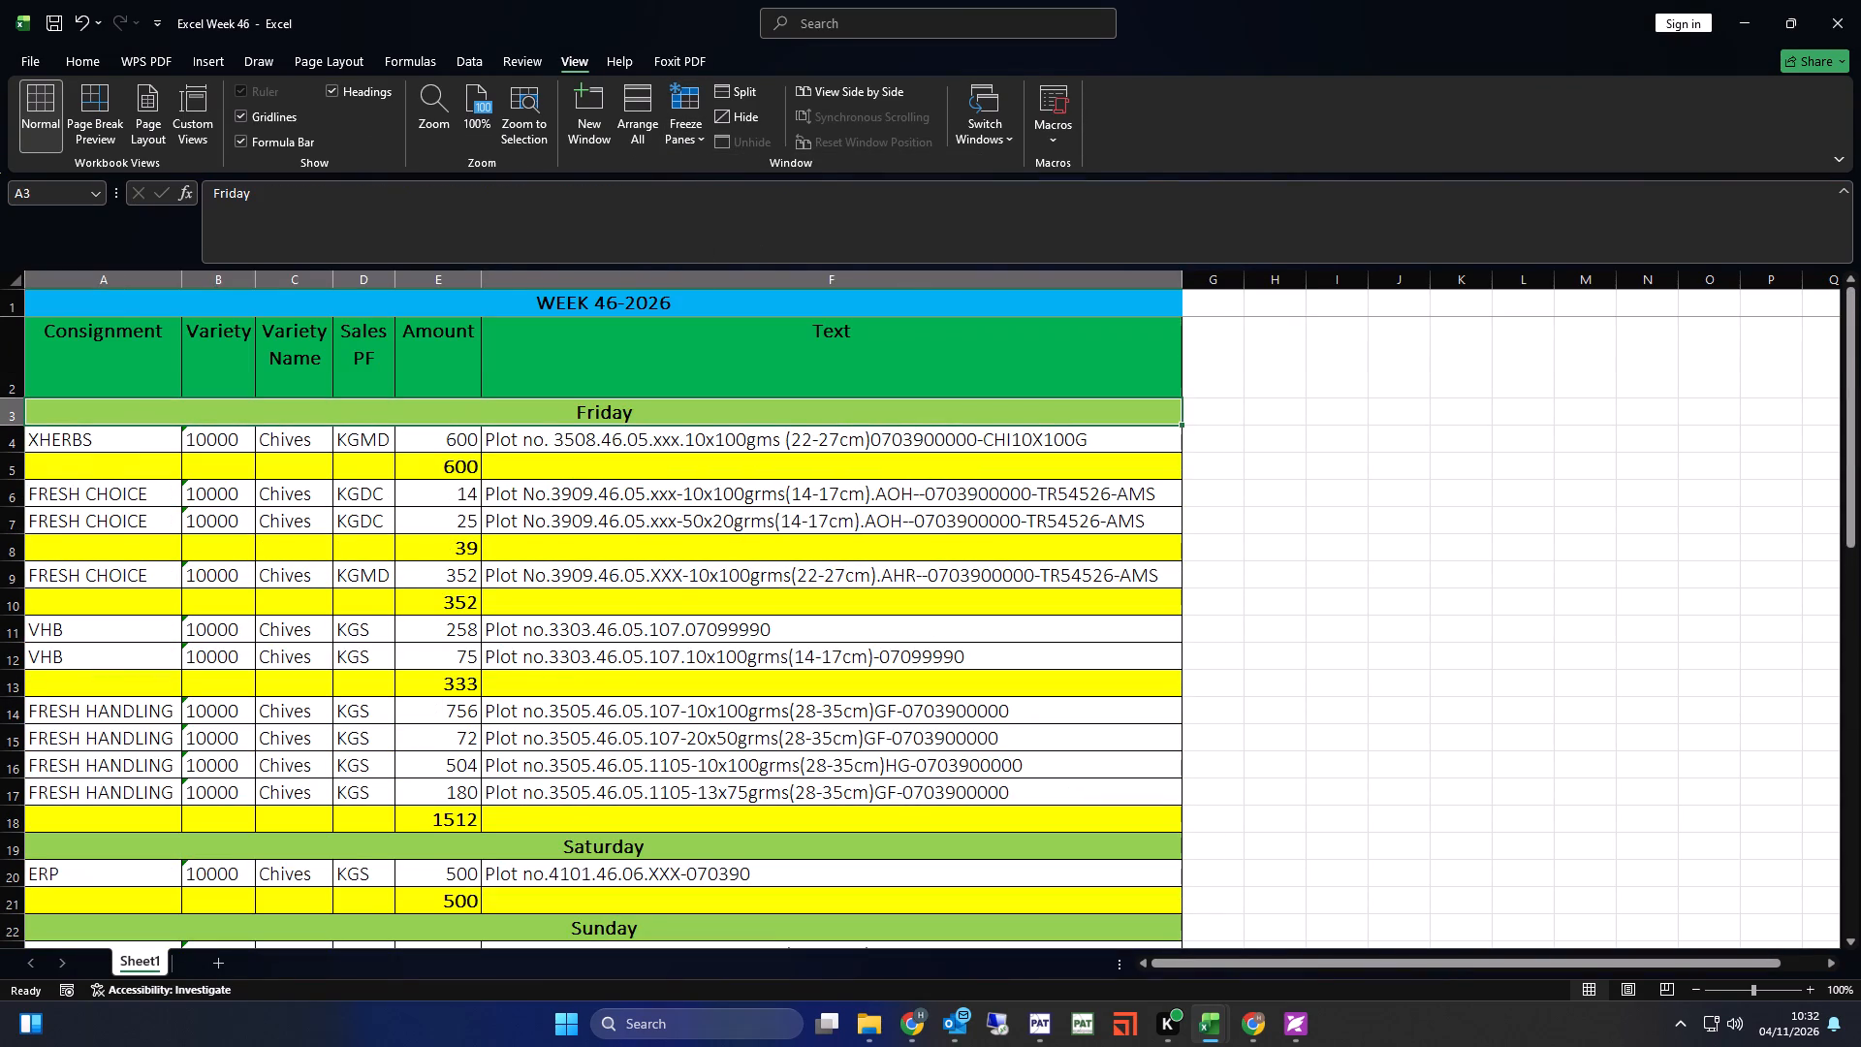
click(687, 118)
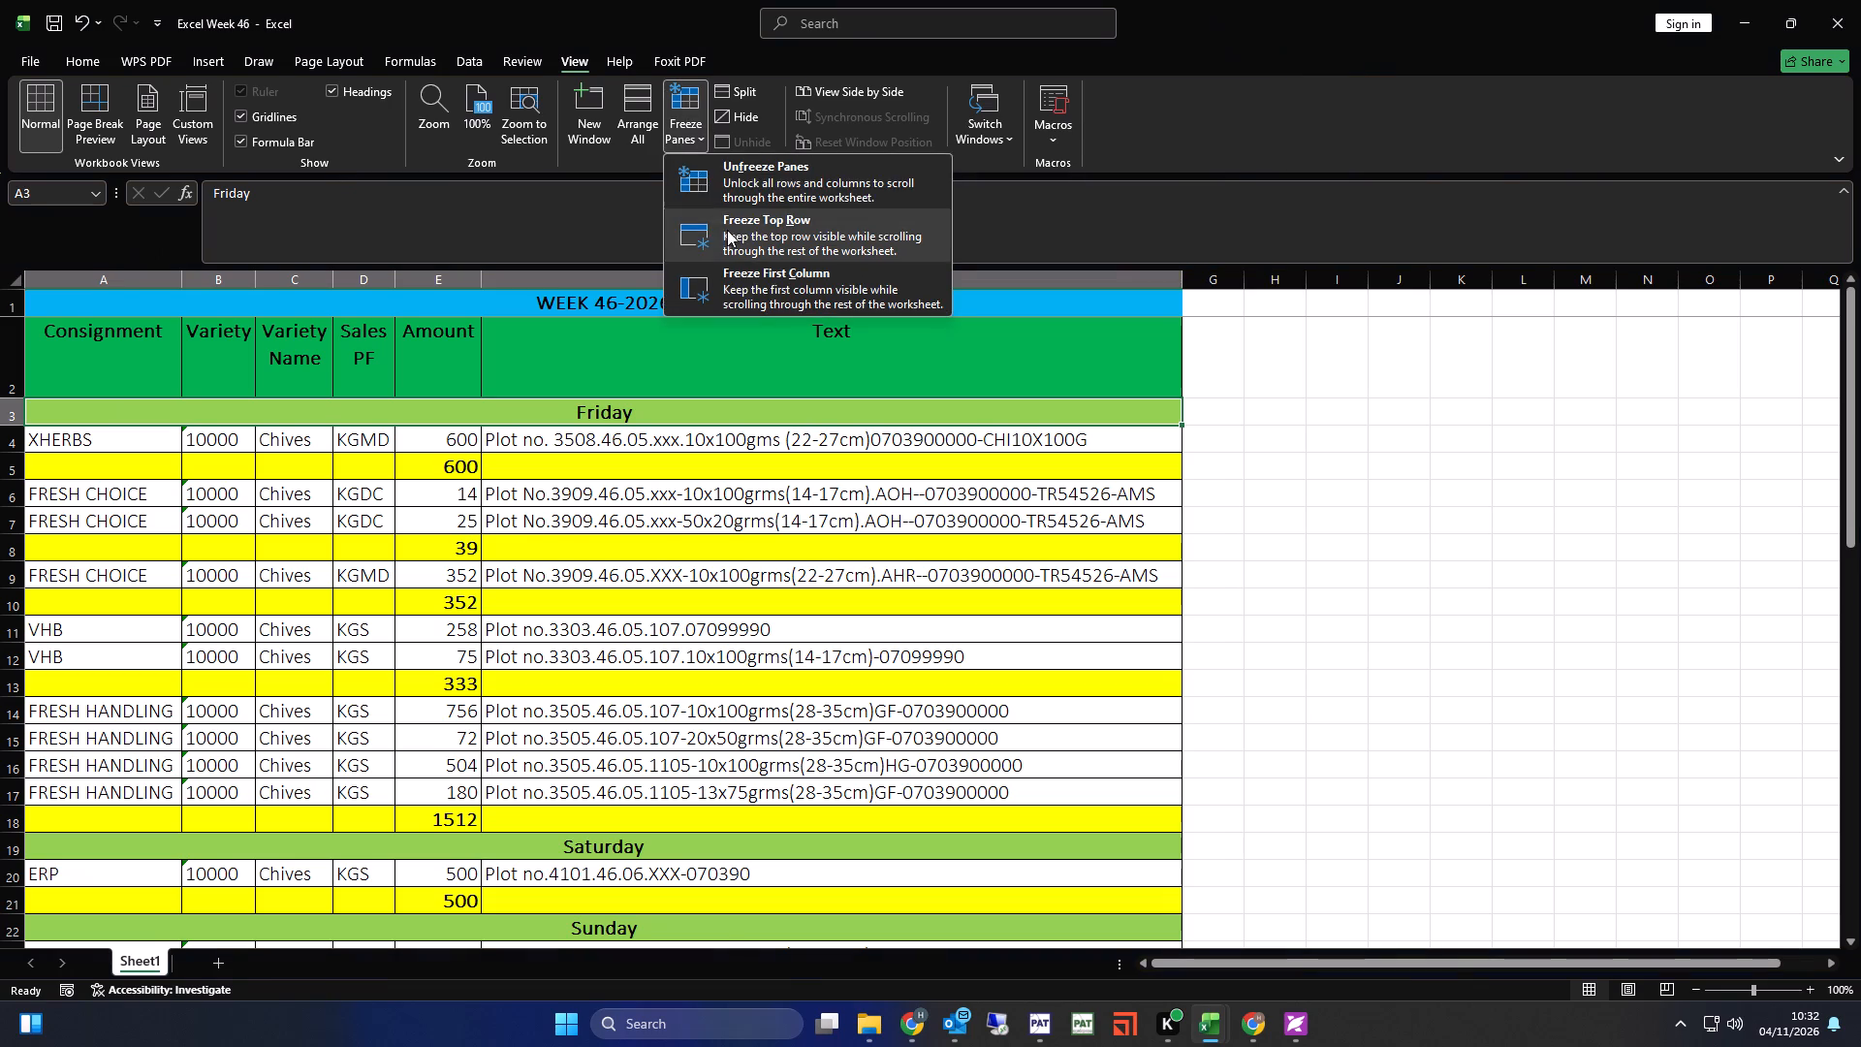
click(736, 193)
Freeze the WEEK 46-2026 title and the column header row by freezing panes at the Friday row.
click(157, 412)
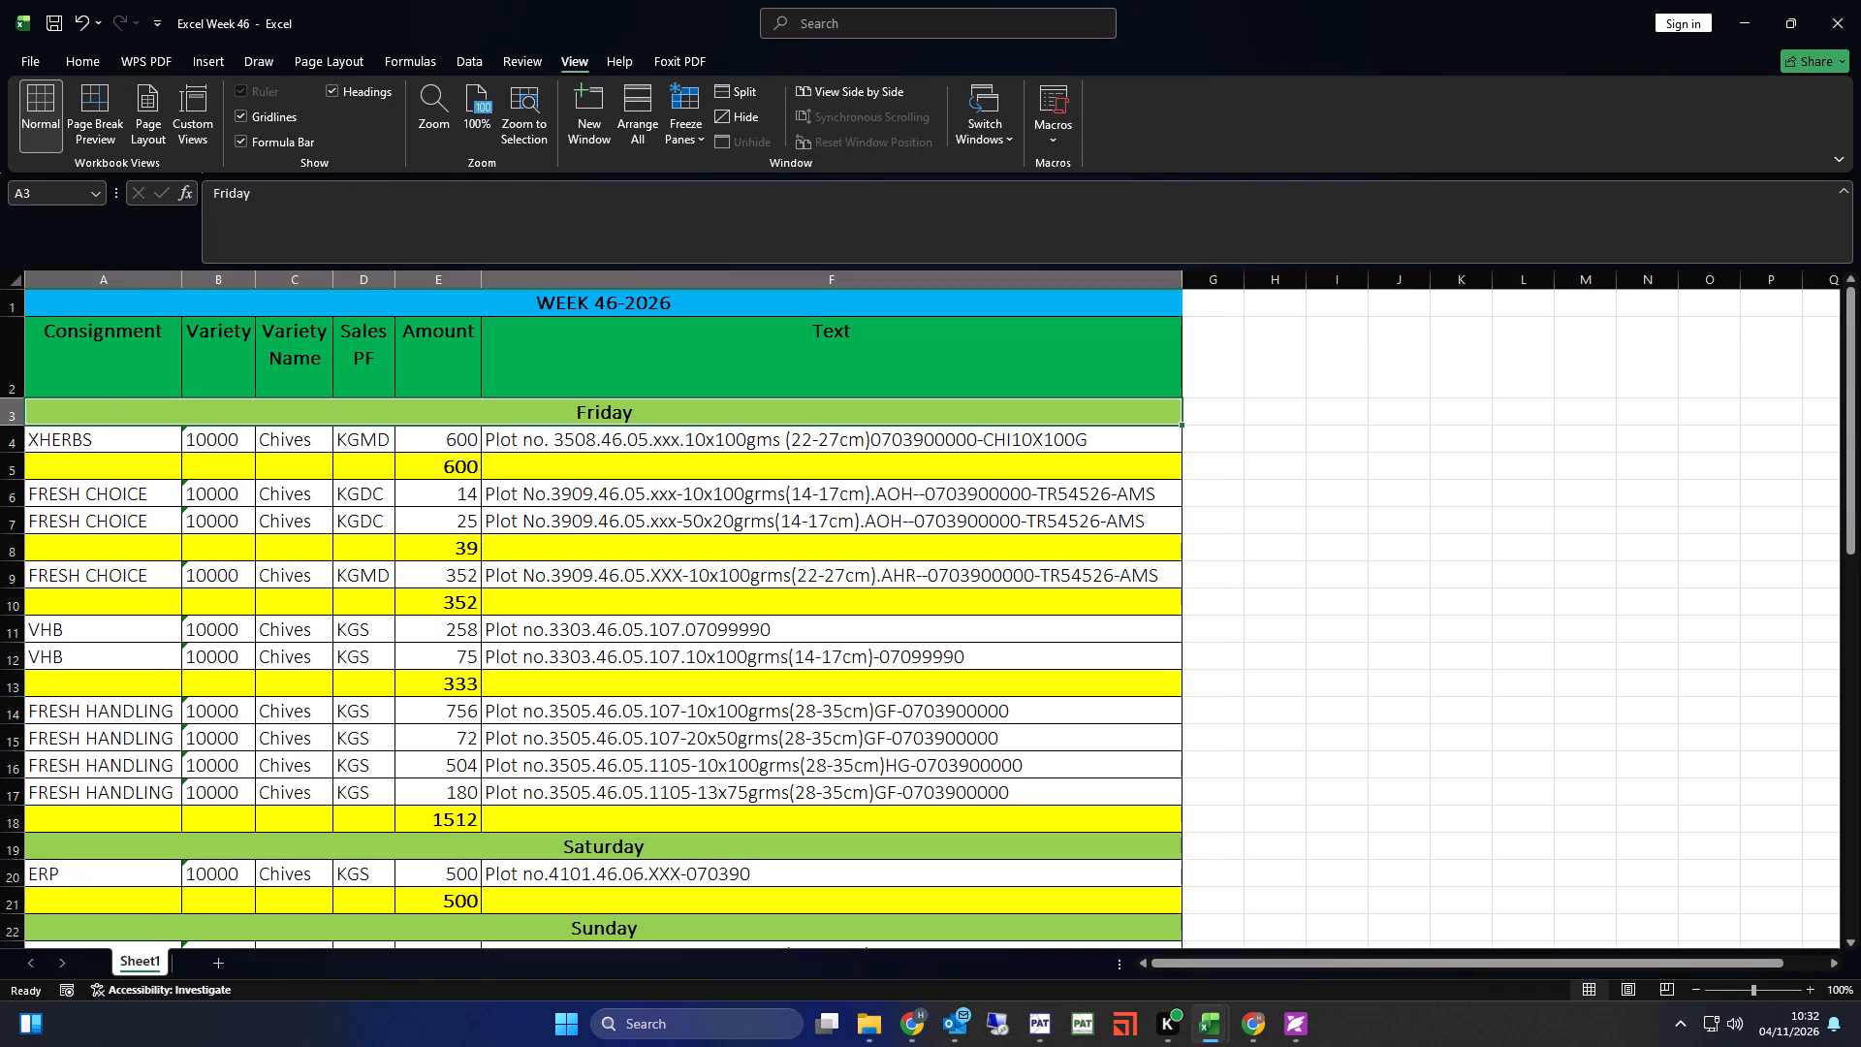
click(214, 420)
click(75, 46)
click(75, 48)
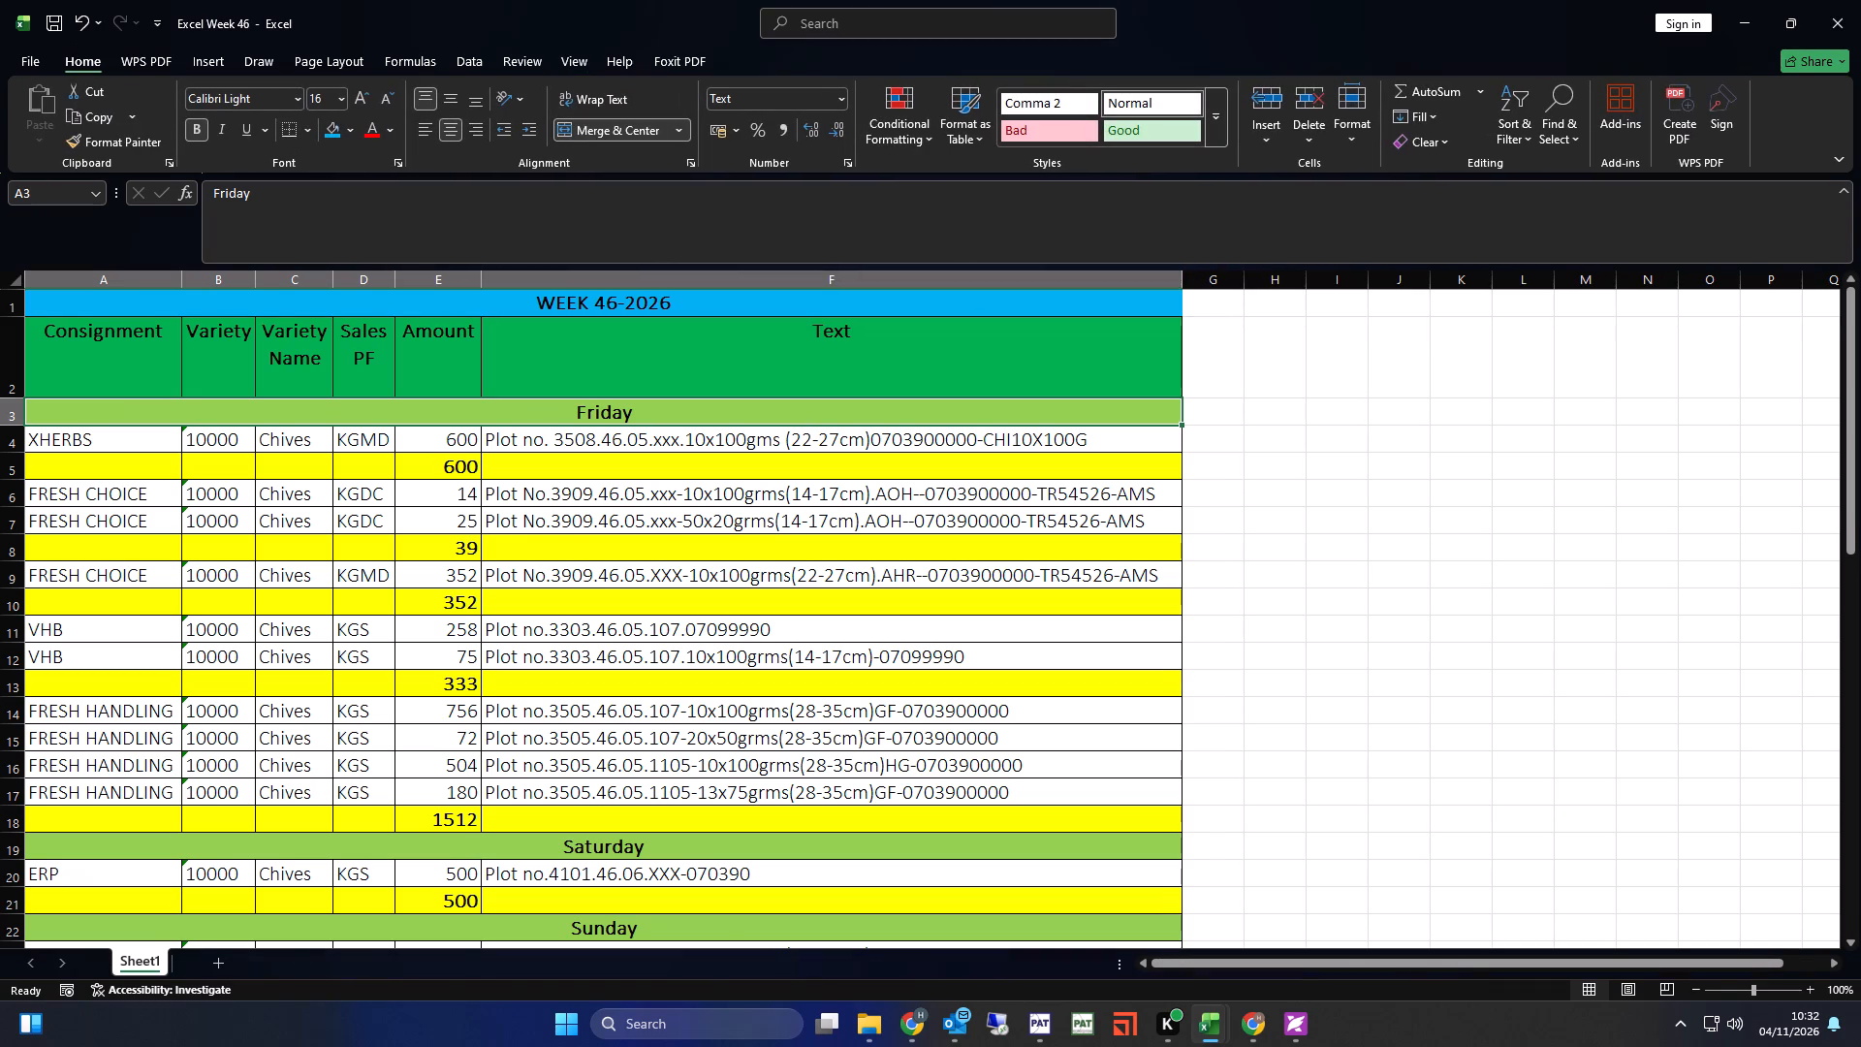
click(205, 415)
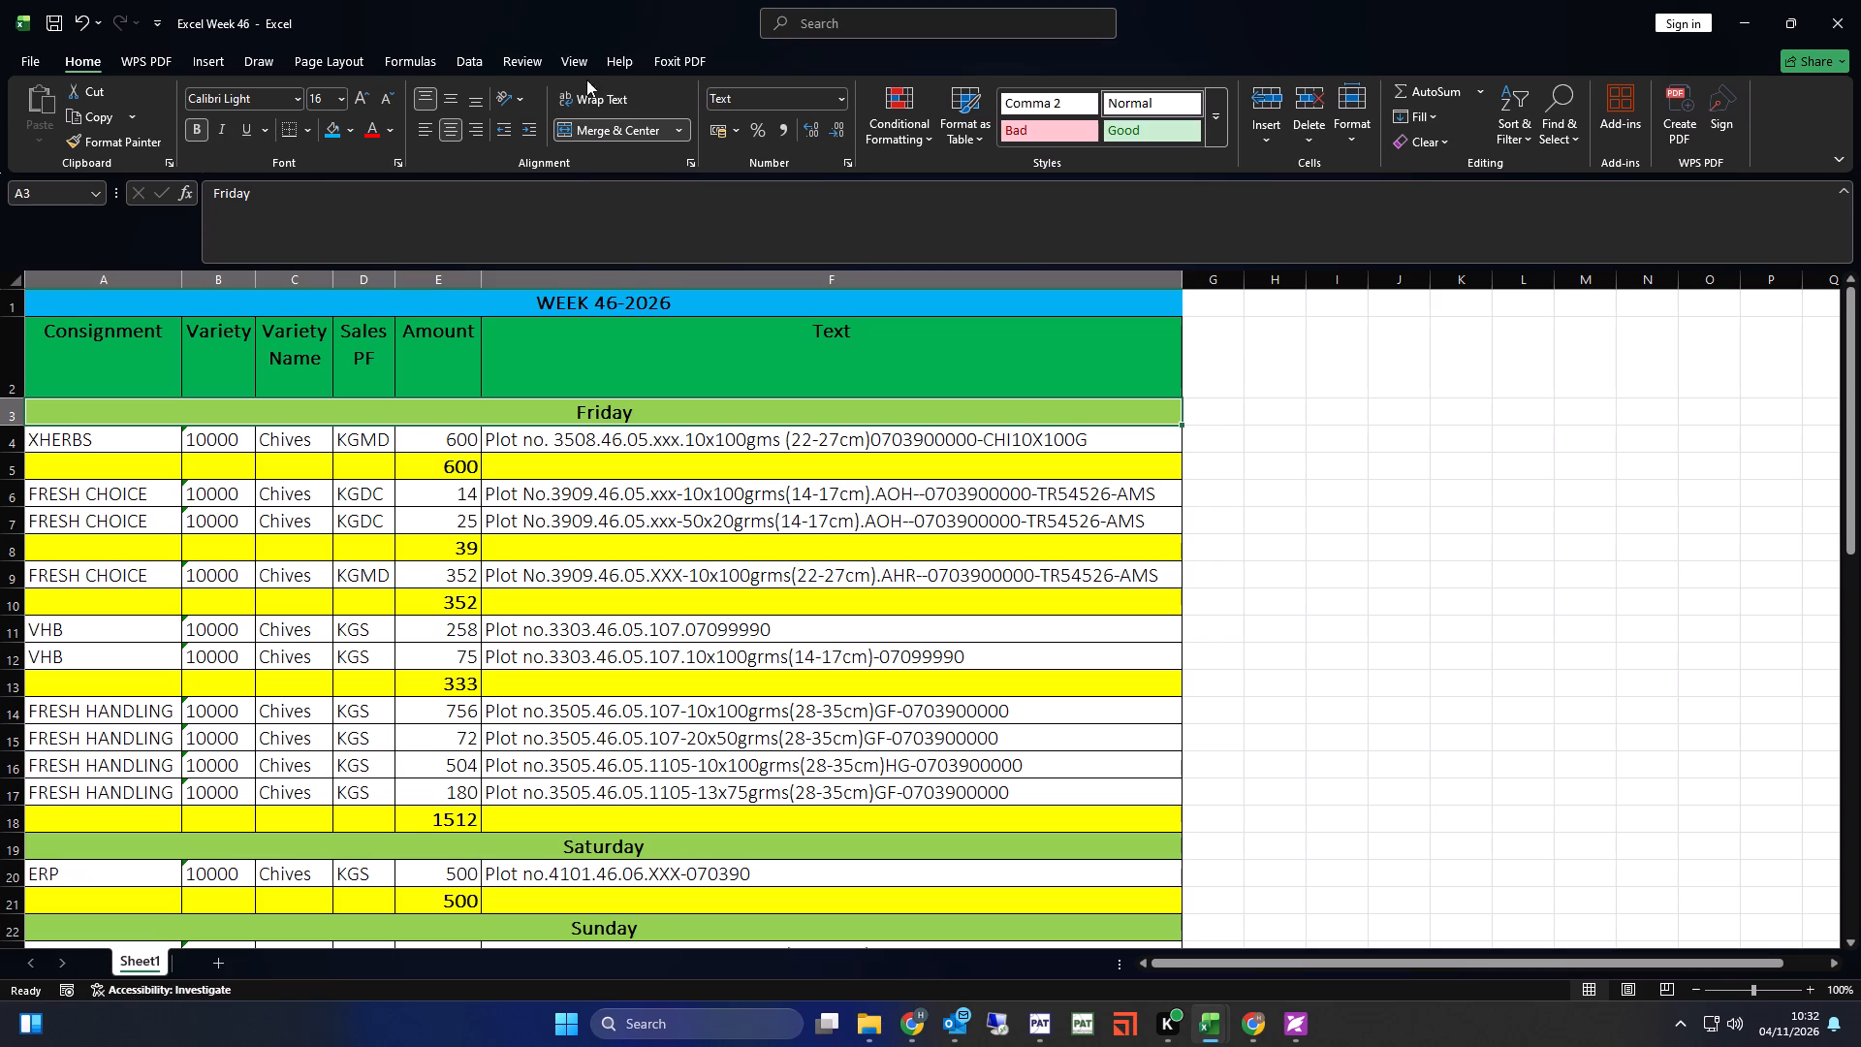
click(573, 61)
click(678, 135)
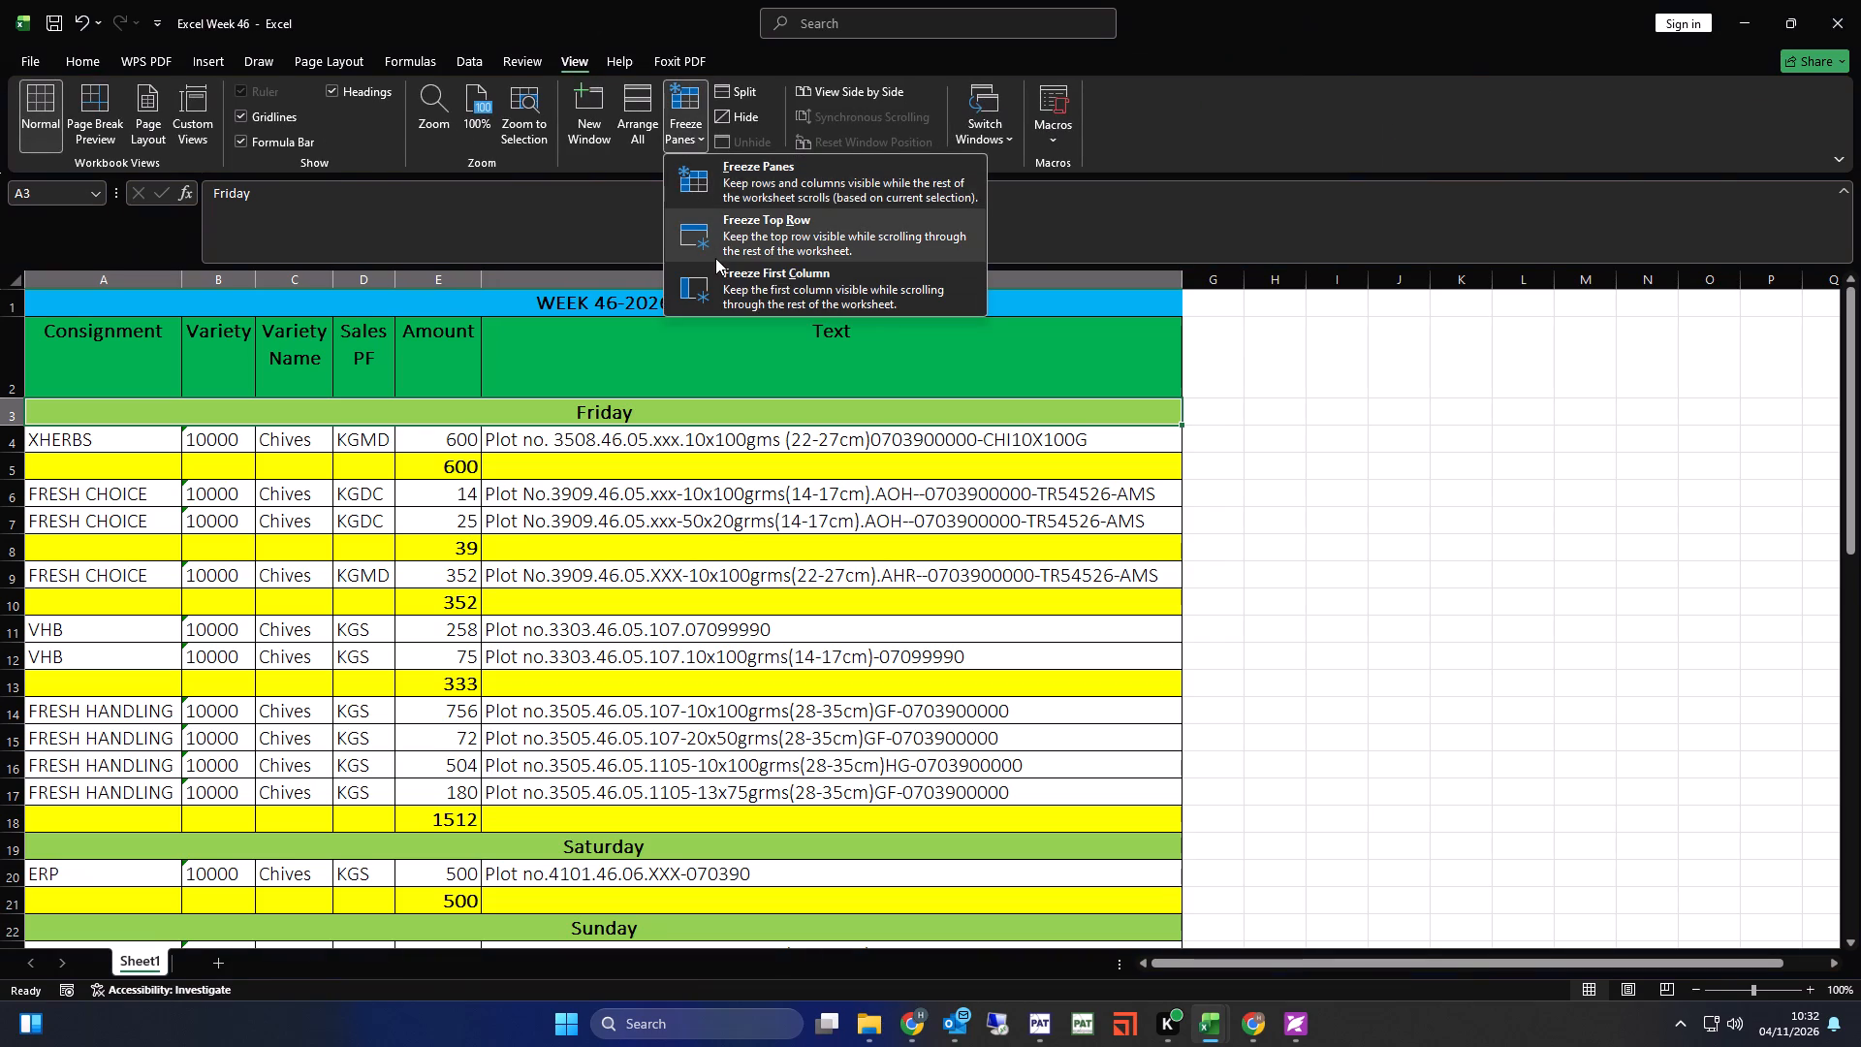
click(739, 188)
scroll(640, 384, down, 3)
scroll(640, 384, up, 8)
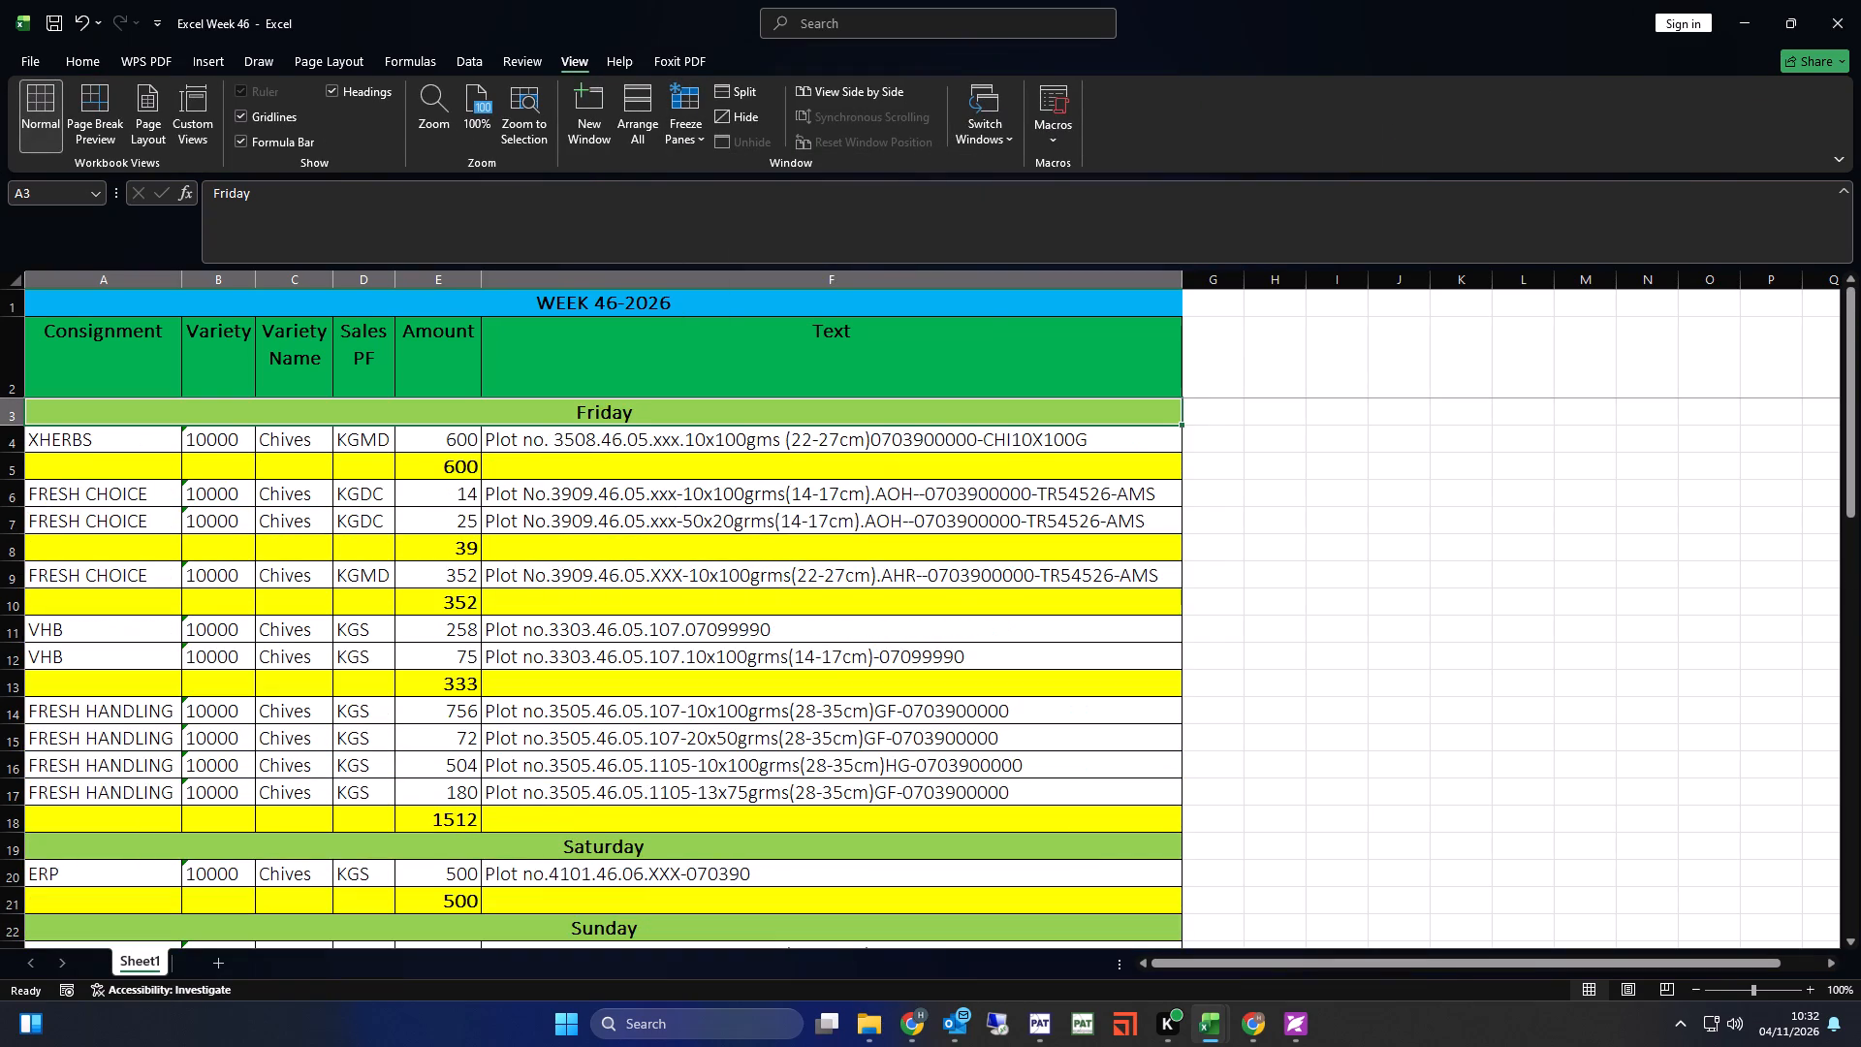
Scroll through the day sections to check the frozen header rows, and save the workbook.
click(645, 530)
key(ctrl+s)
click(651, 496)
key(ctrl+s)
scroll(618, 511, down, 5)
scroll(618, 511, up, 4)
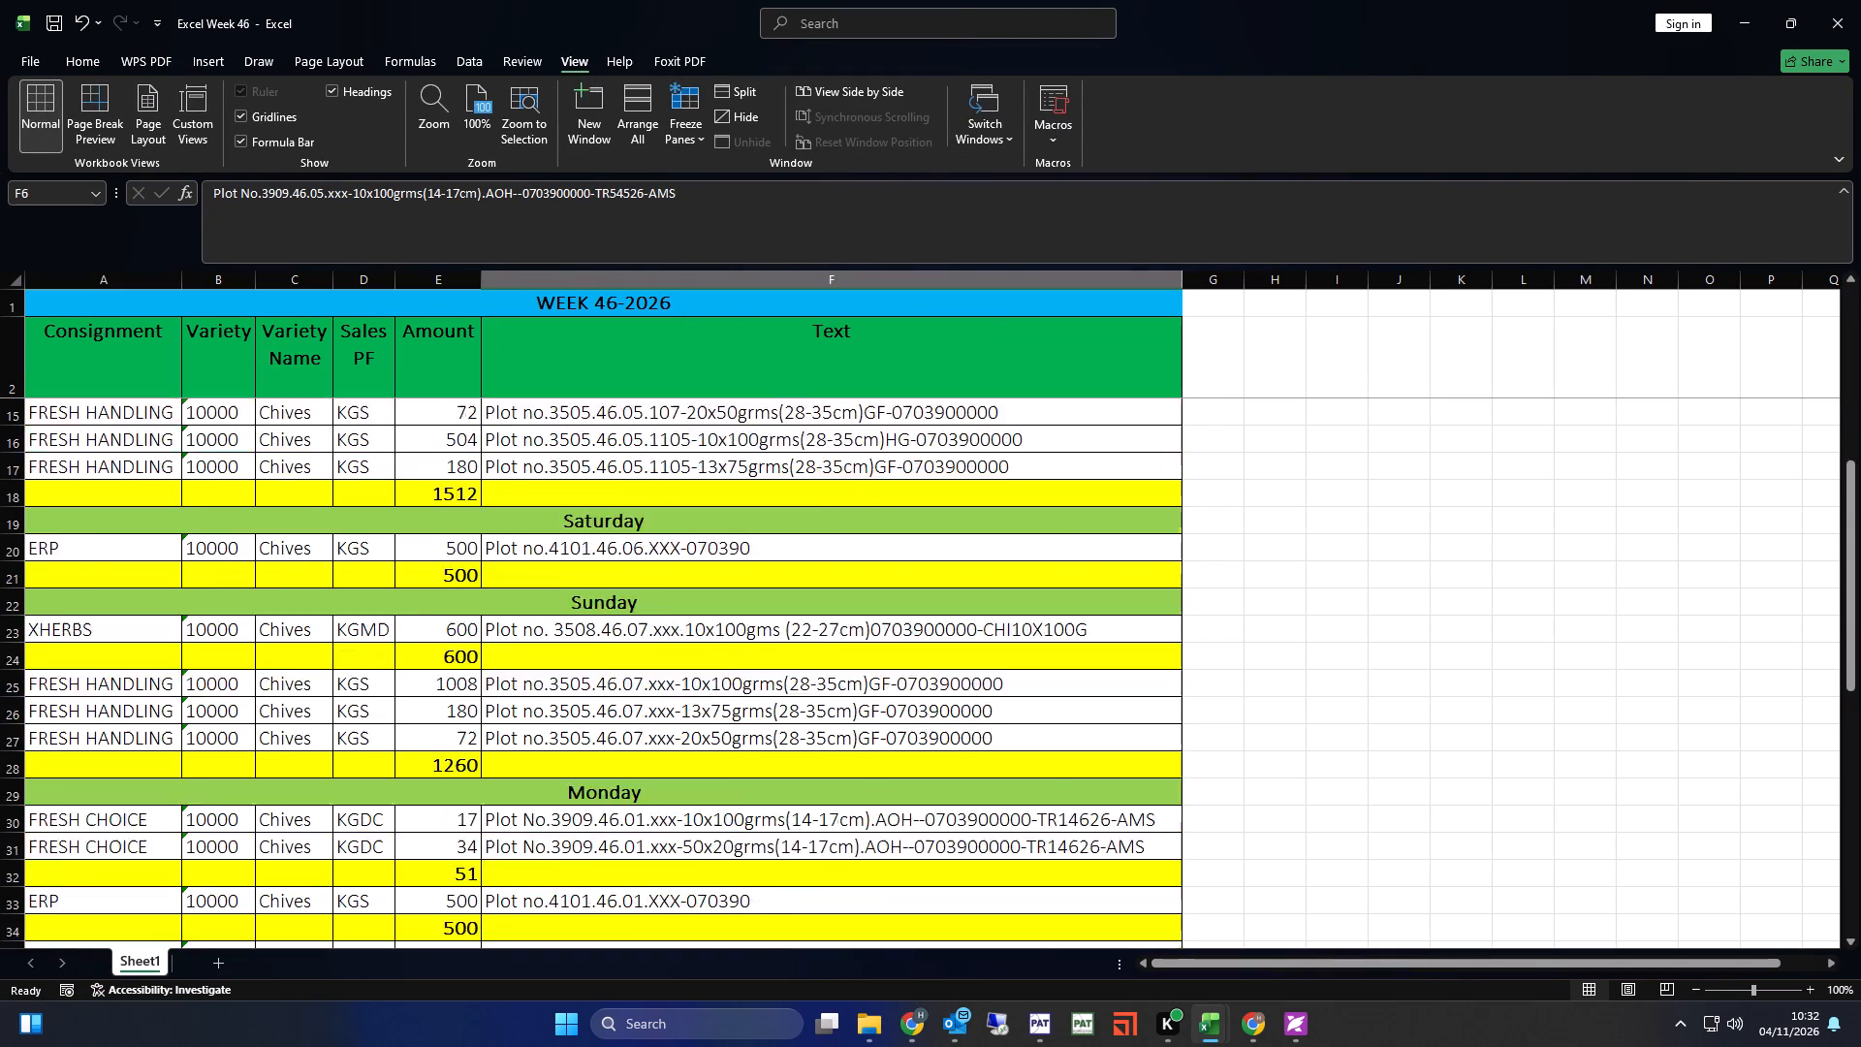
scroll(618, 511, up, 9)
key(ctrl+s)
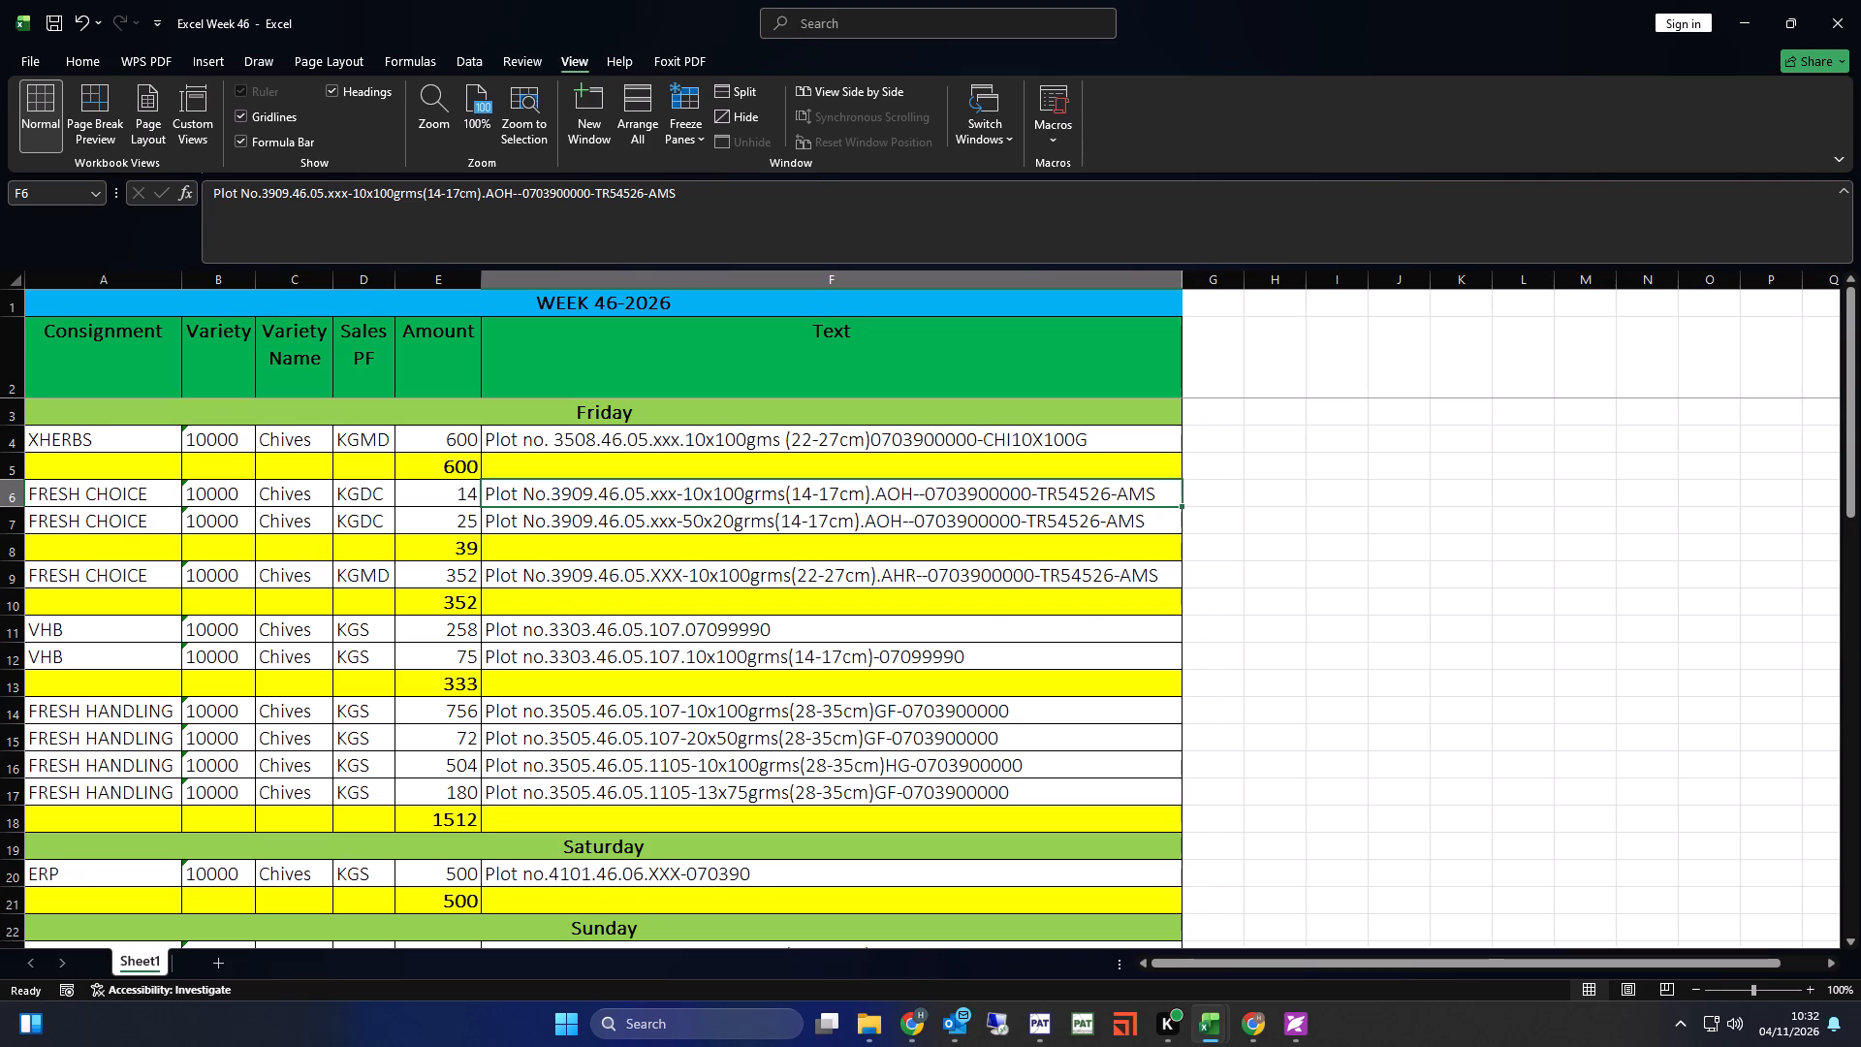
scroll(597, 587, up, 5)
click(674, 514)
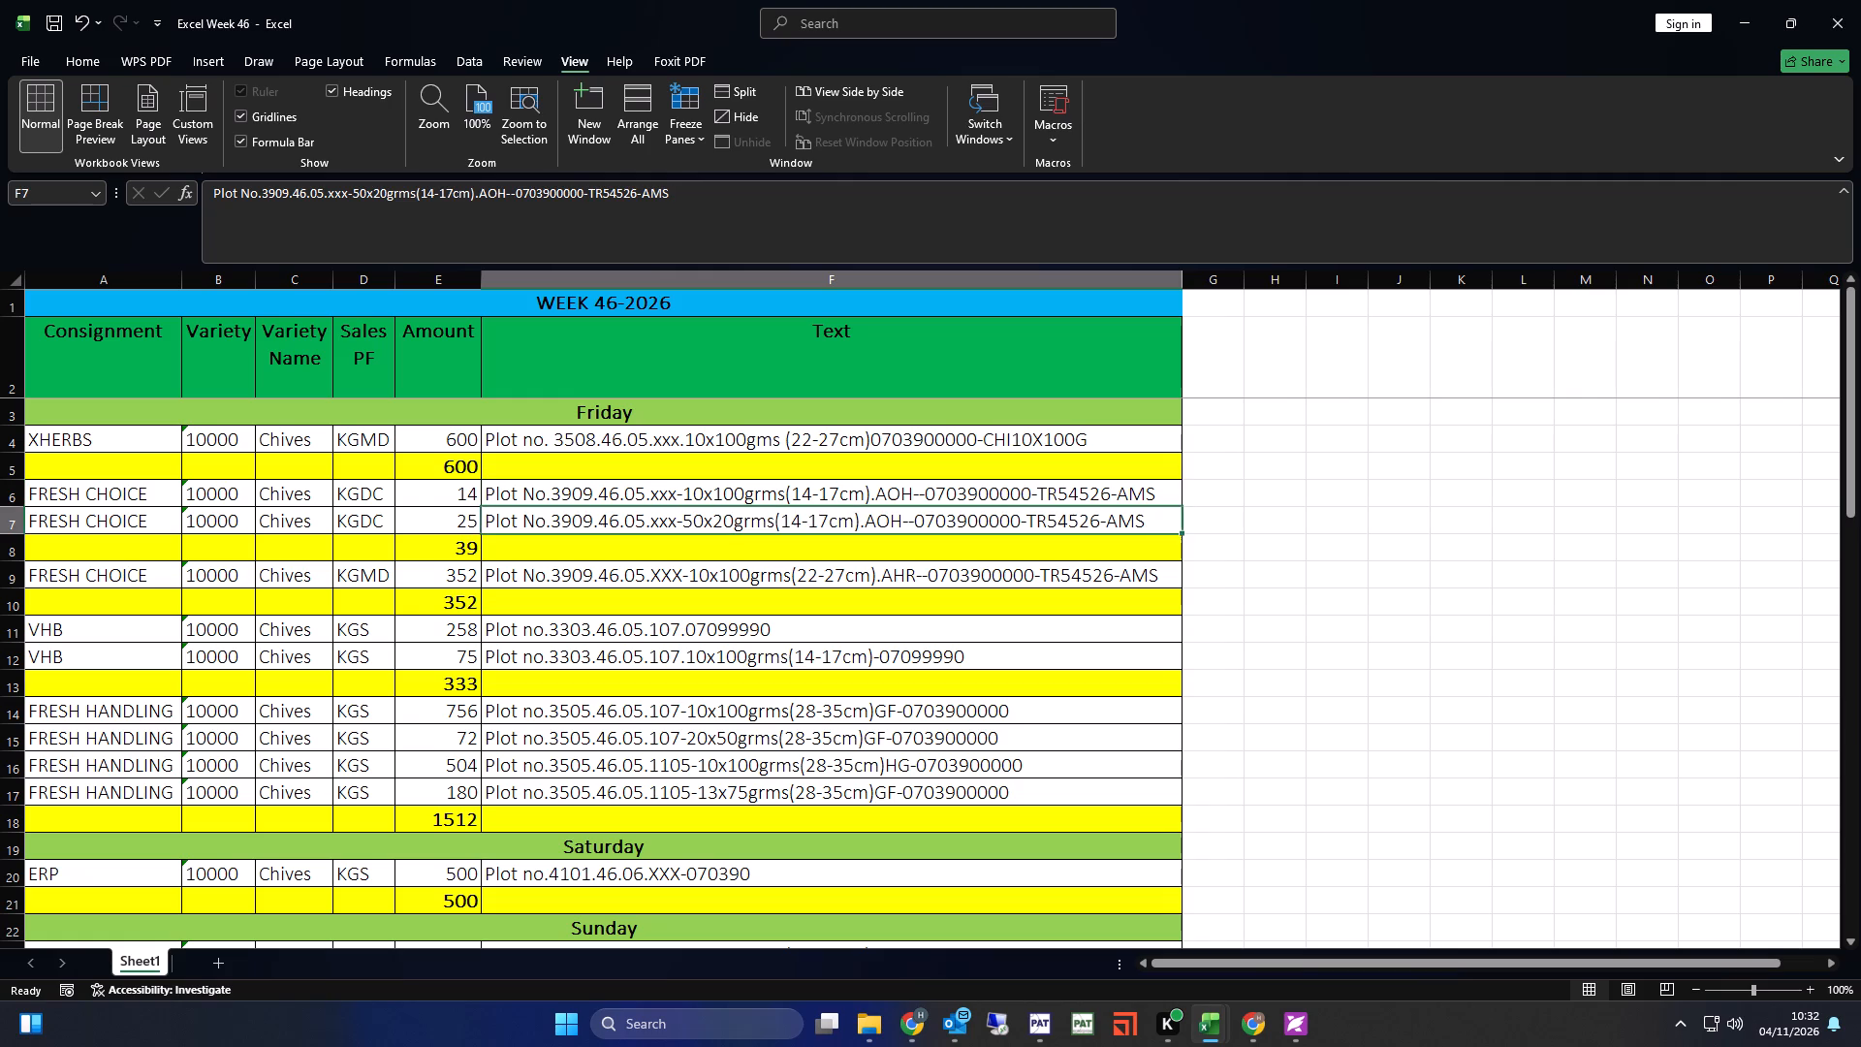
key(ctrl+s)
click(667, 448)
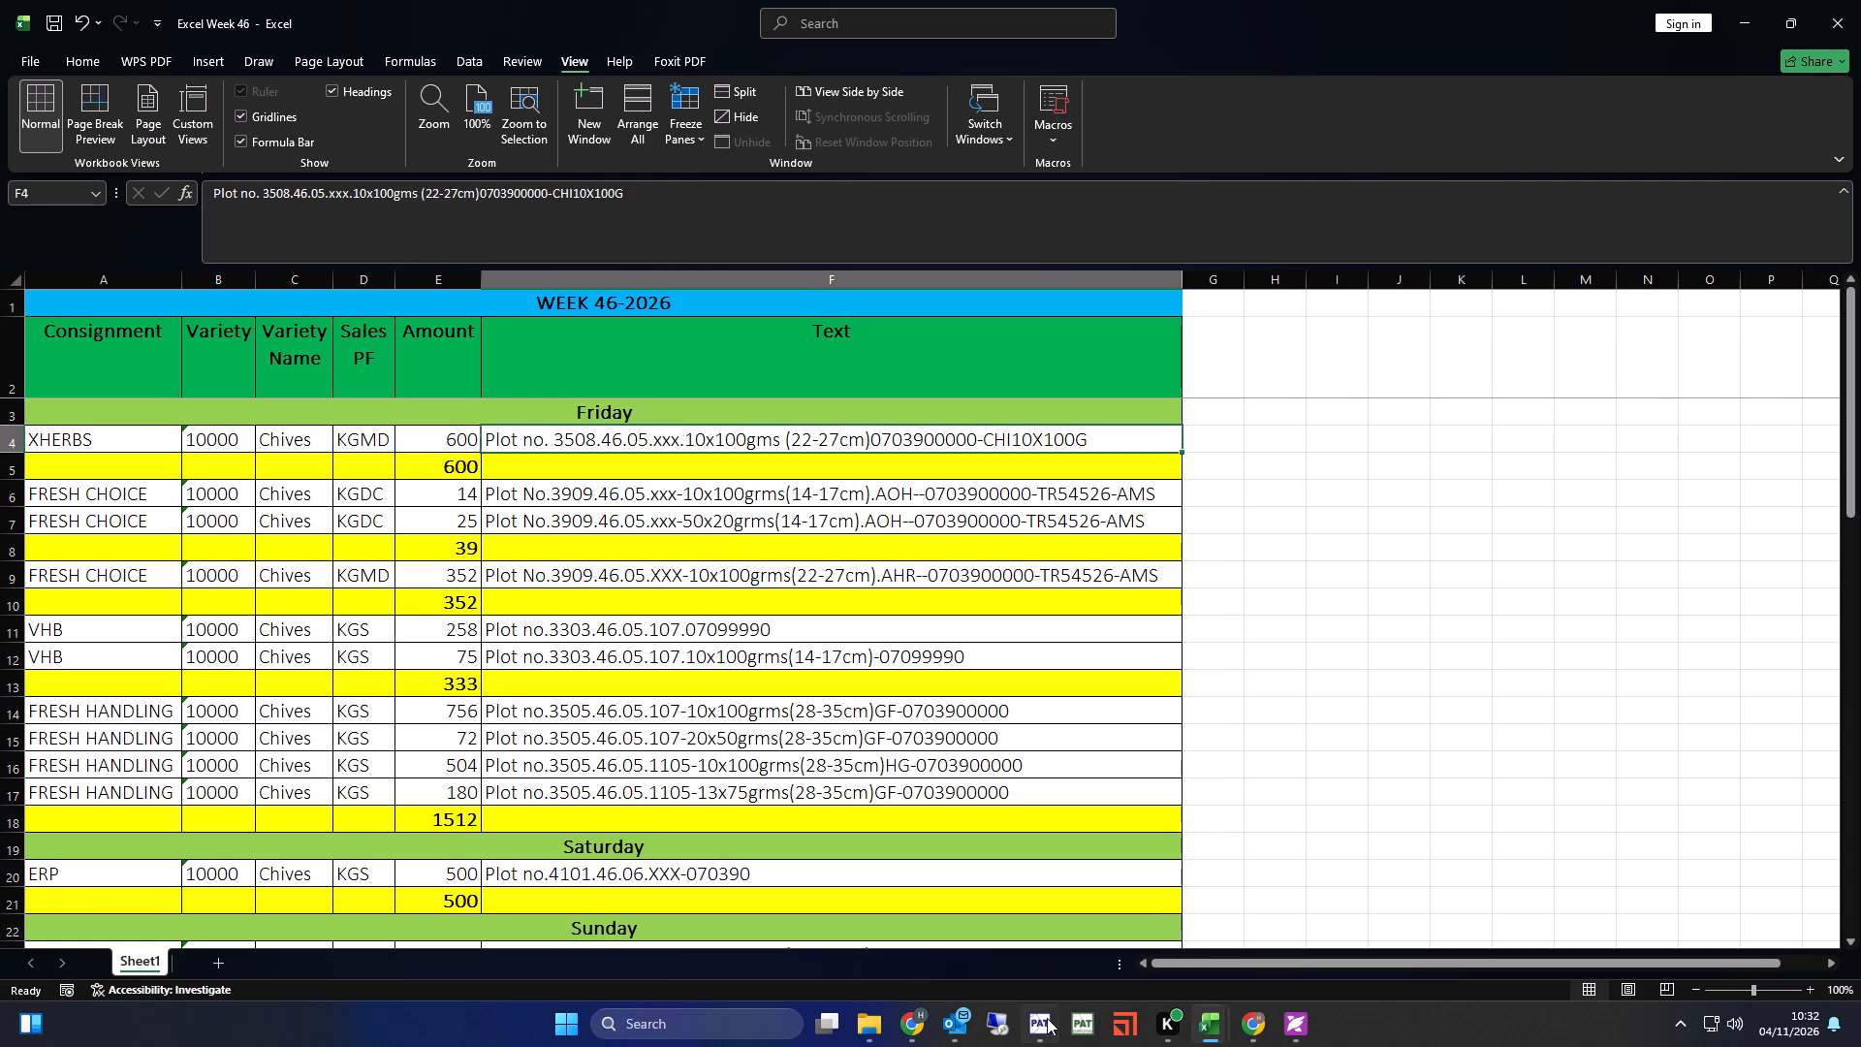
Switch to PAT, open the dispatch administration for HIGHLANDS PLANTS LTD and load its tour list in a maximised window.
click(1047, 1018)
click(66, 320)
click(179, 361)
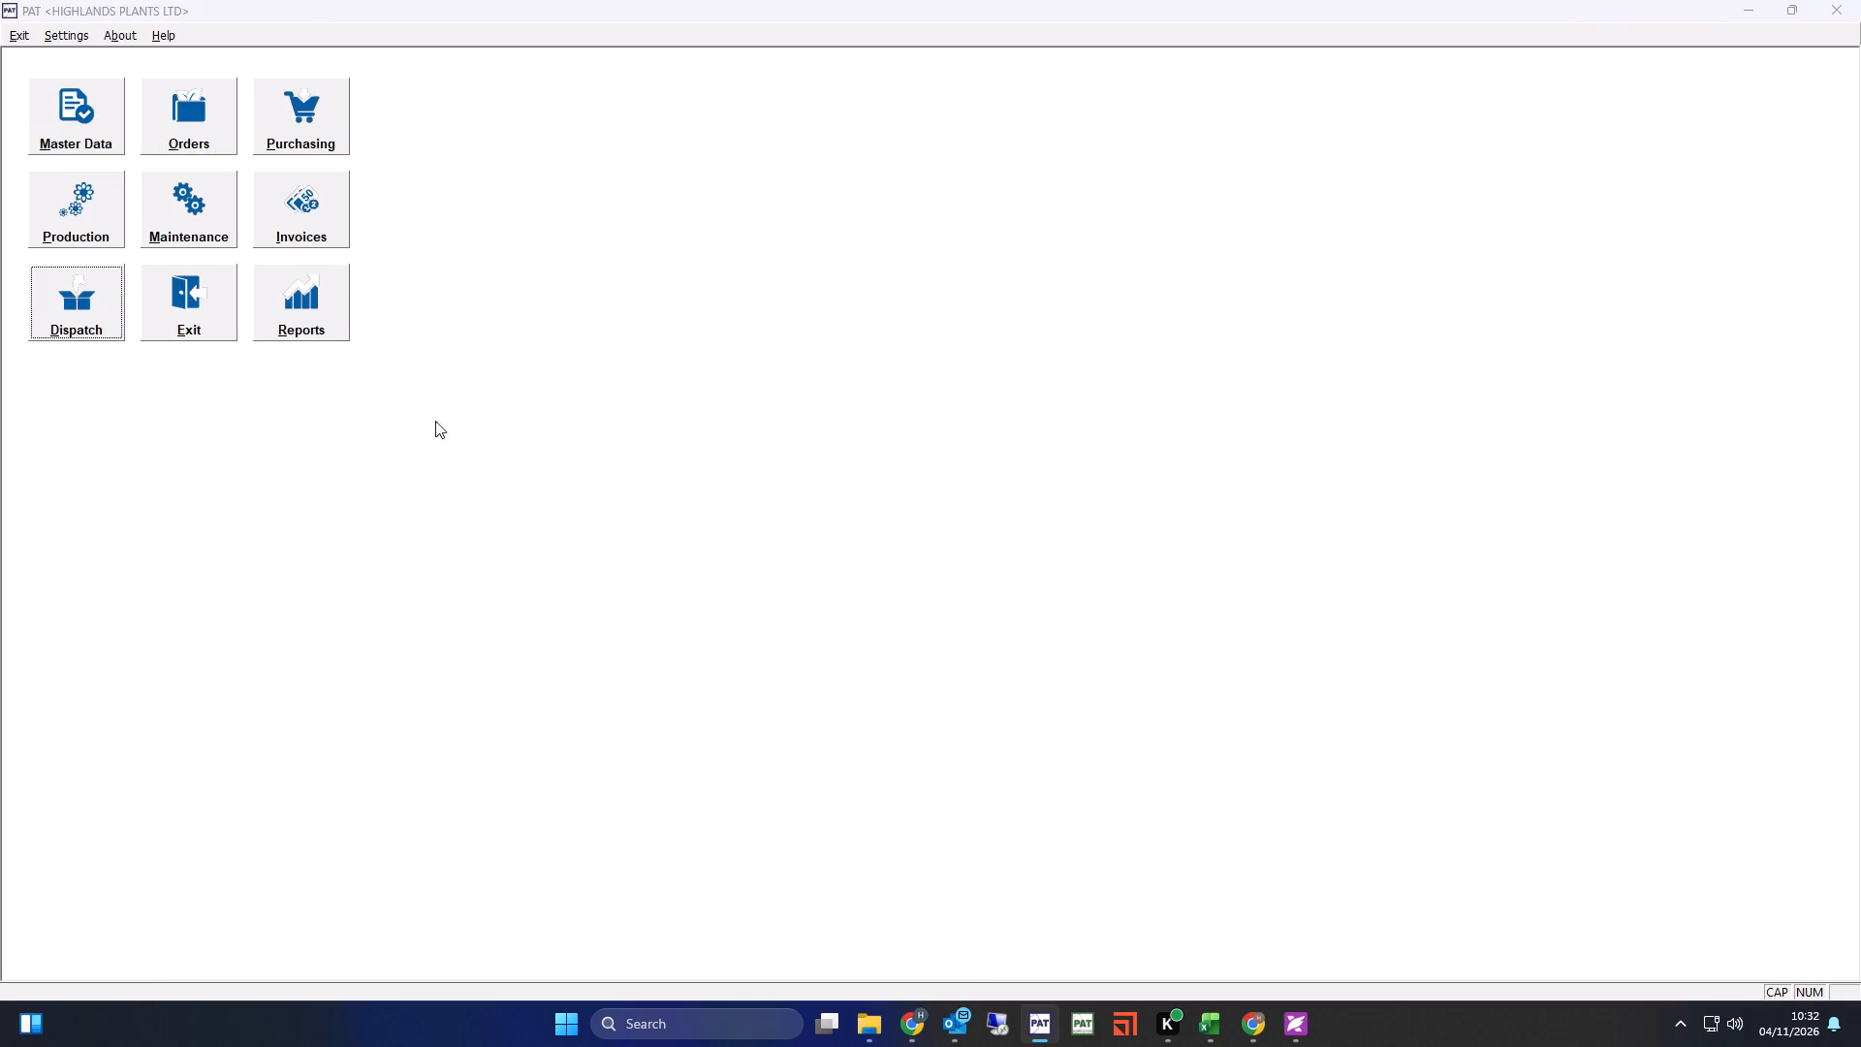
double_click(575, 166)
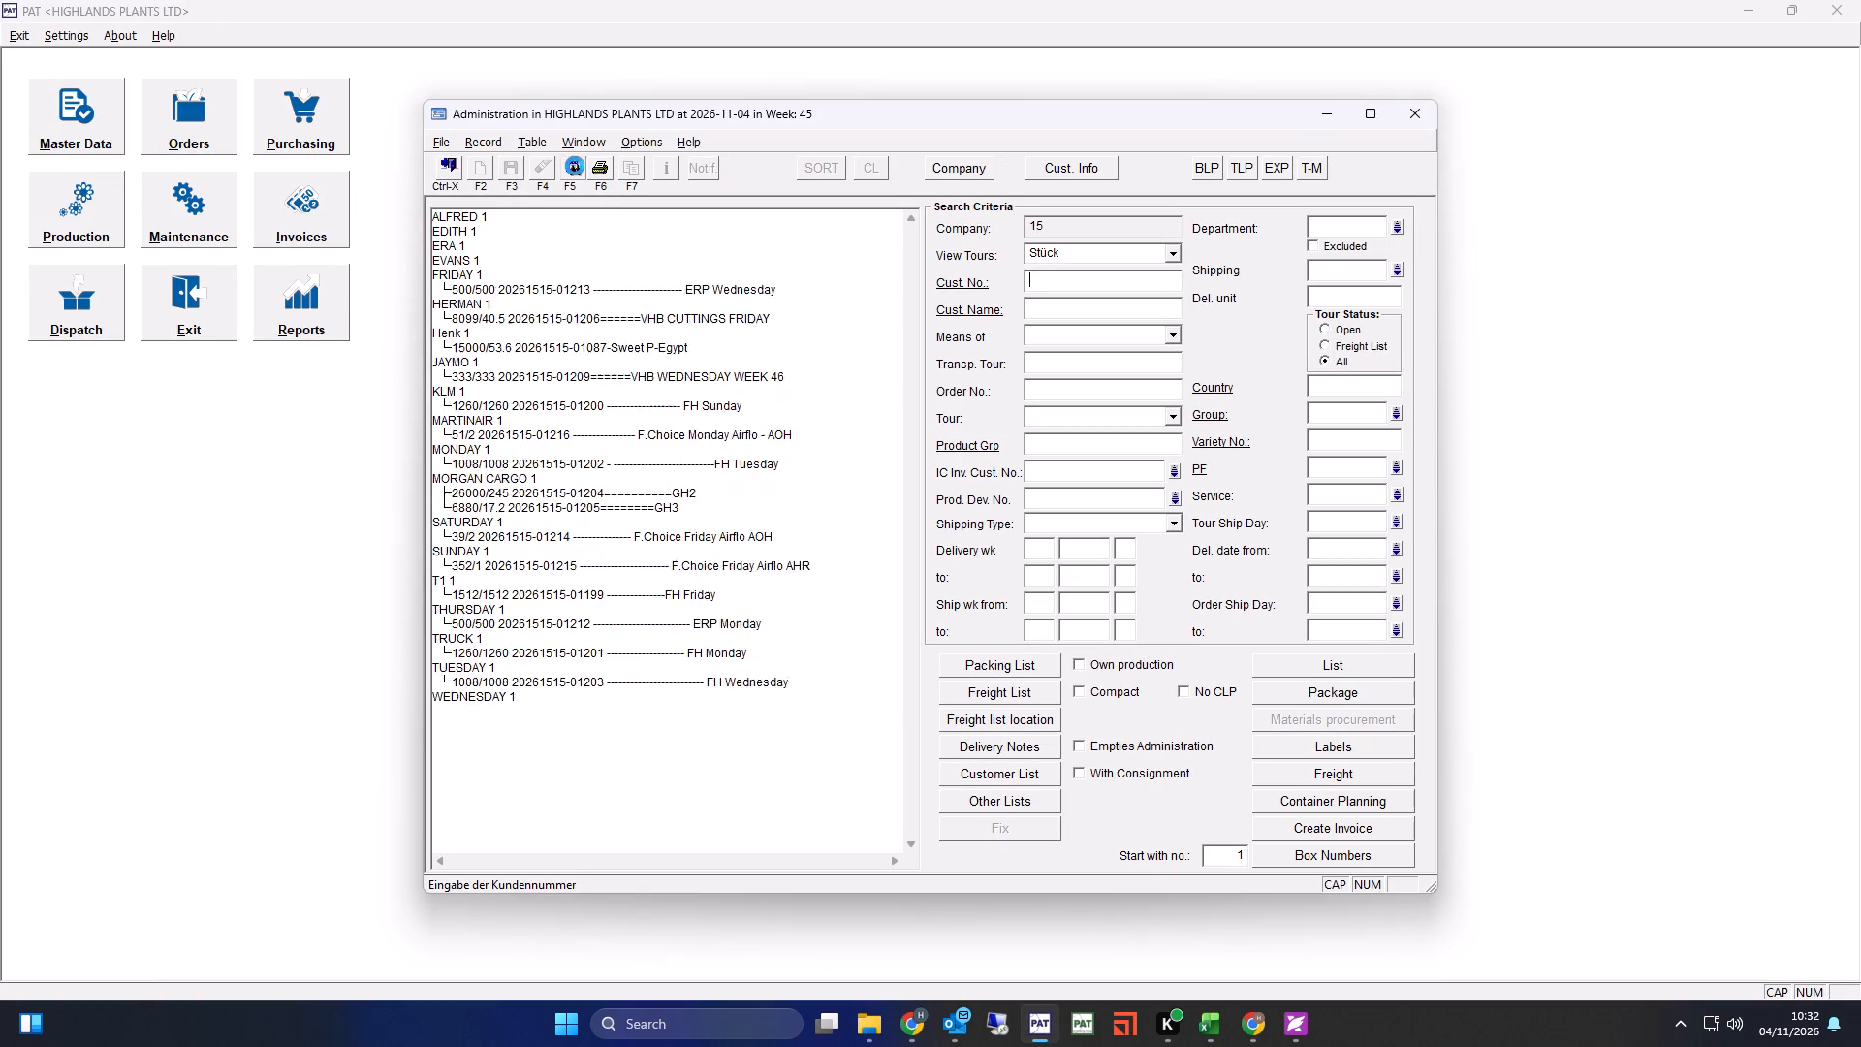
click(1372, 113)
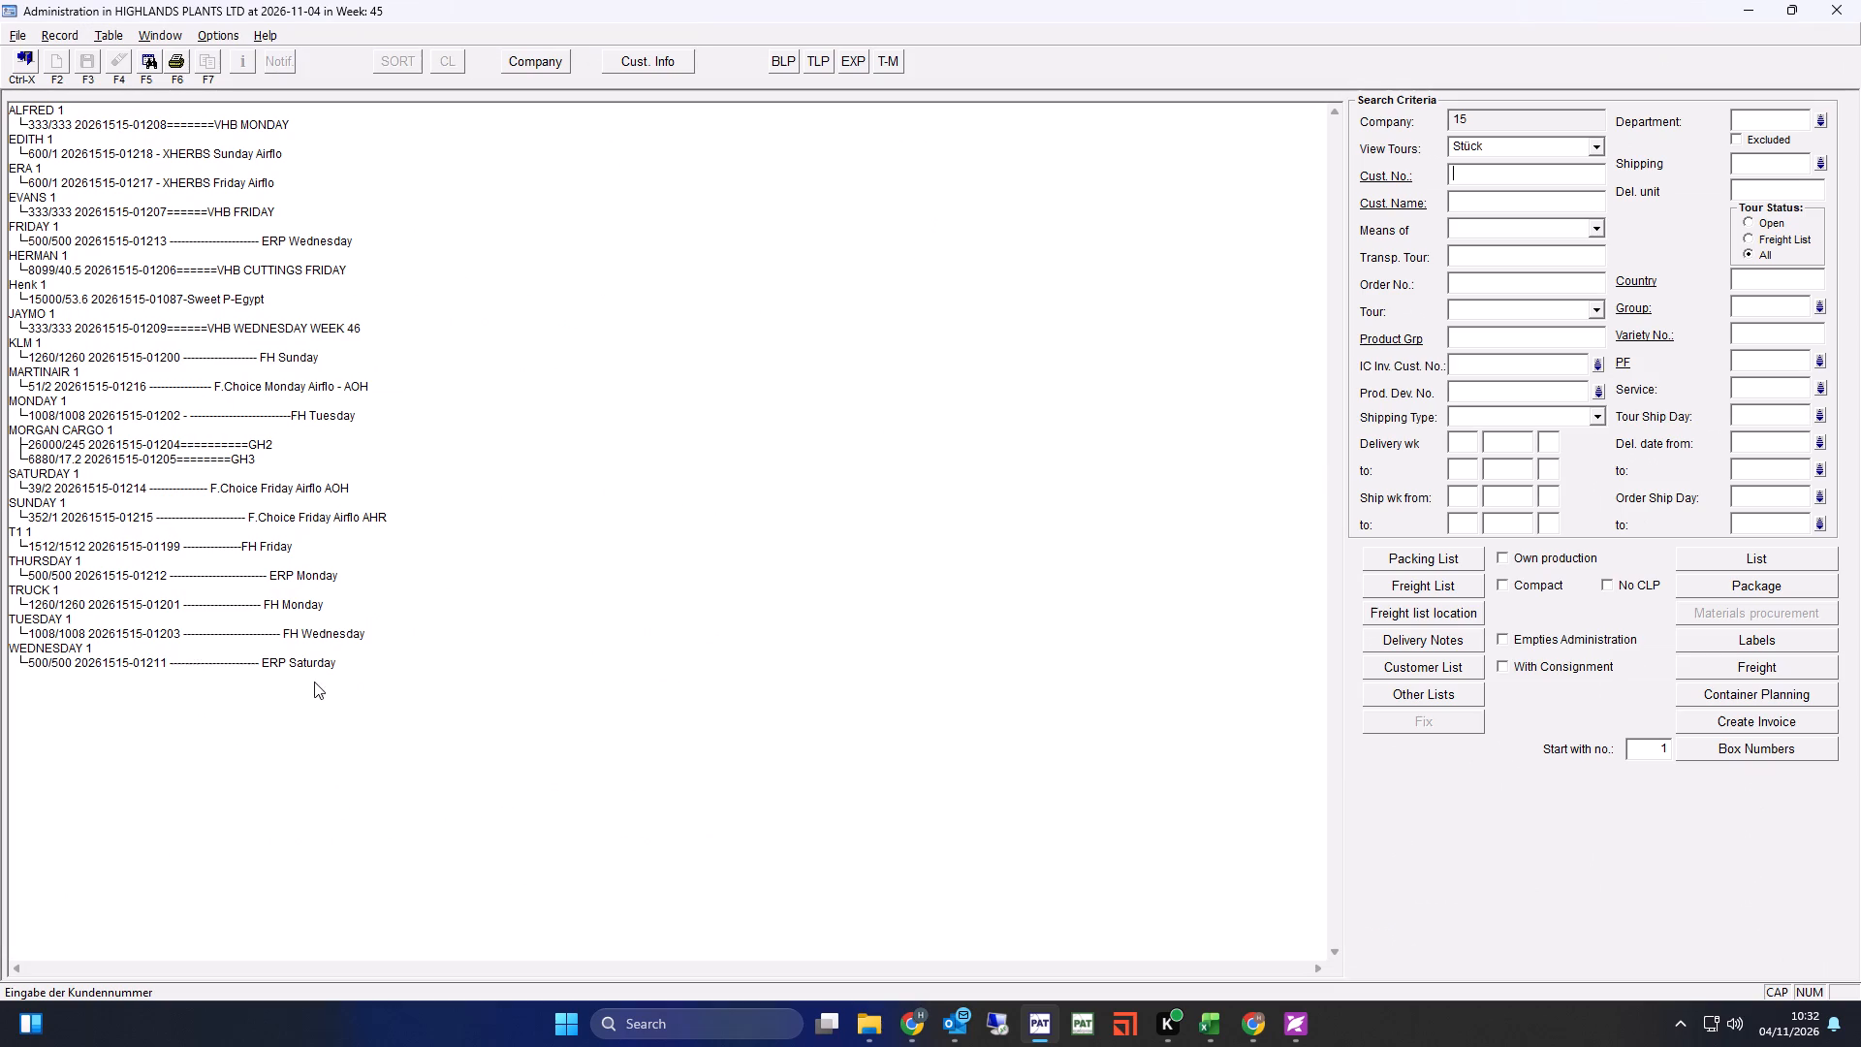
Go through the tours from ERP Saturday up to VHB Monday, including both XHERBS Airflo tours, to check their names and quantities.
click(310, 663)
click(311, 635)
click(292, 606)
click(292, 573)
click(261, 542)
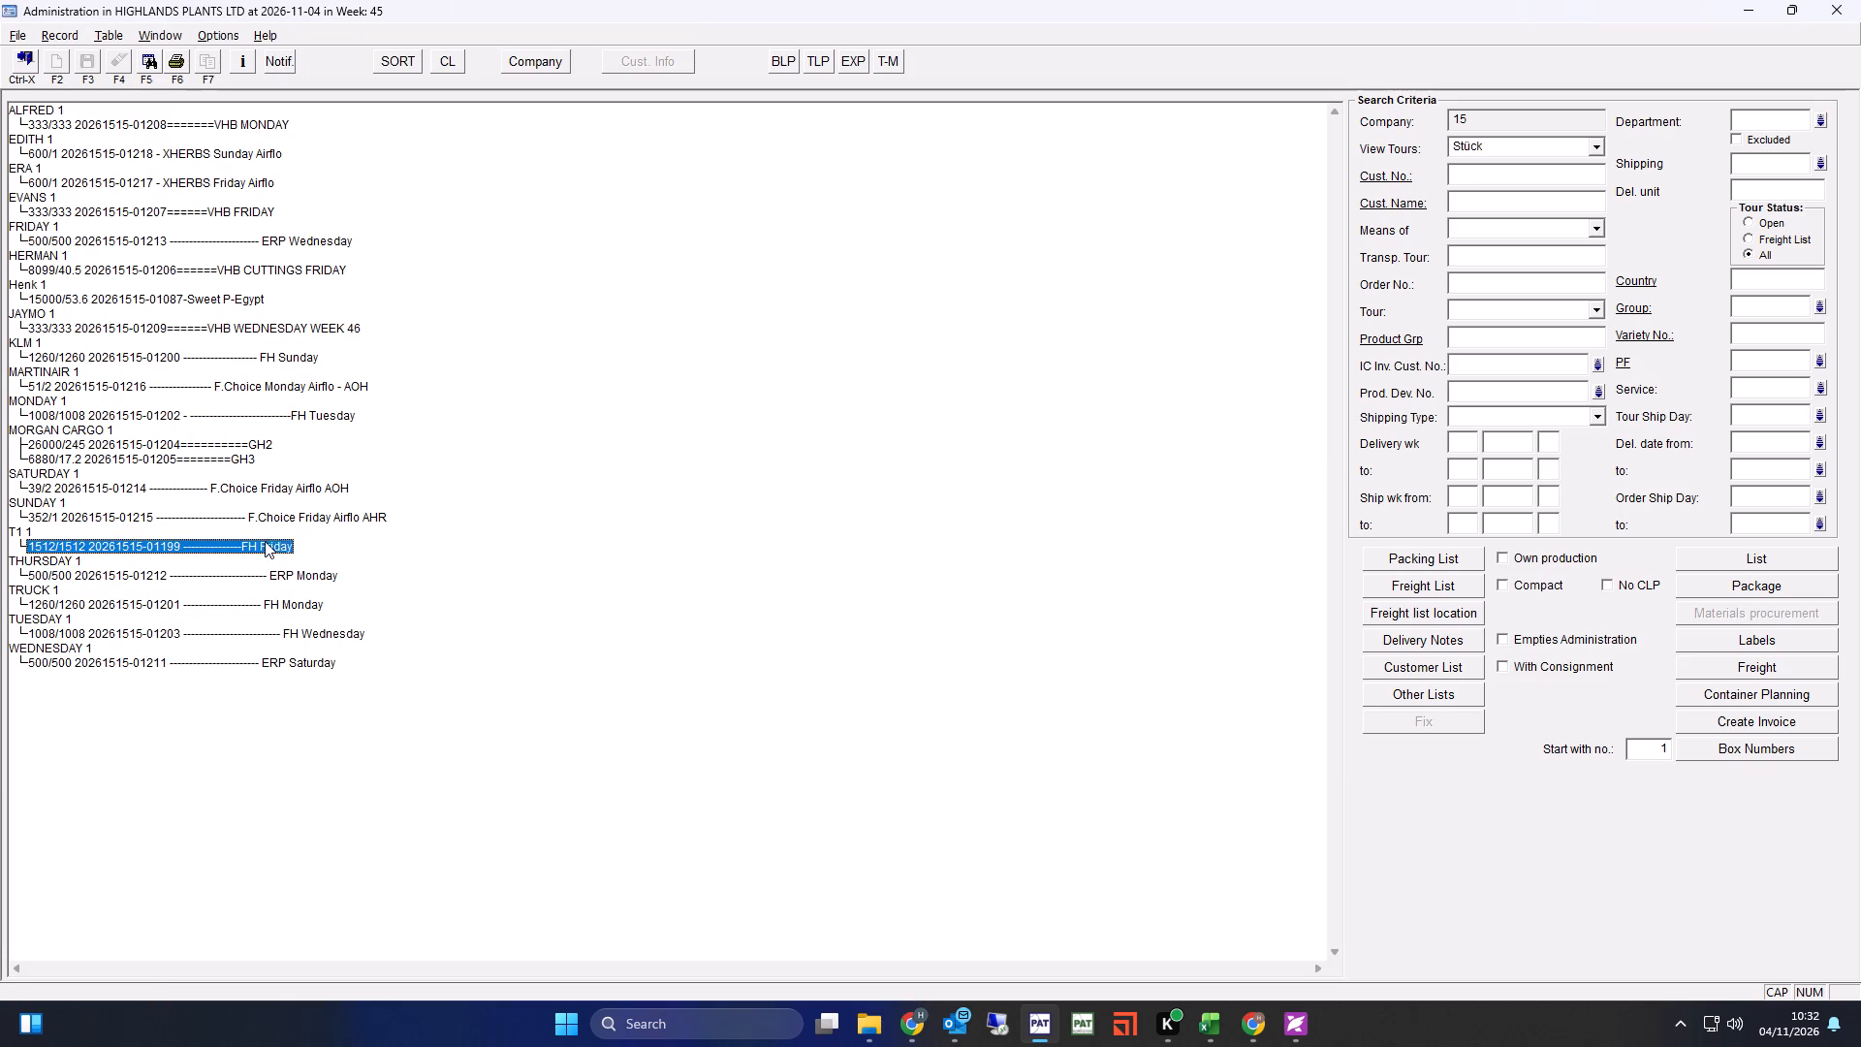
click(290, 517)
click(273, 489)
click(289, 413)
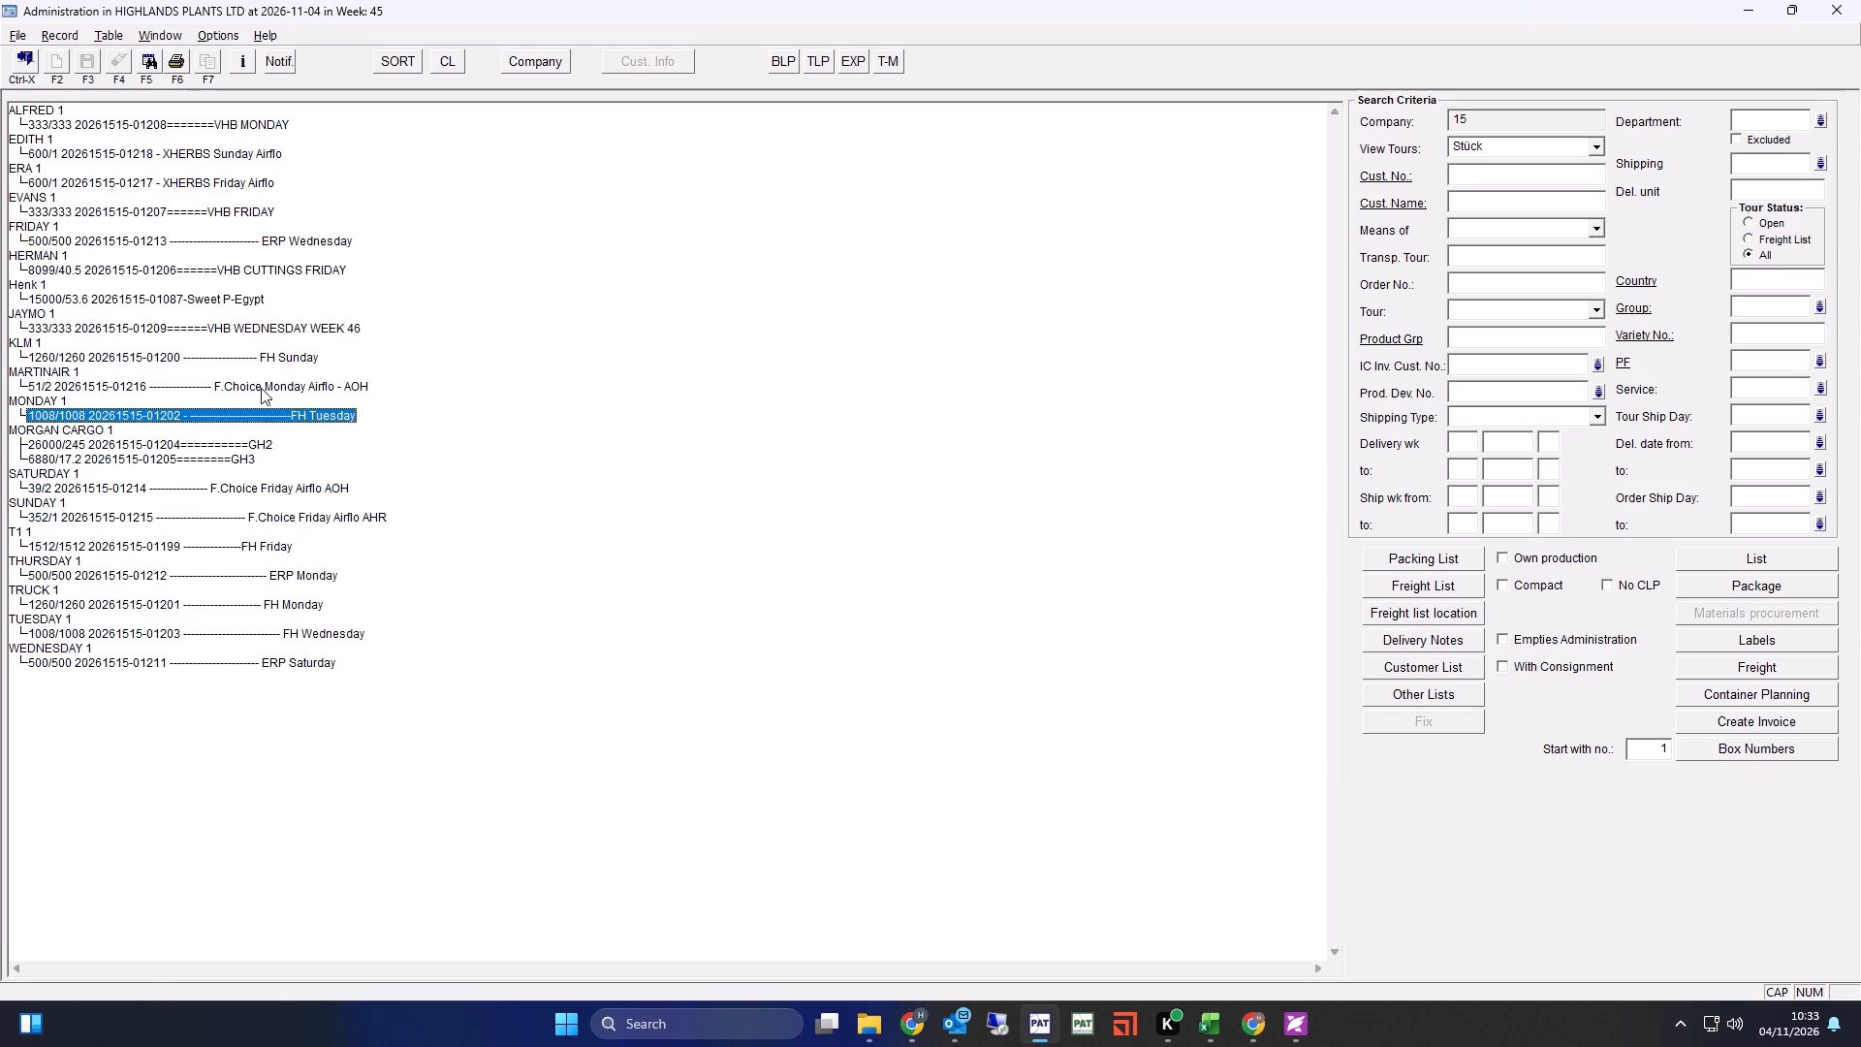
click(261, 388)
click(265, 360)
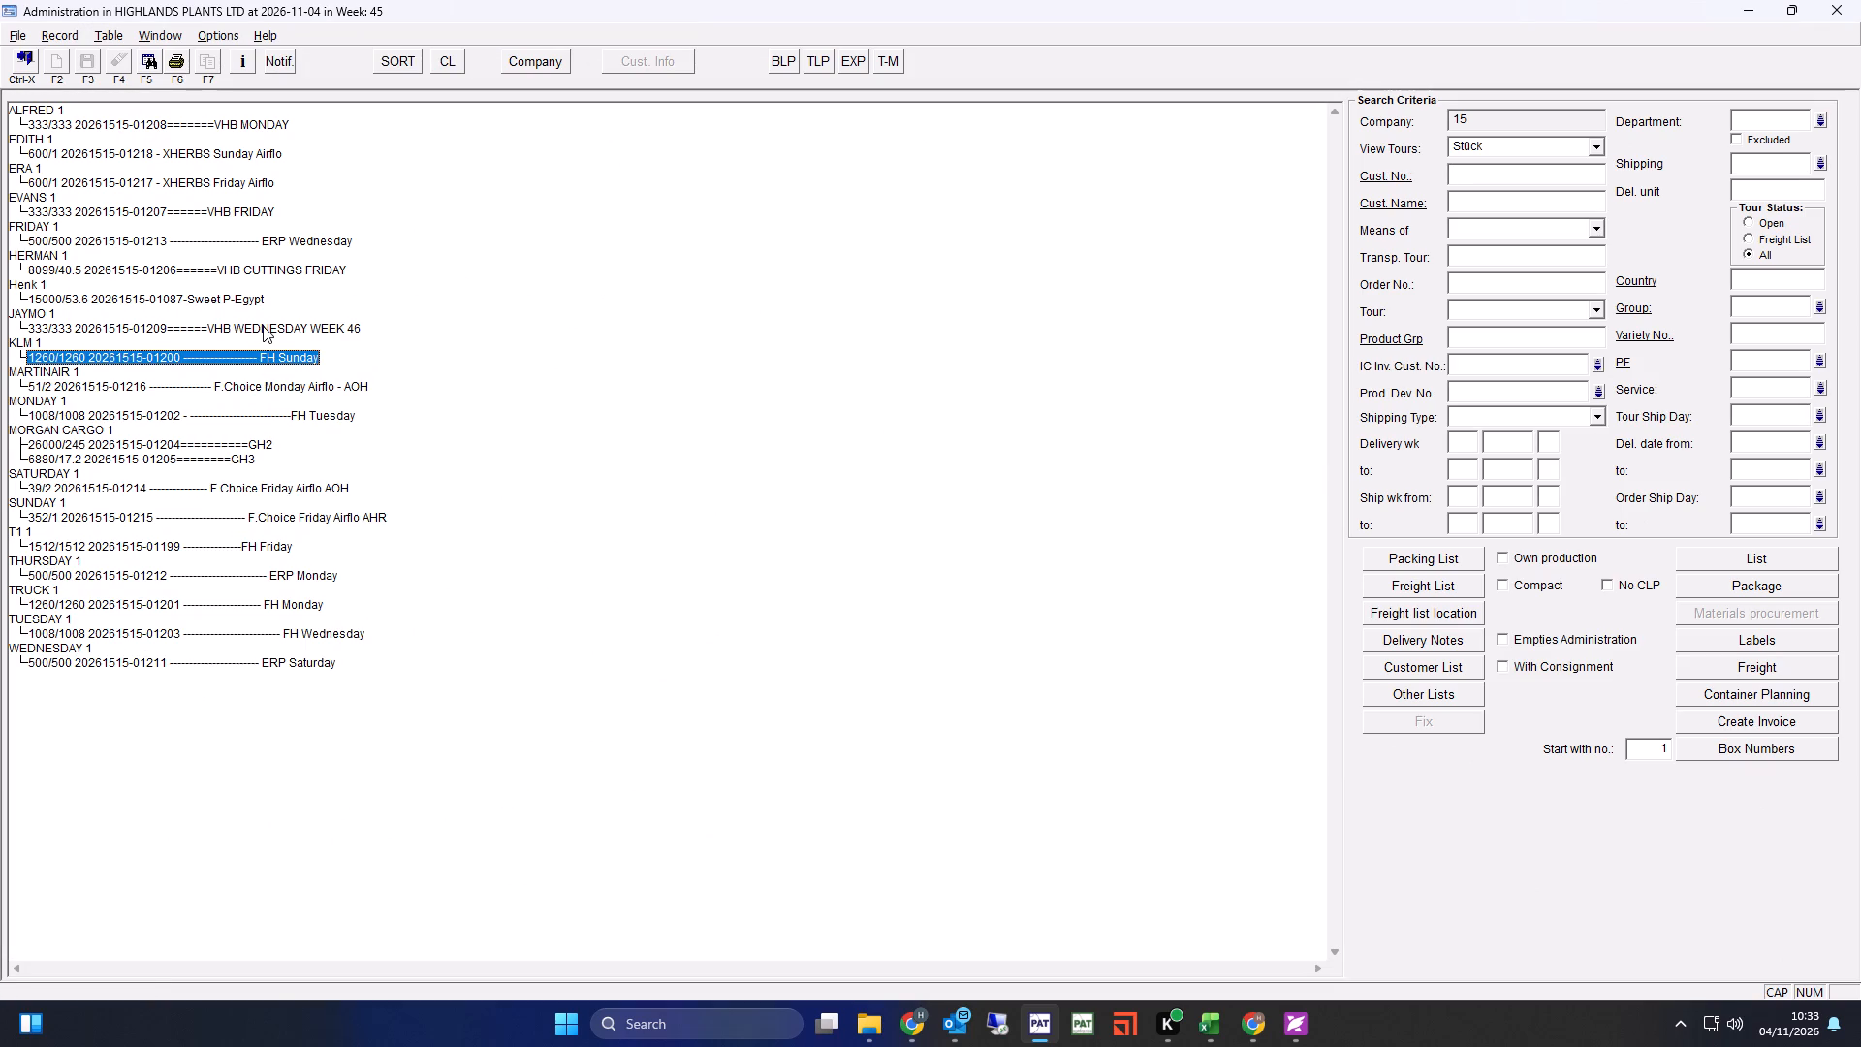
click(254, 271)
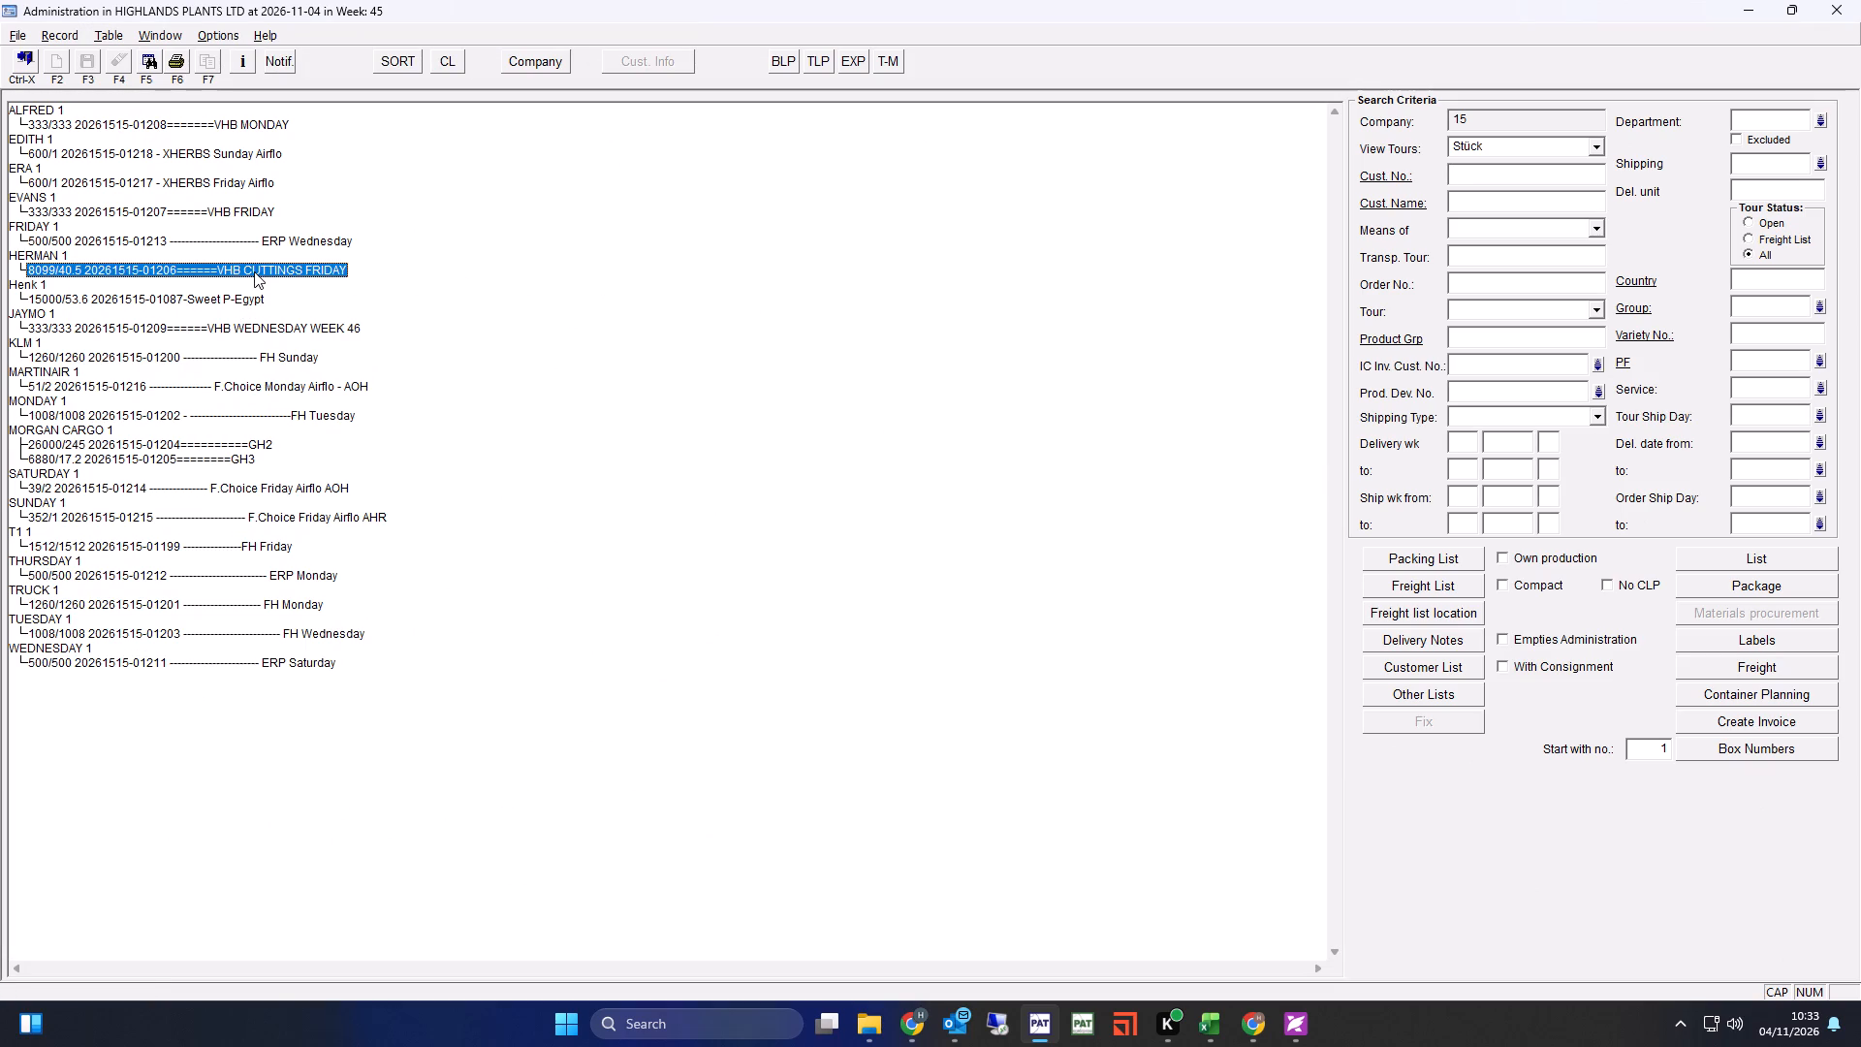
click(282, 241)
click(238, 213)
click(234, 185)
click(236, 157)
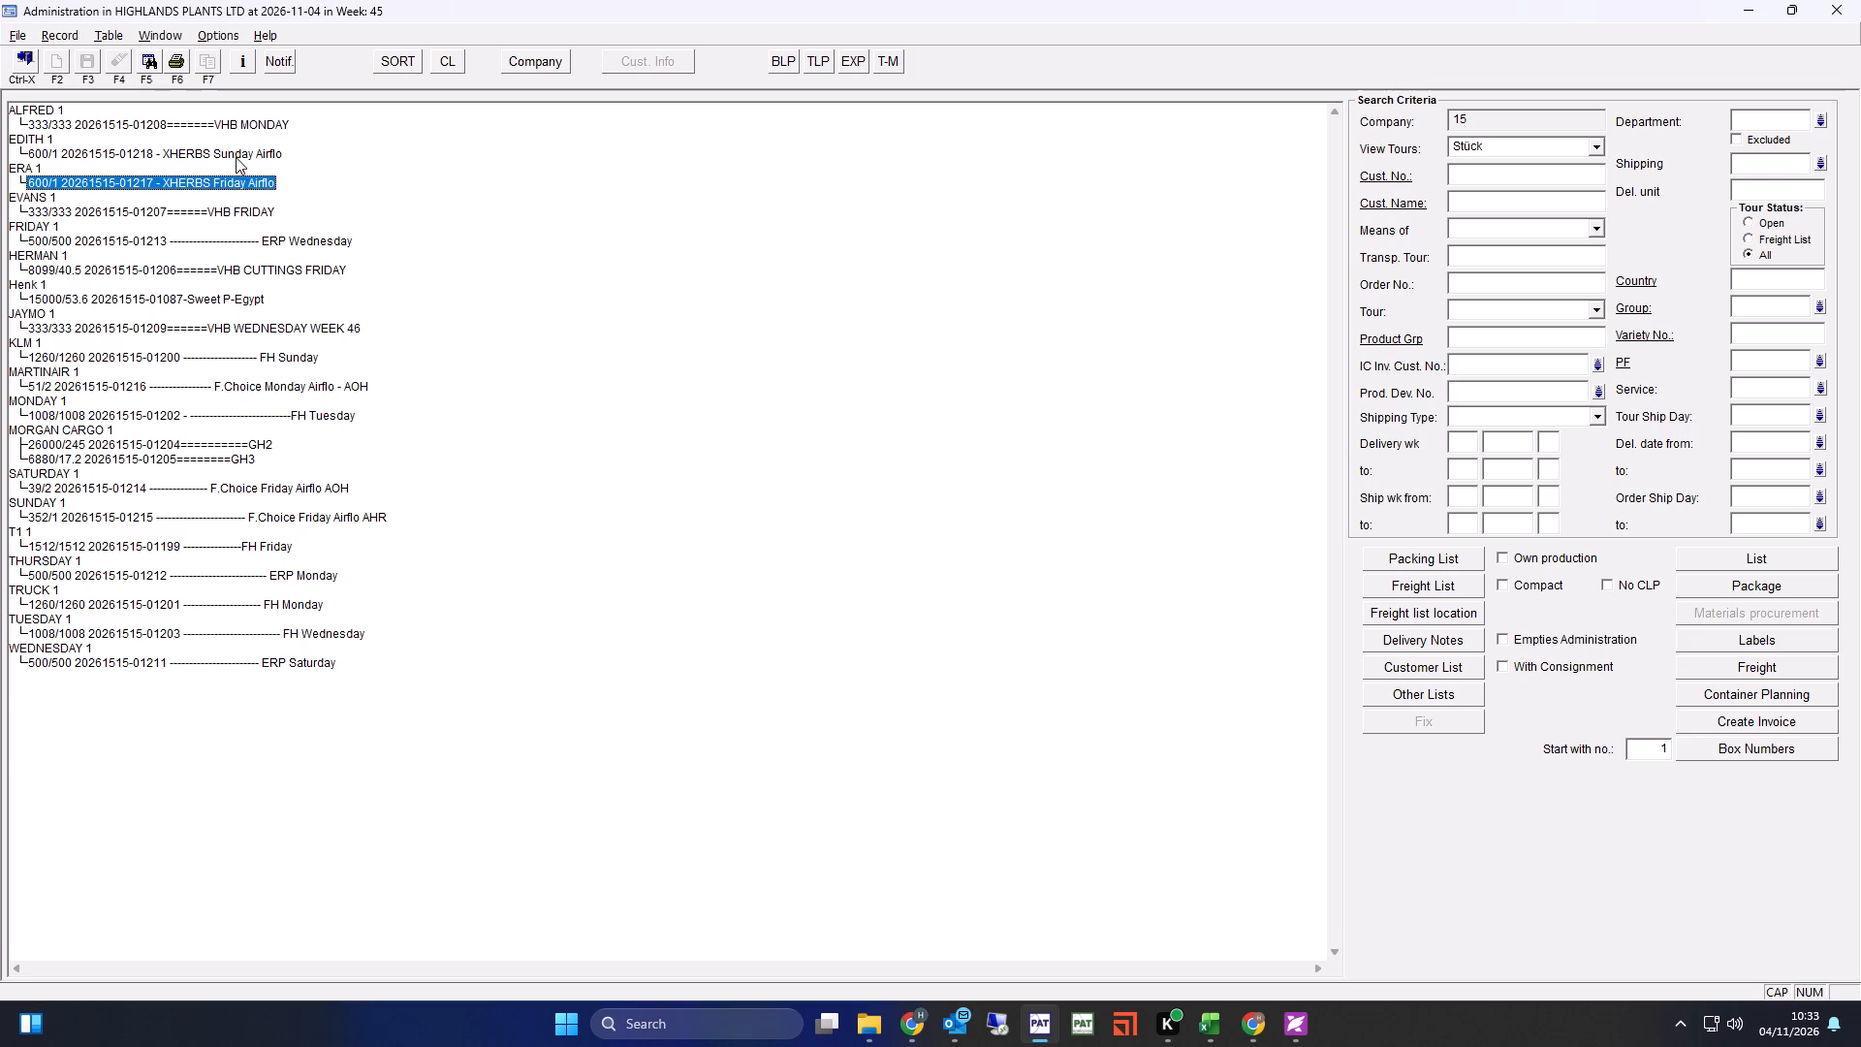
click(253, 124)
click(256, 184)
Switch back to the Excel Week 46 workbook and save it.
key(alt+Tab)
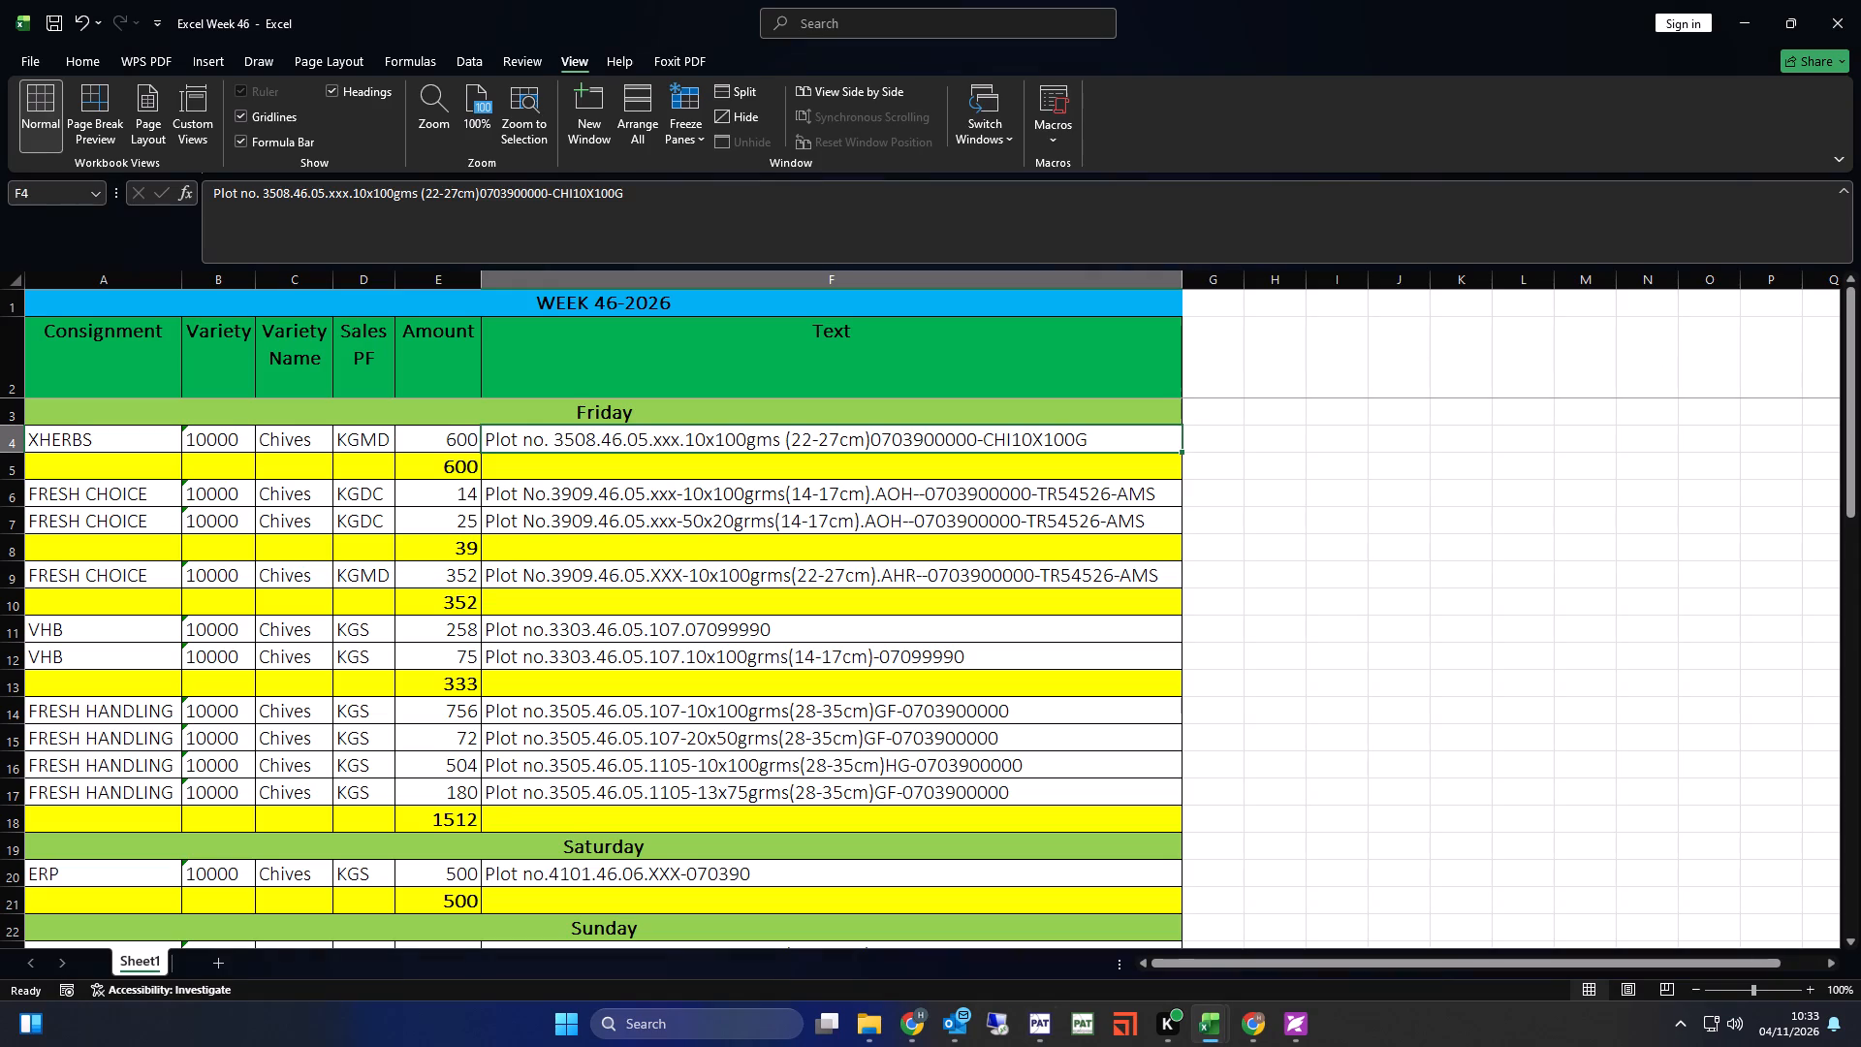
click(660, 653)
click(629, 609)
key(ctrl+s)
scroll(533, 630, up, 4)
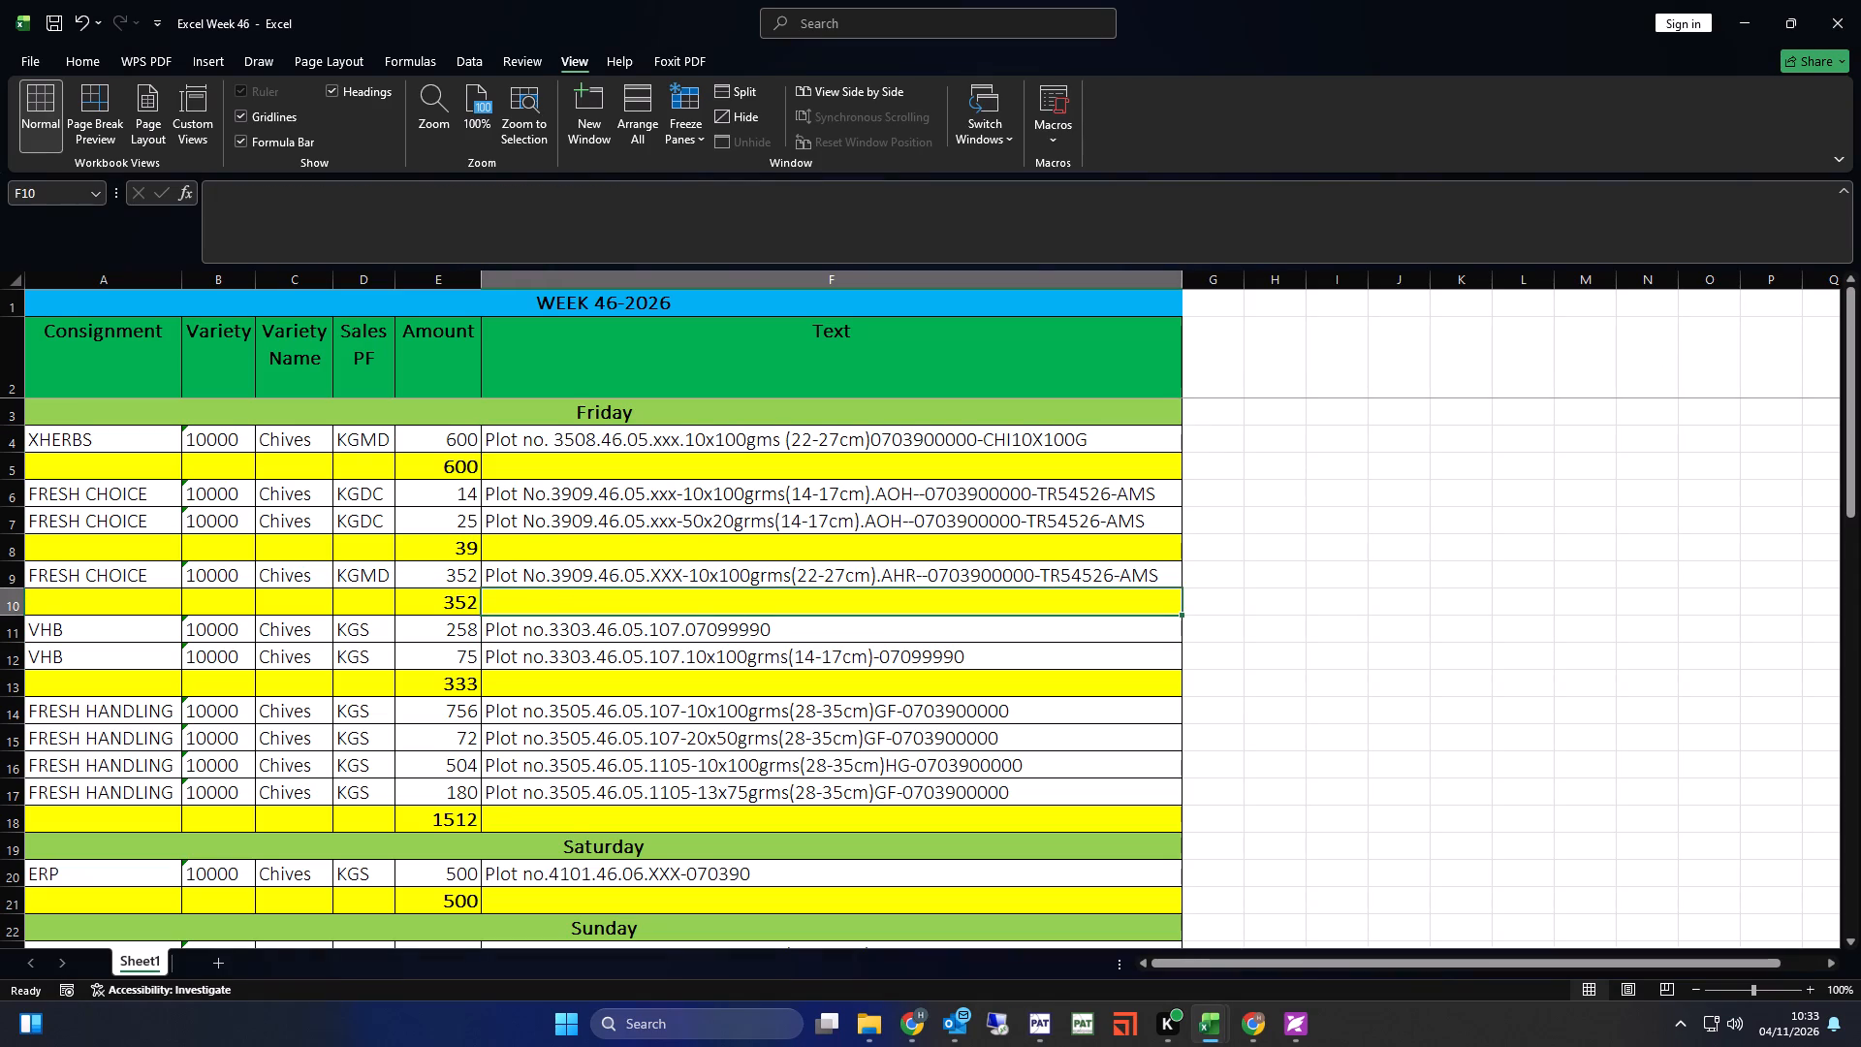
Set the print area to the whole table, from the WEEK 46-2026 title to the grand total row 58.
click(683, 298)
scroll(655, 632, down, 16)
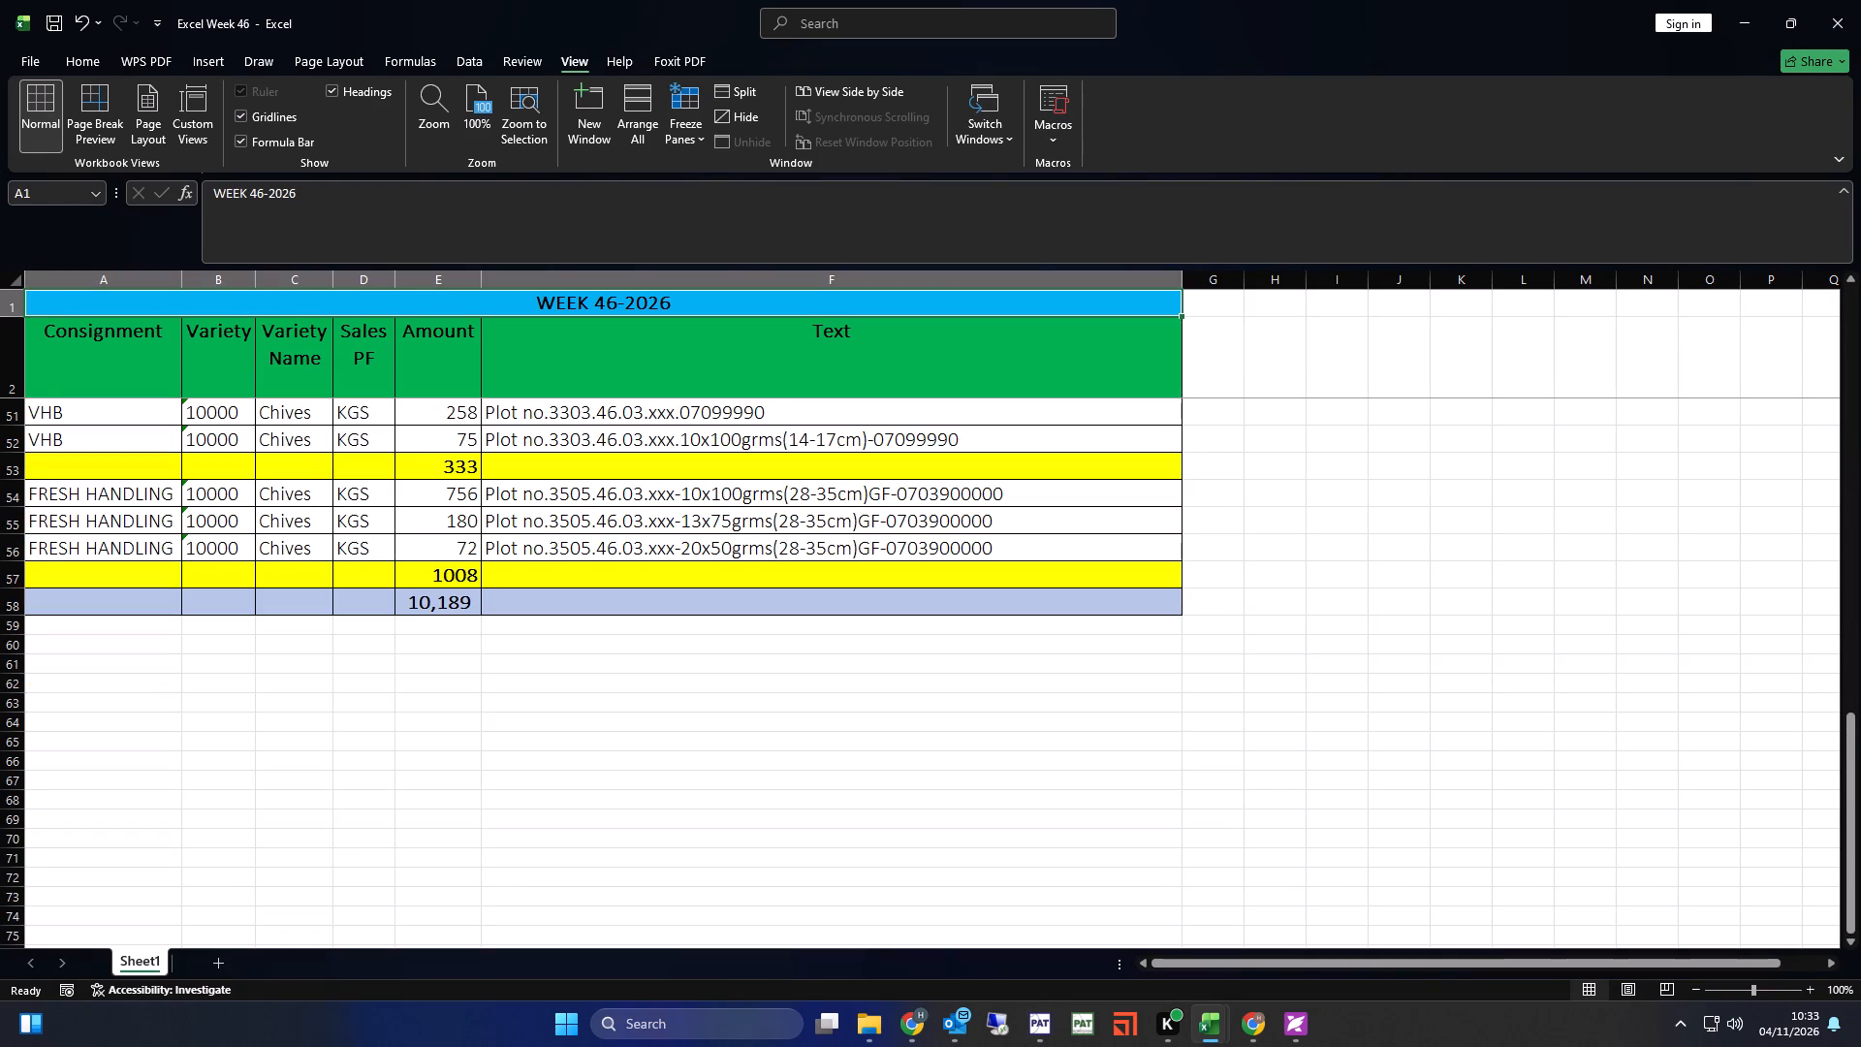
shift+click(594, 611)
click(93, 65)
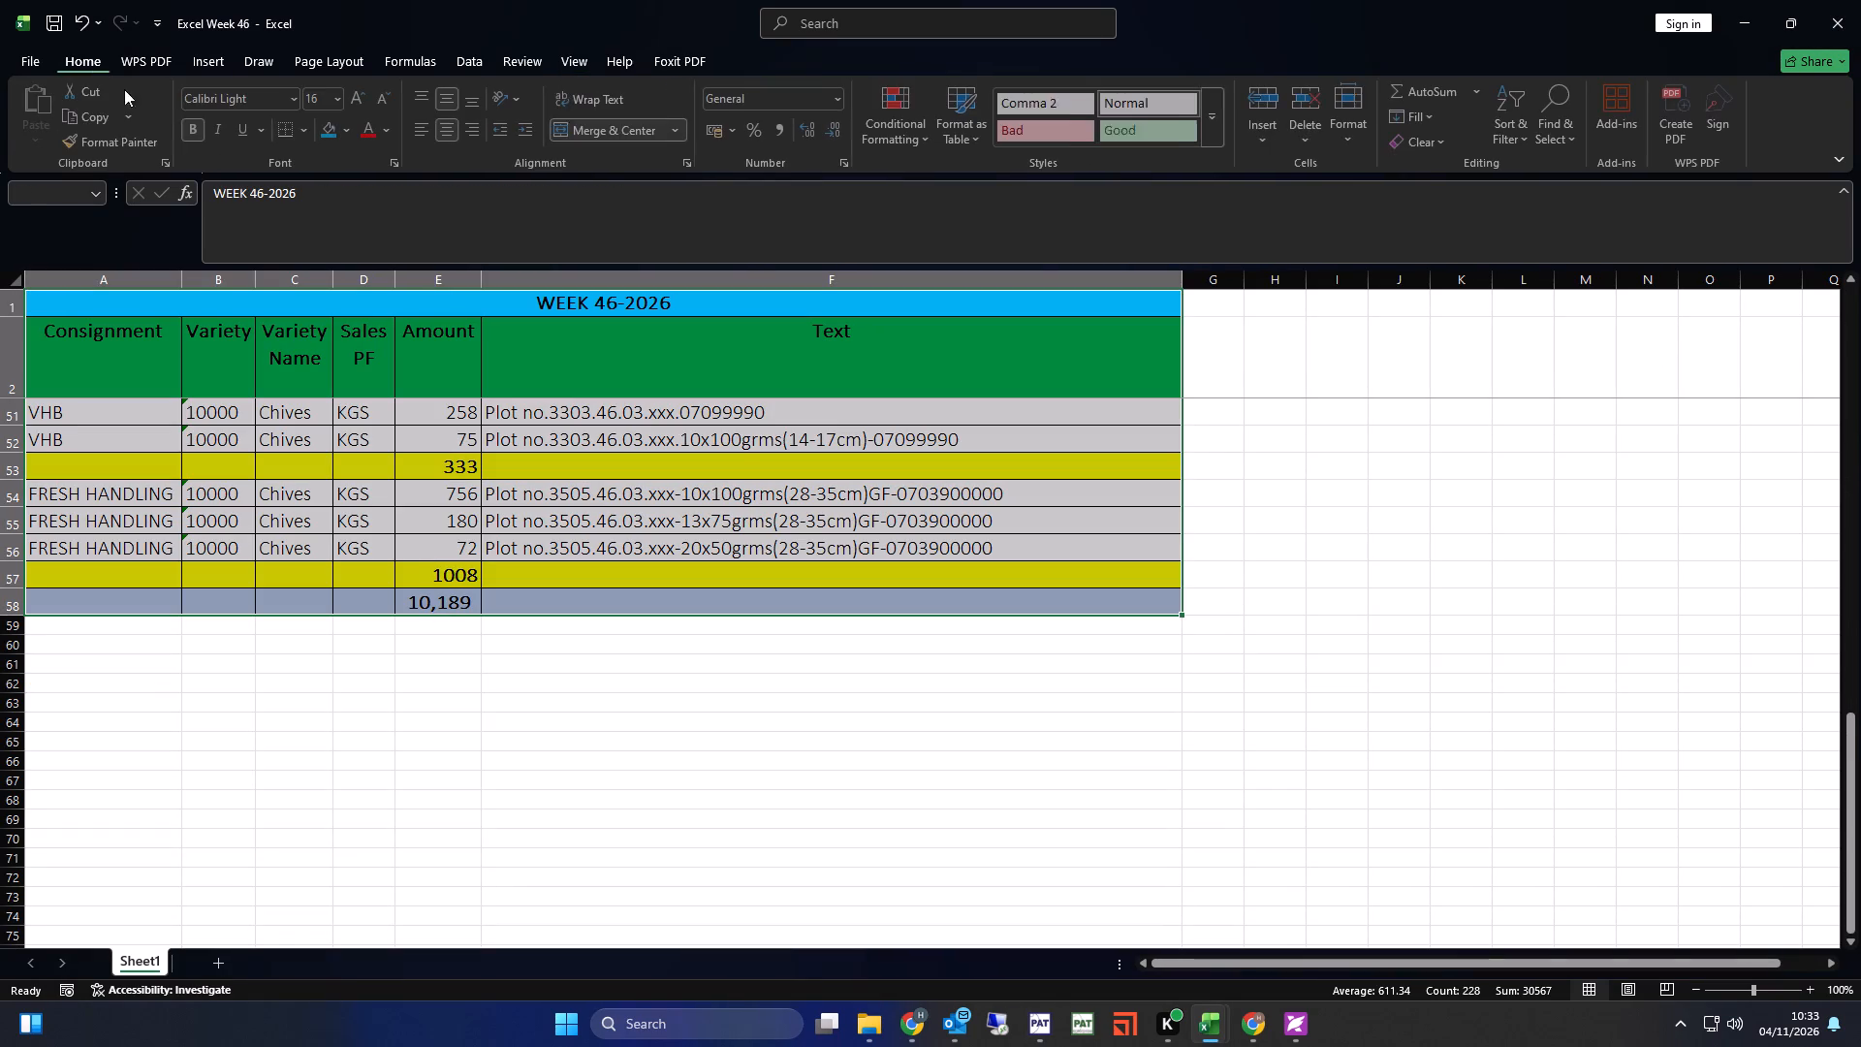
click(322, 63)
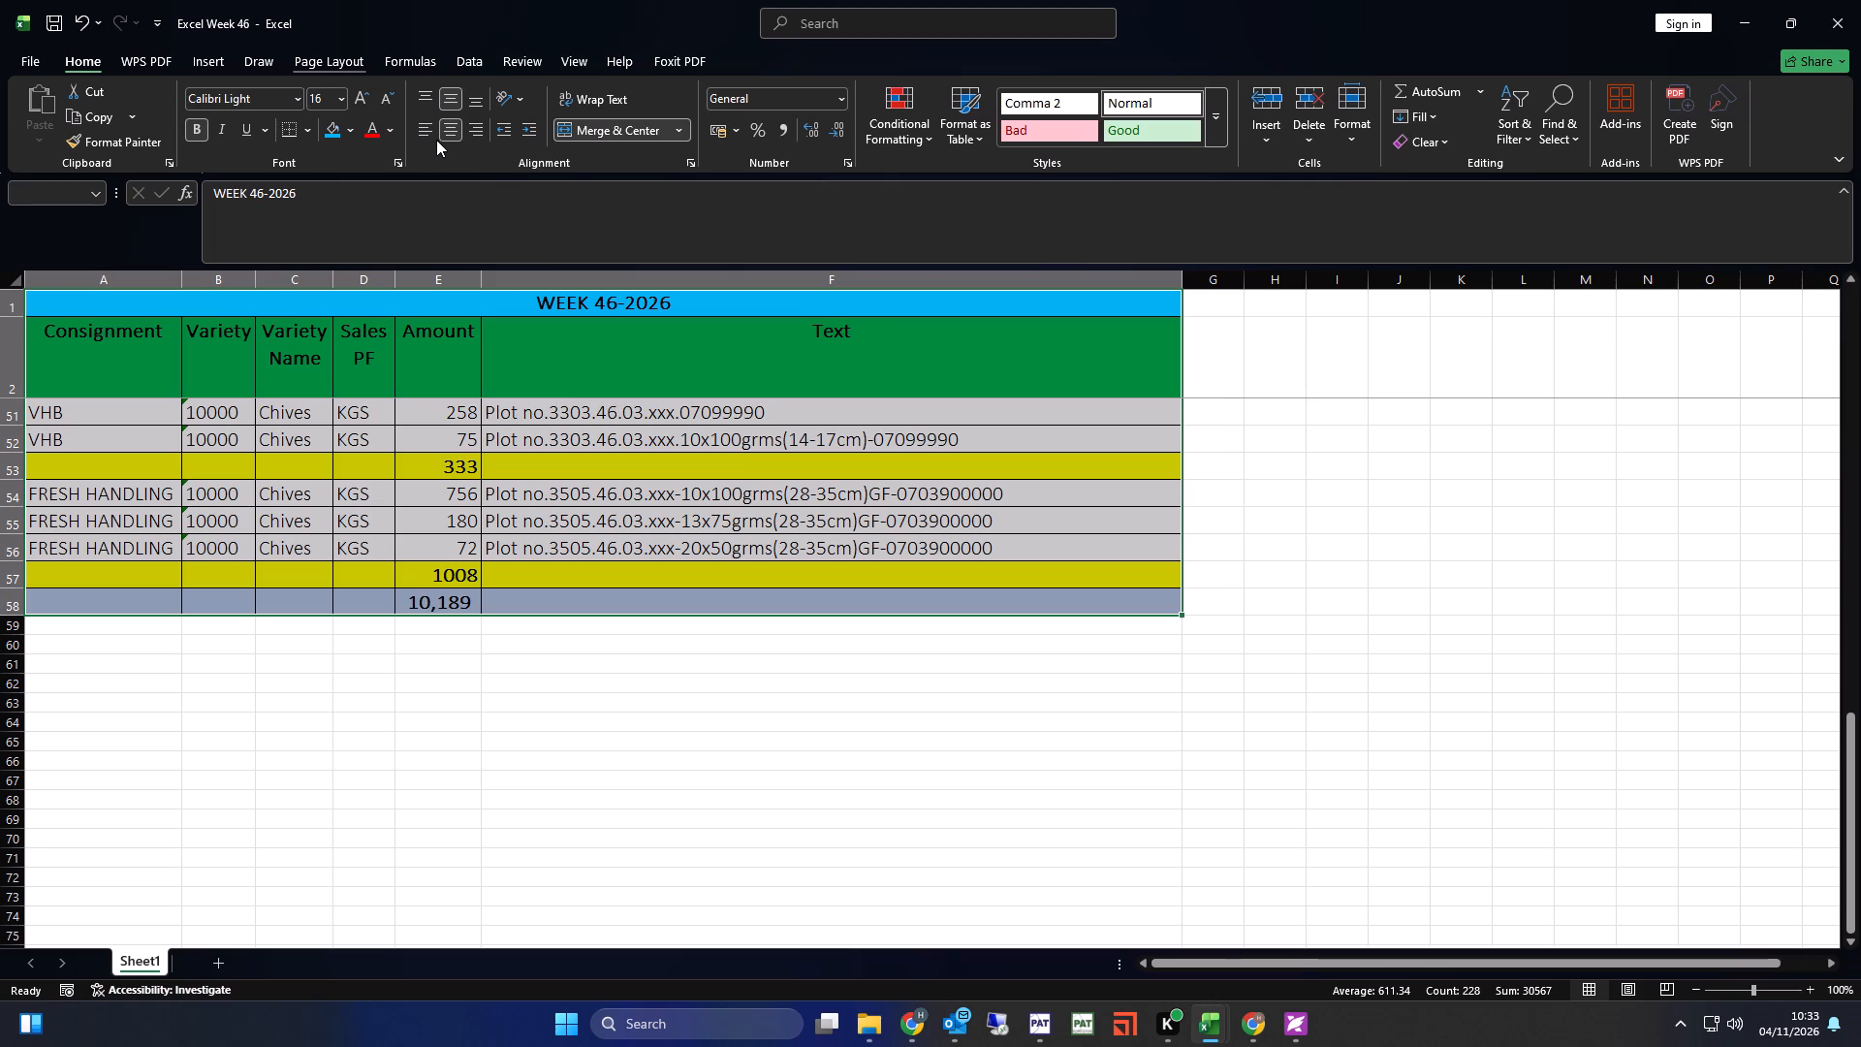
click(337, 64)
click(336, 136)
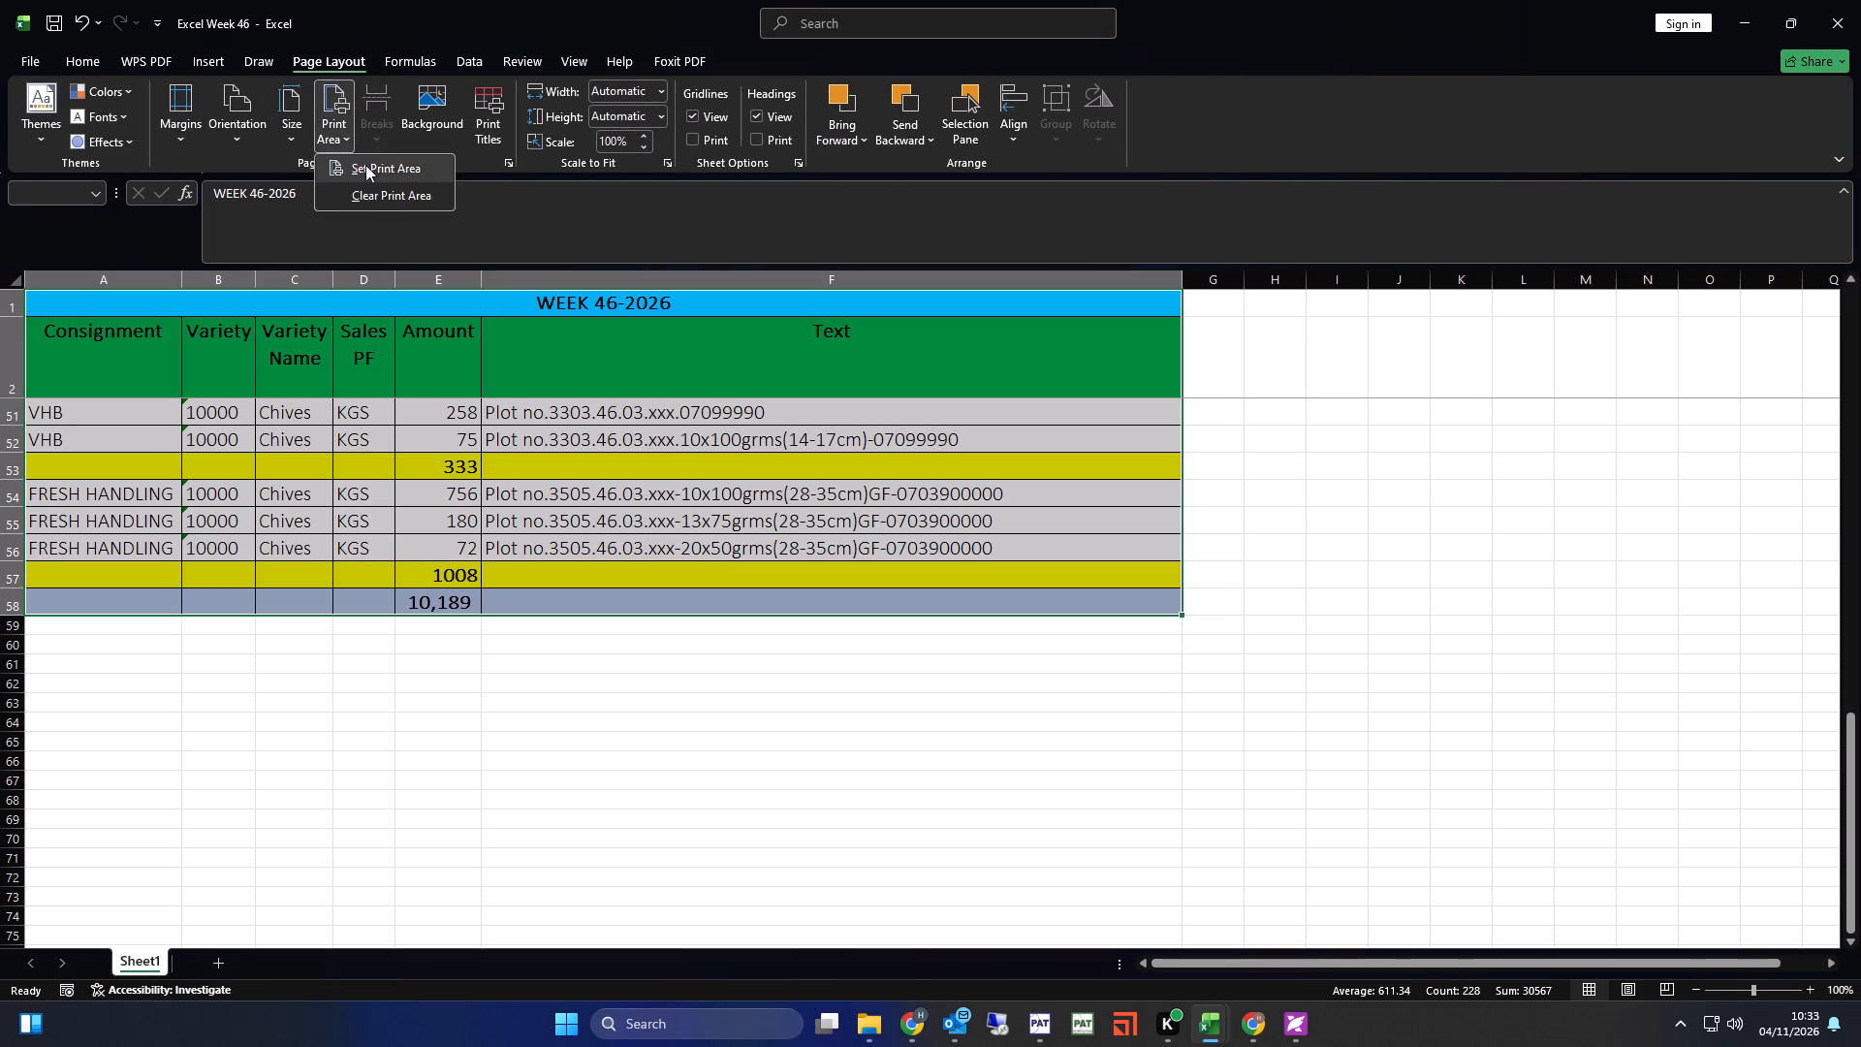
click(365, 165)
Scale the printout to a width of 1 page and save the workbook.
click(660, 91)
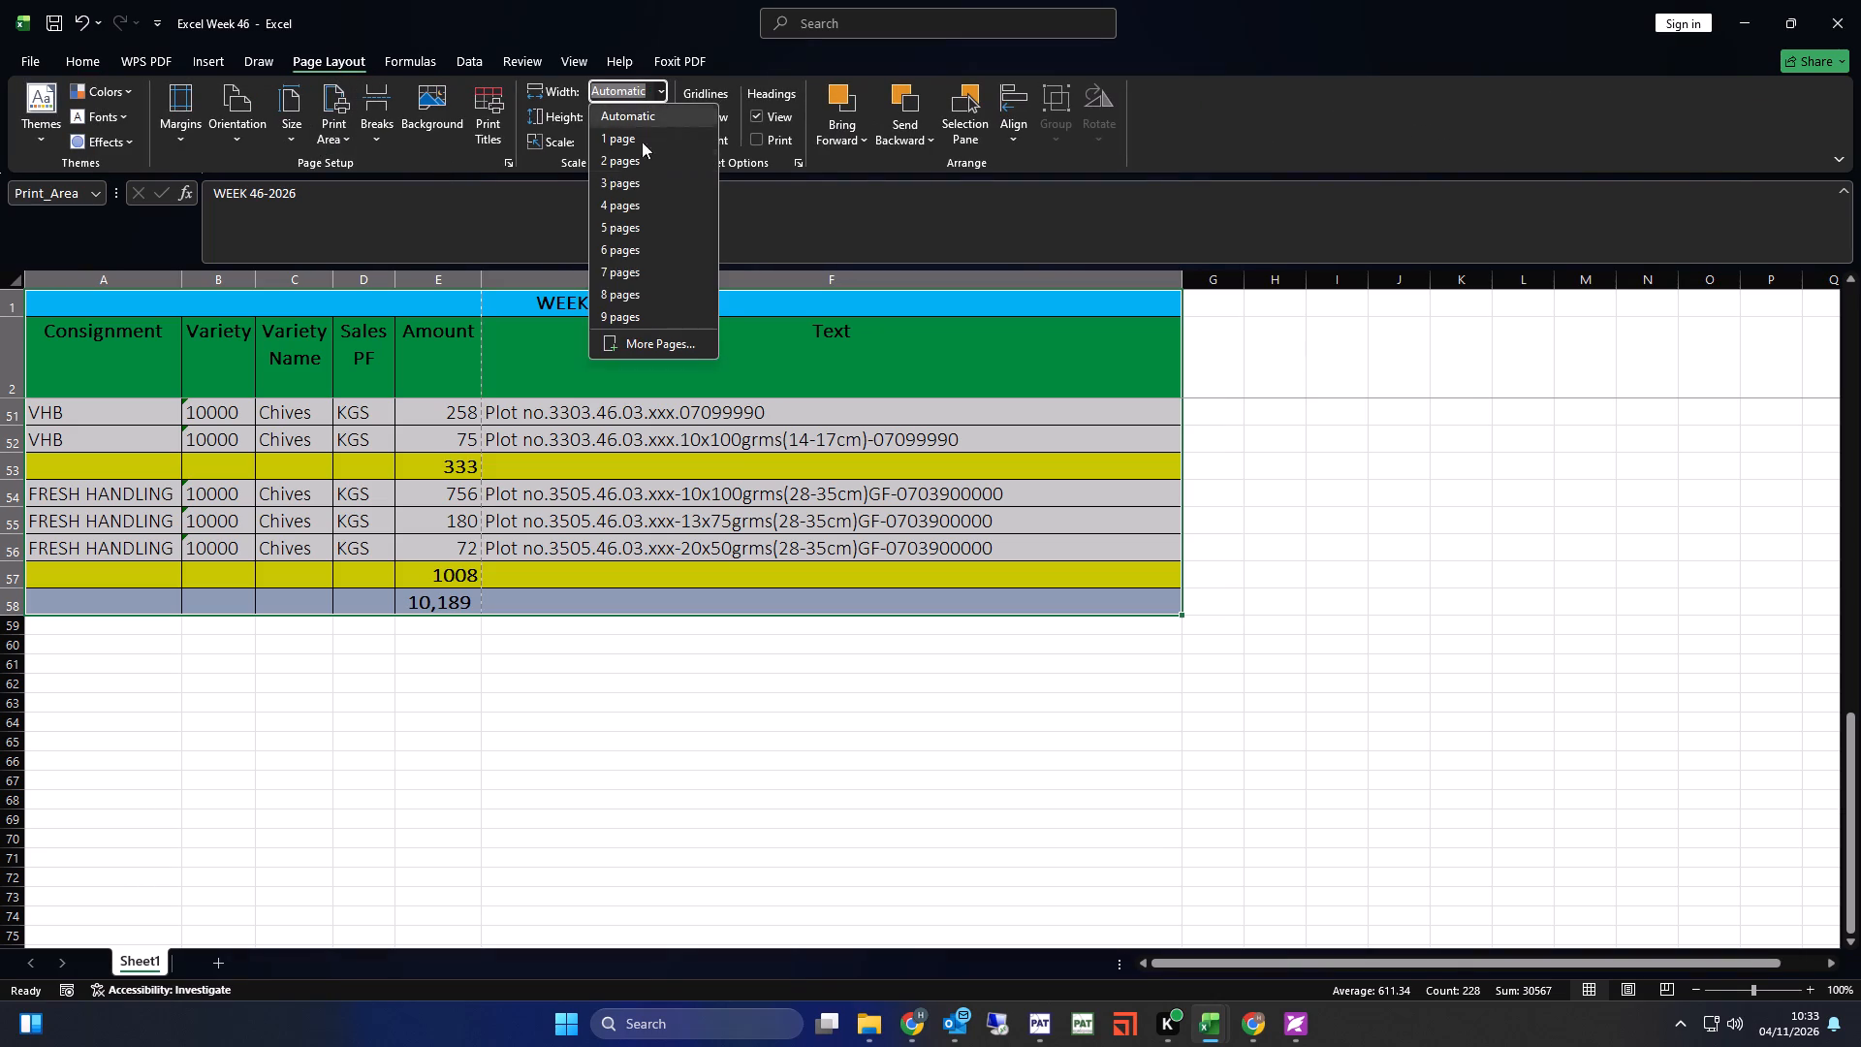
click(636, 140)
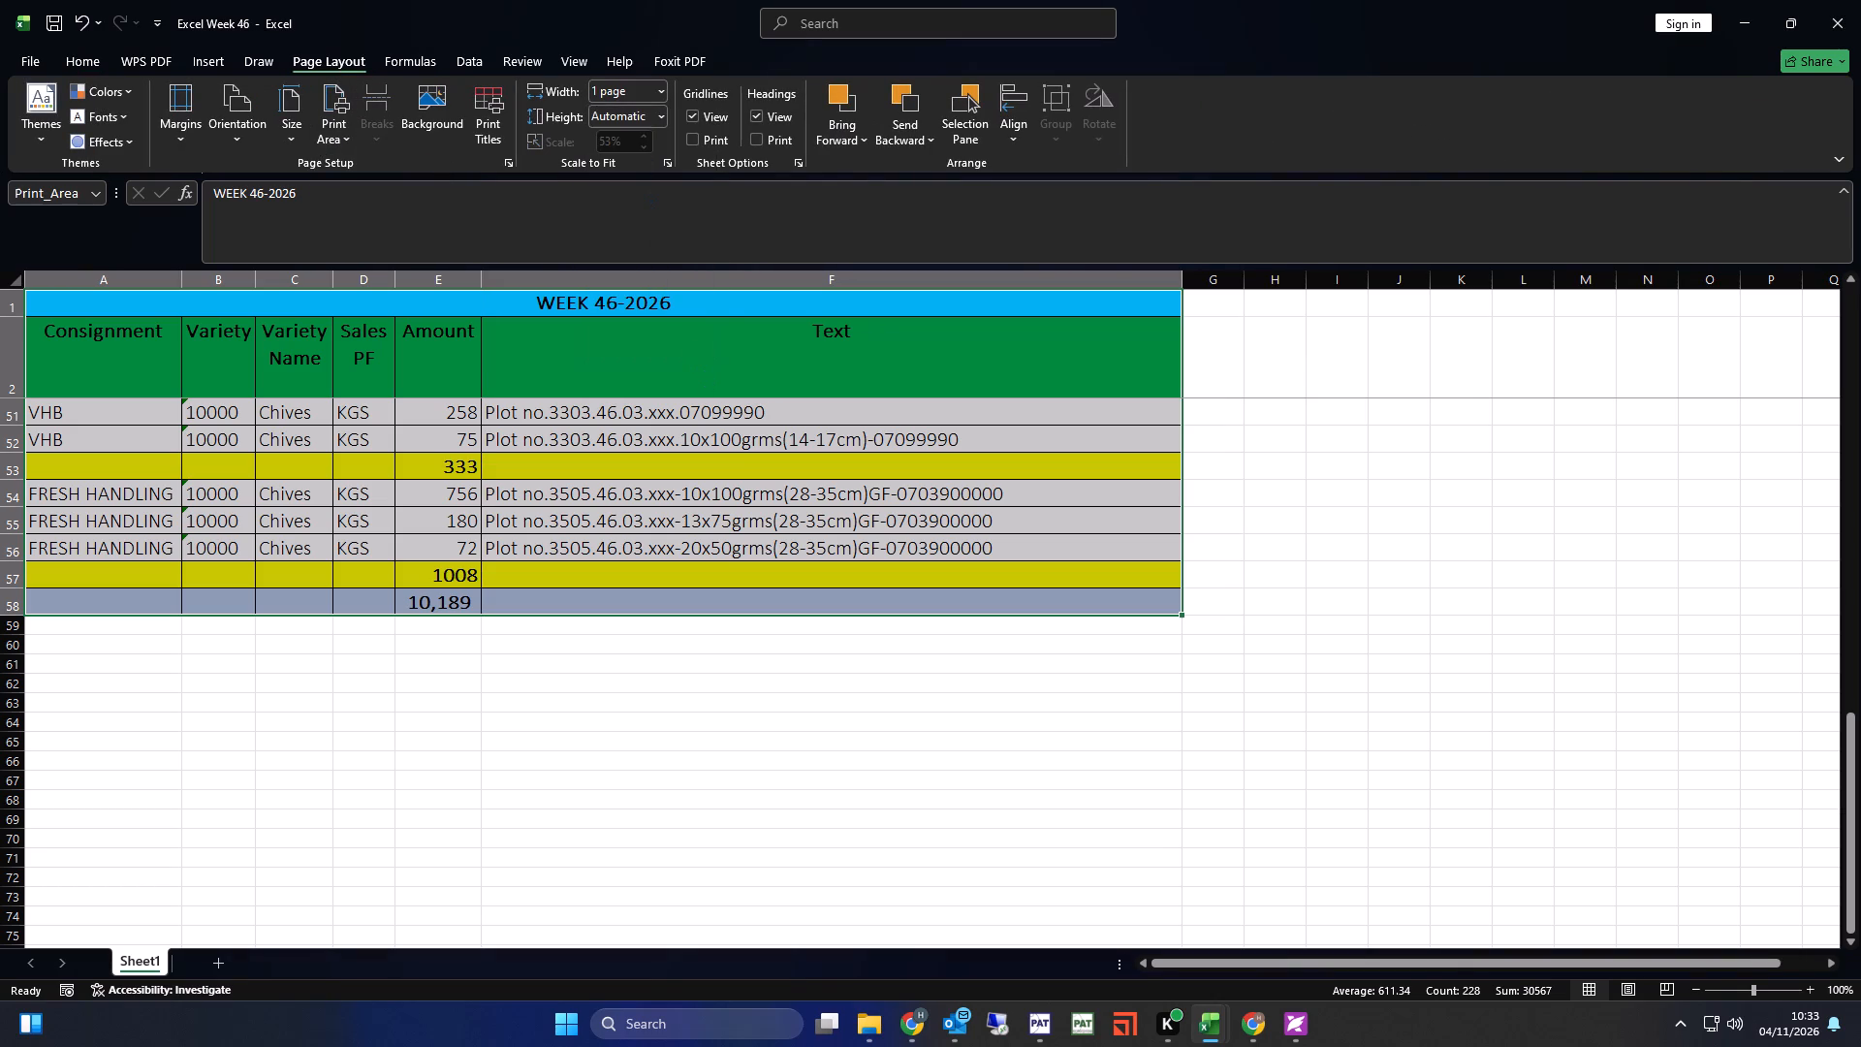
key(ctrl+s)
Give the printout narrow margins, reduce the top and bottom margins to about 0.94 cm in the print preview, and save the workbook.
key(ctrl+p)
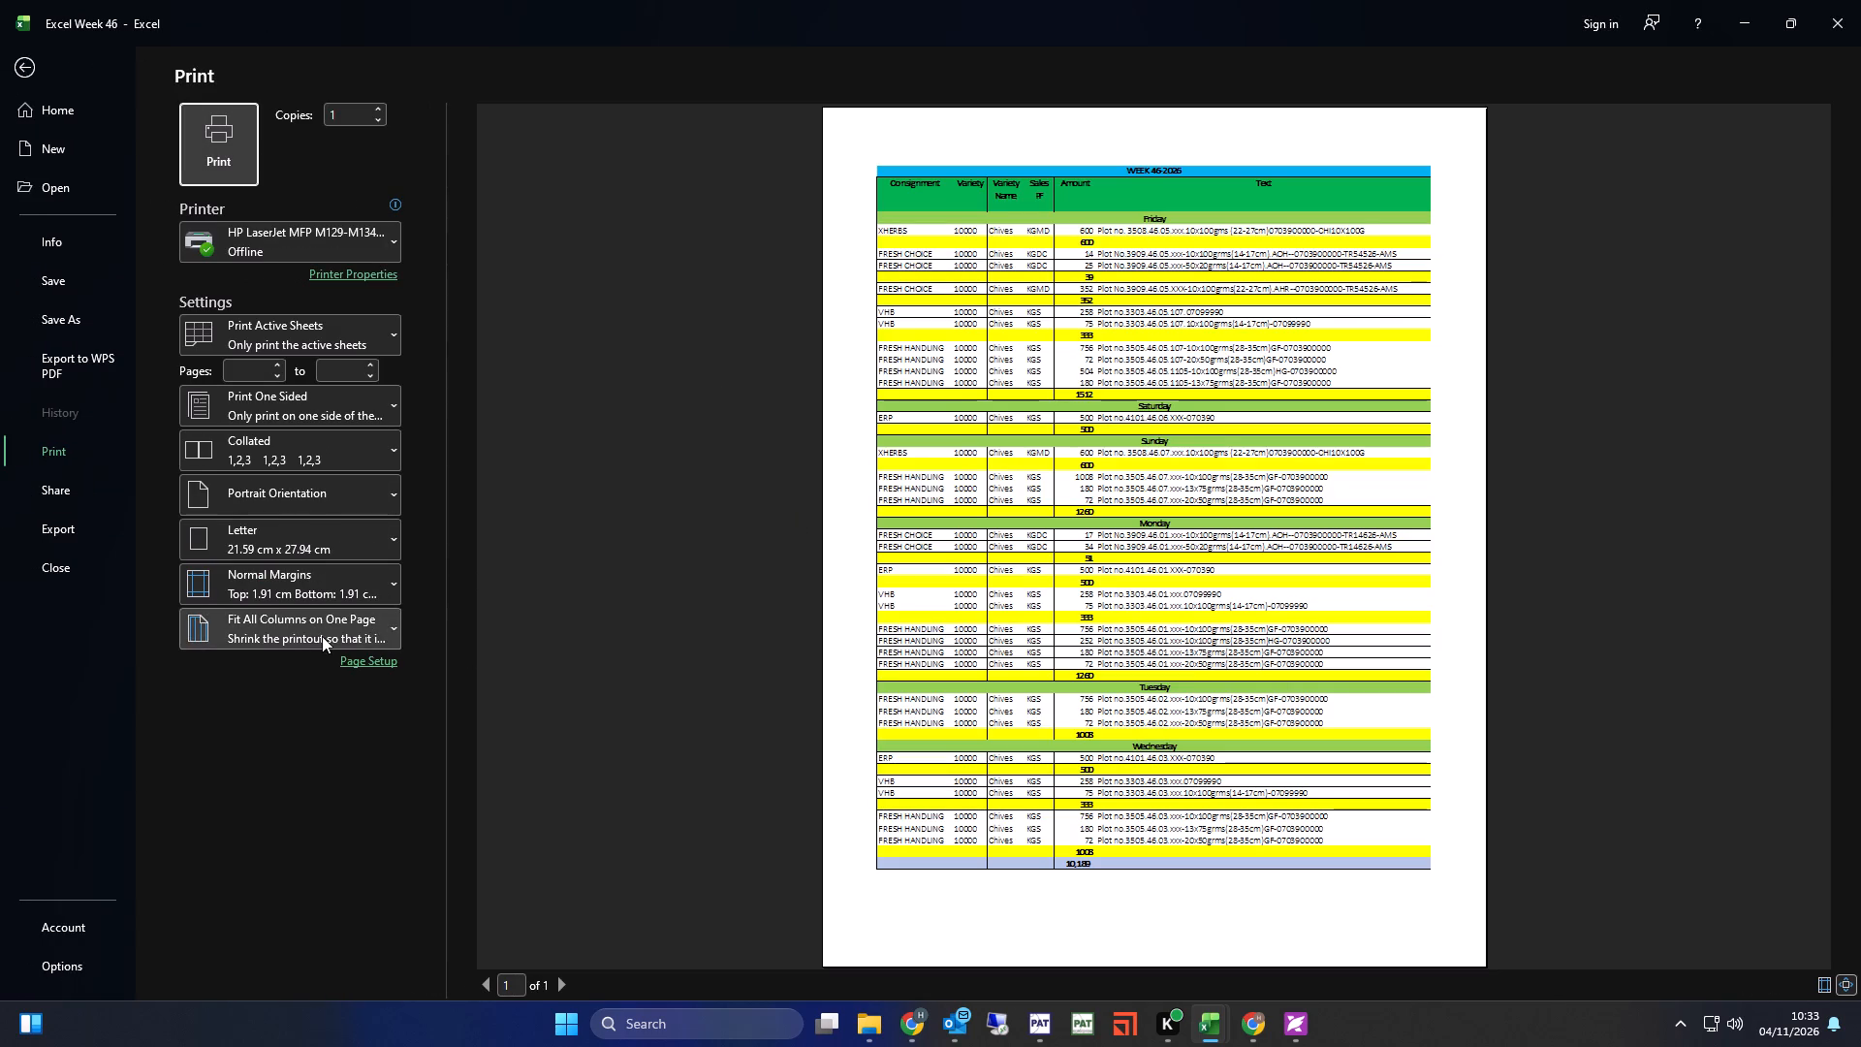
click(300, 631)
click(300, 631)
click(288, 585)
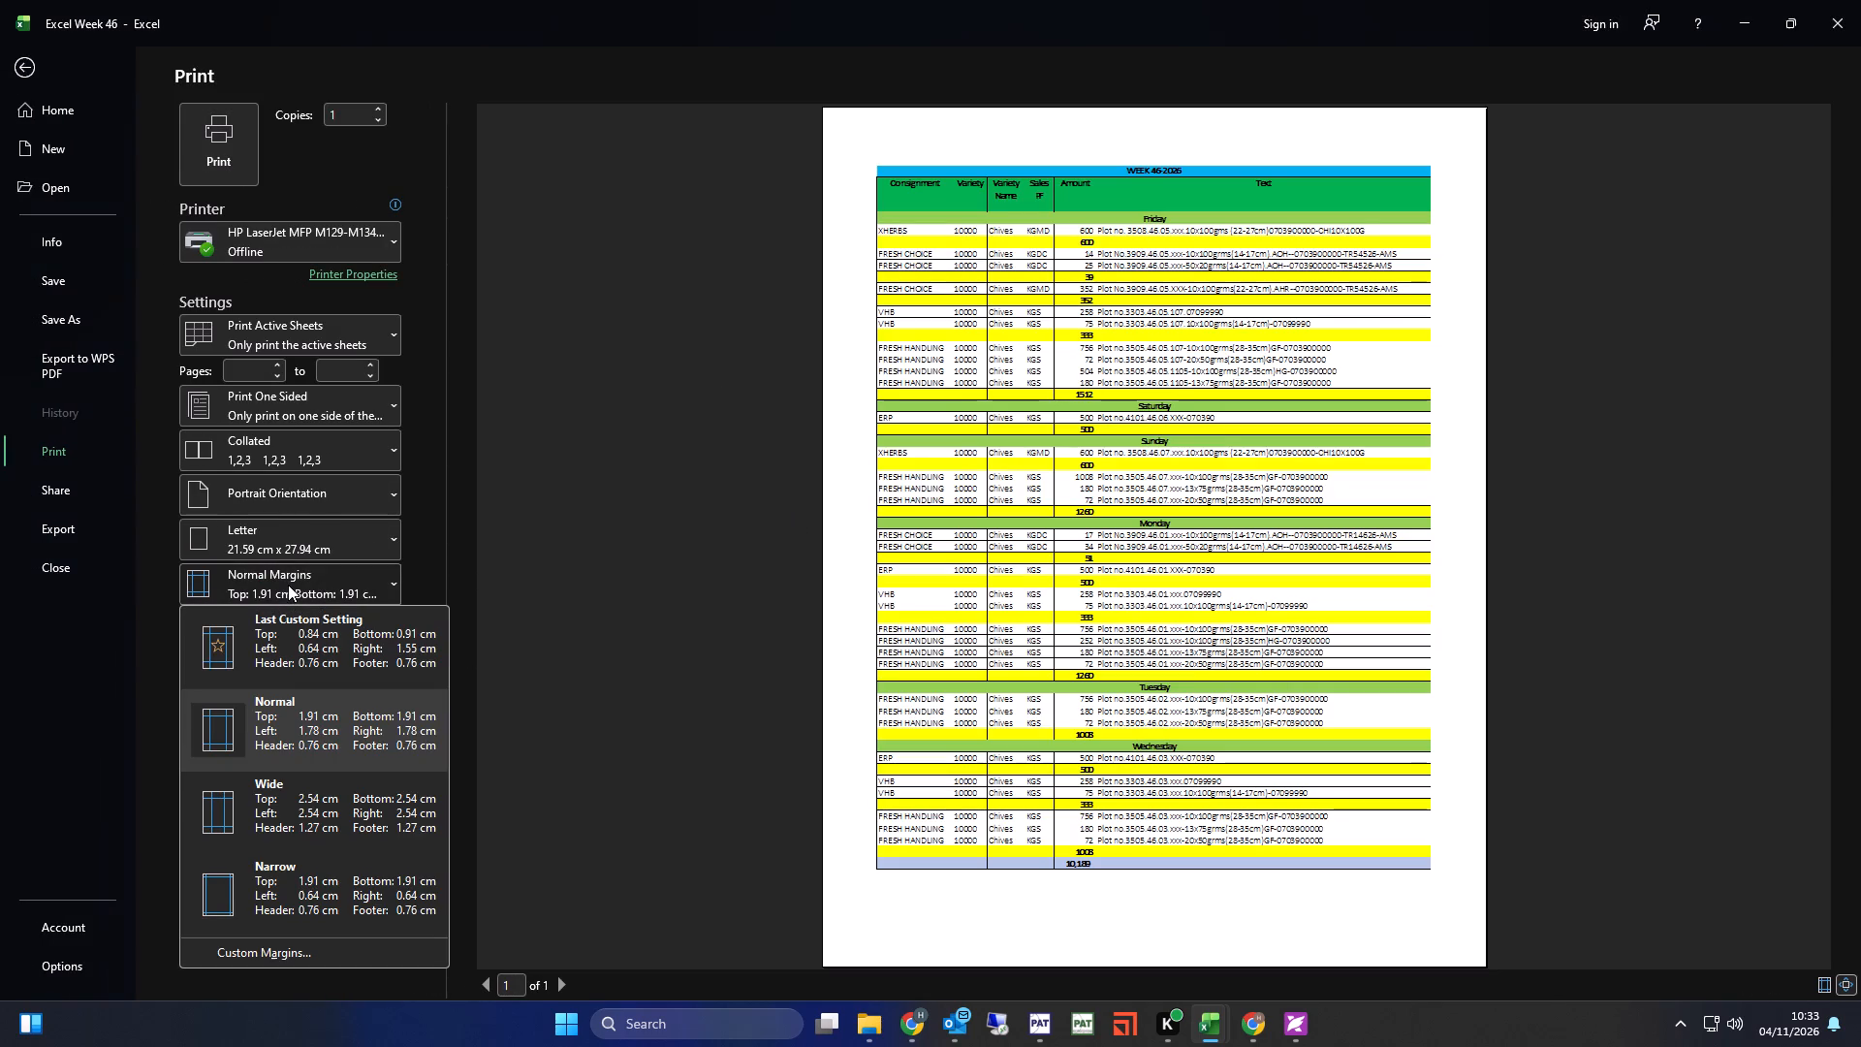
click(280, 884)
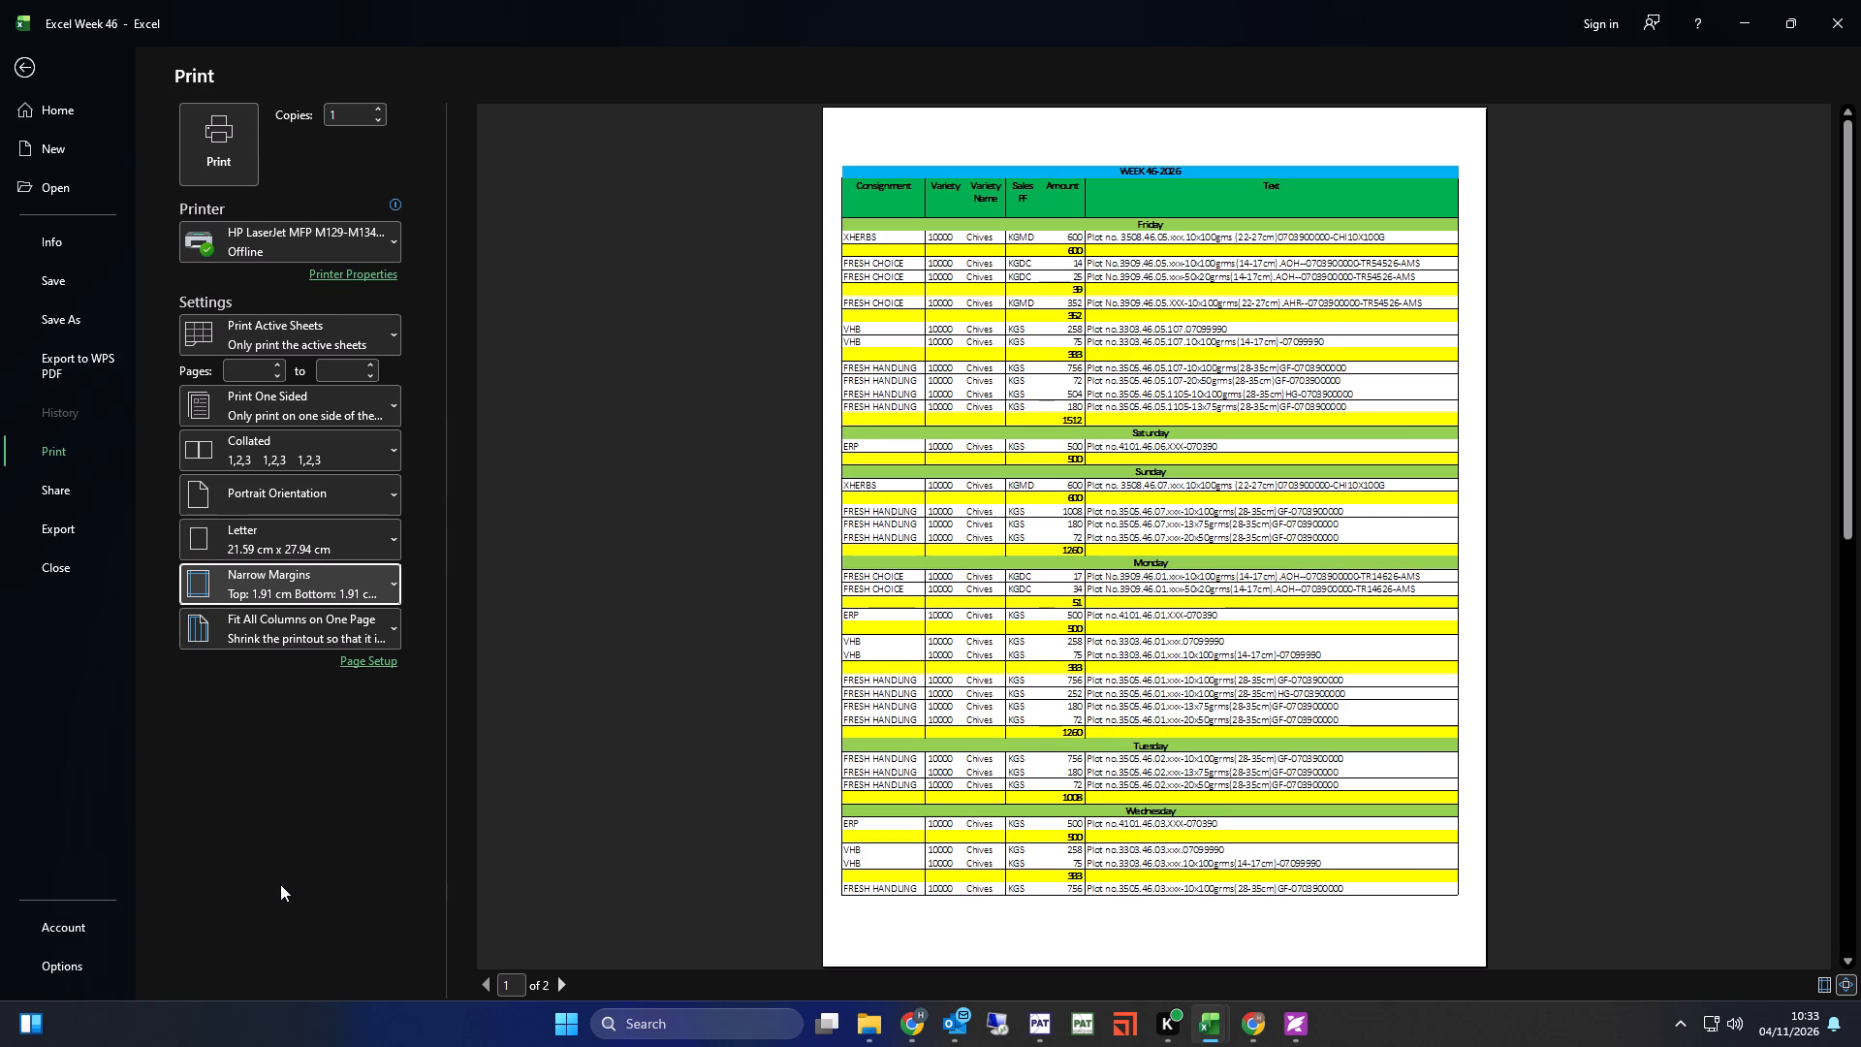
click(1824, 980)
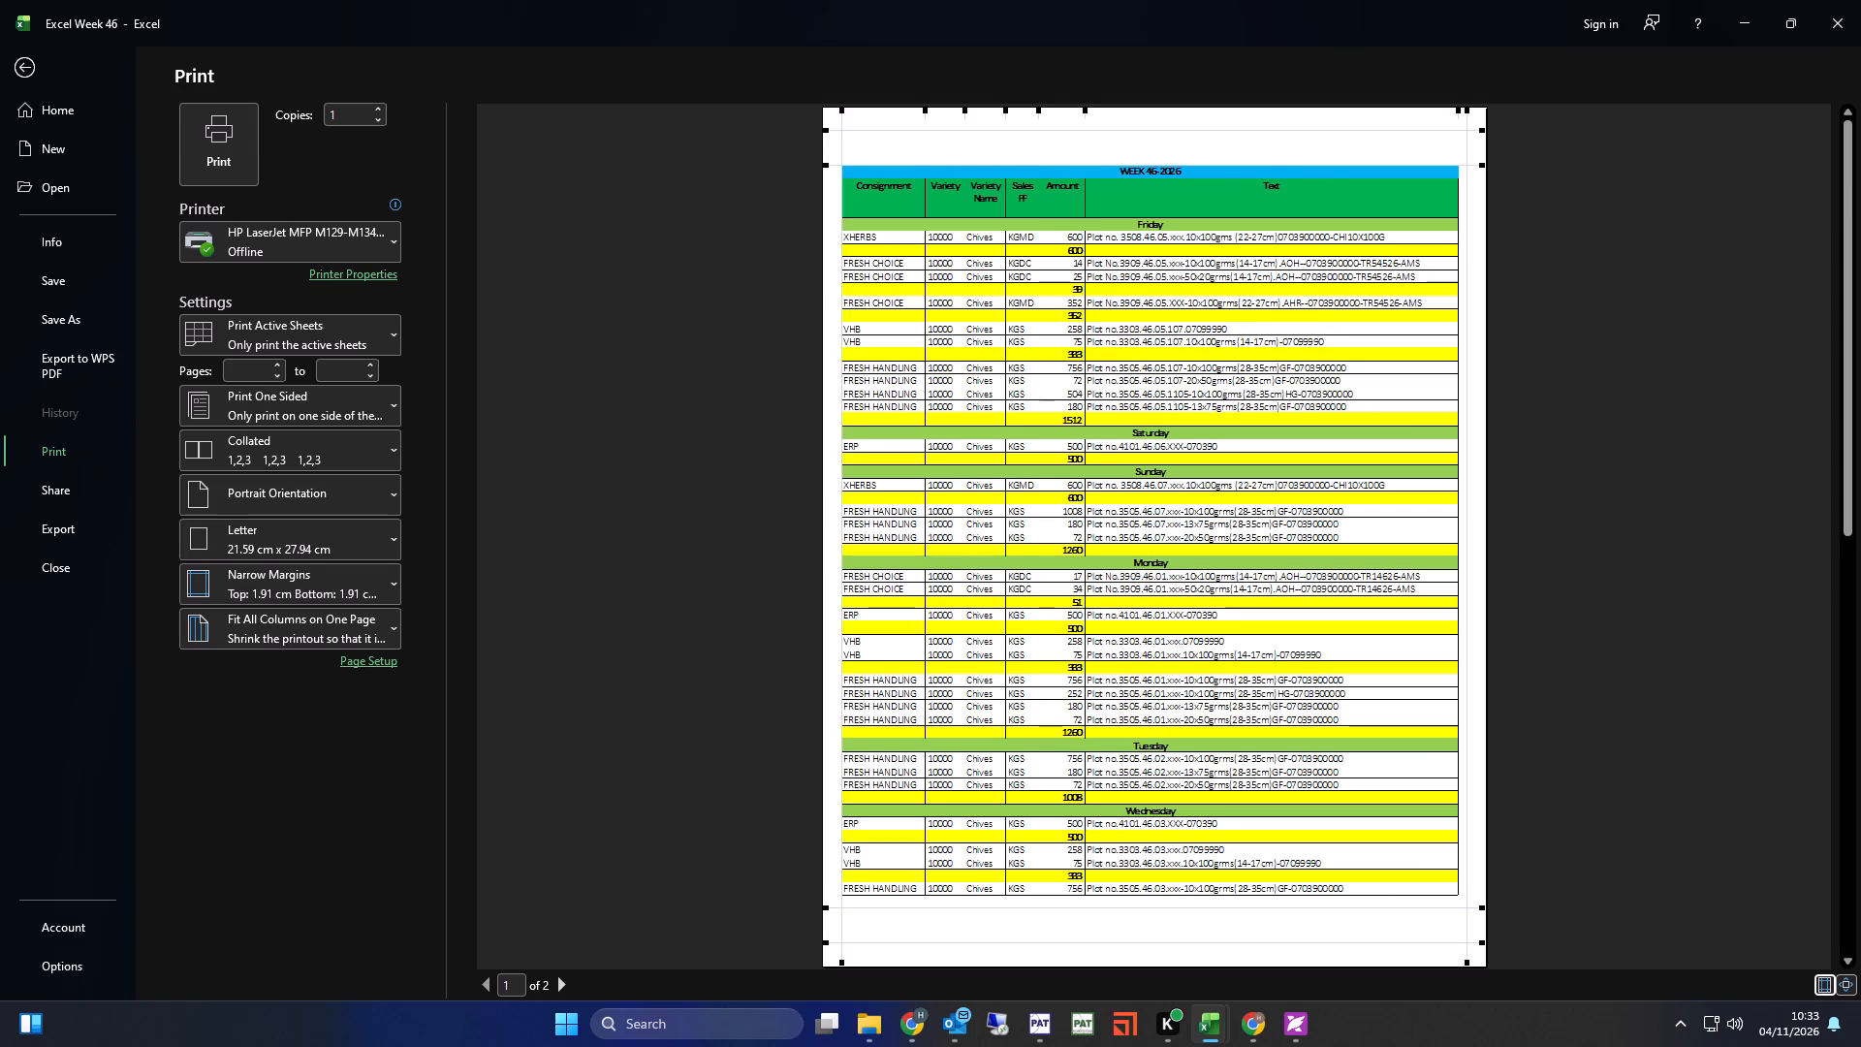
drag(823, 165, 824, 135)
drag(827, 906, 832, 936)
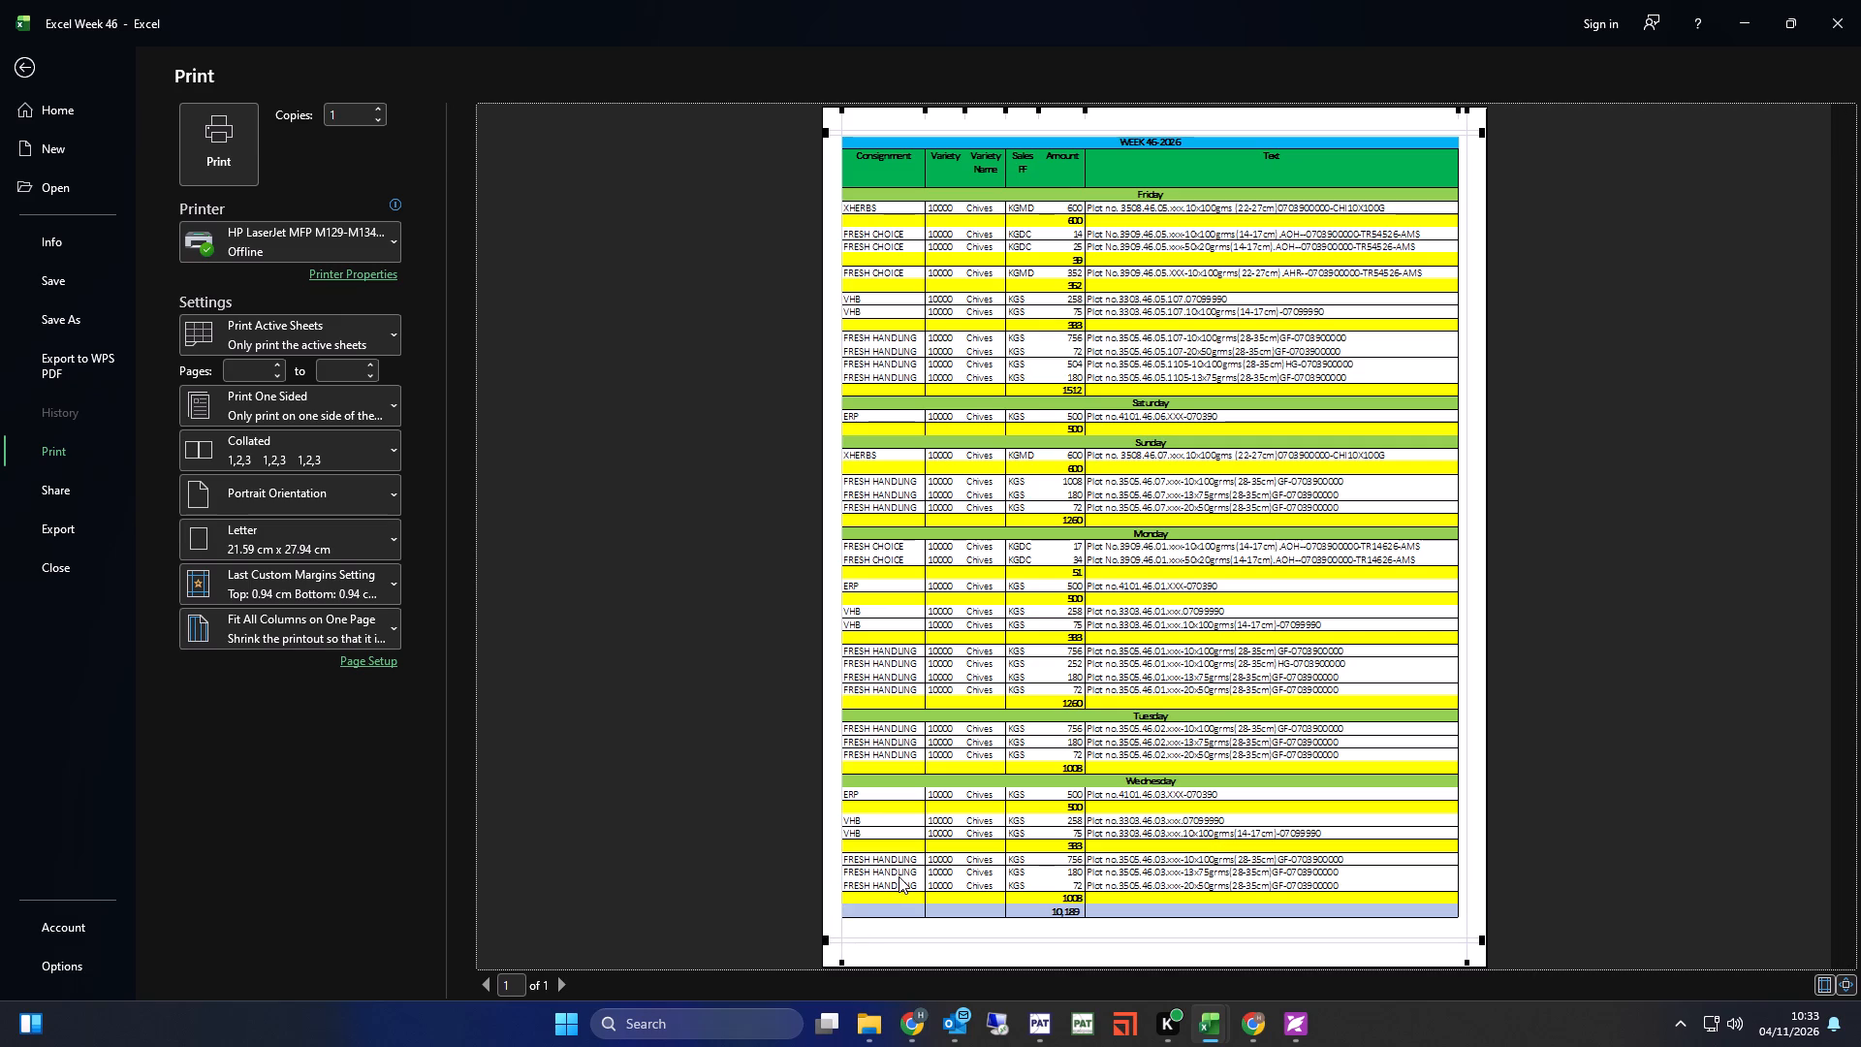
click(345, 117)
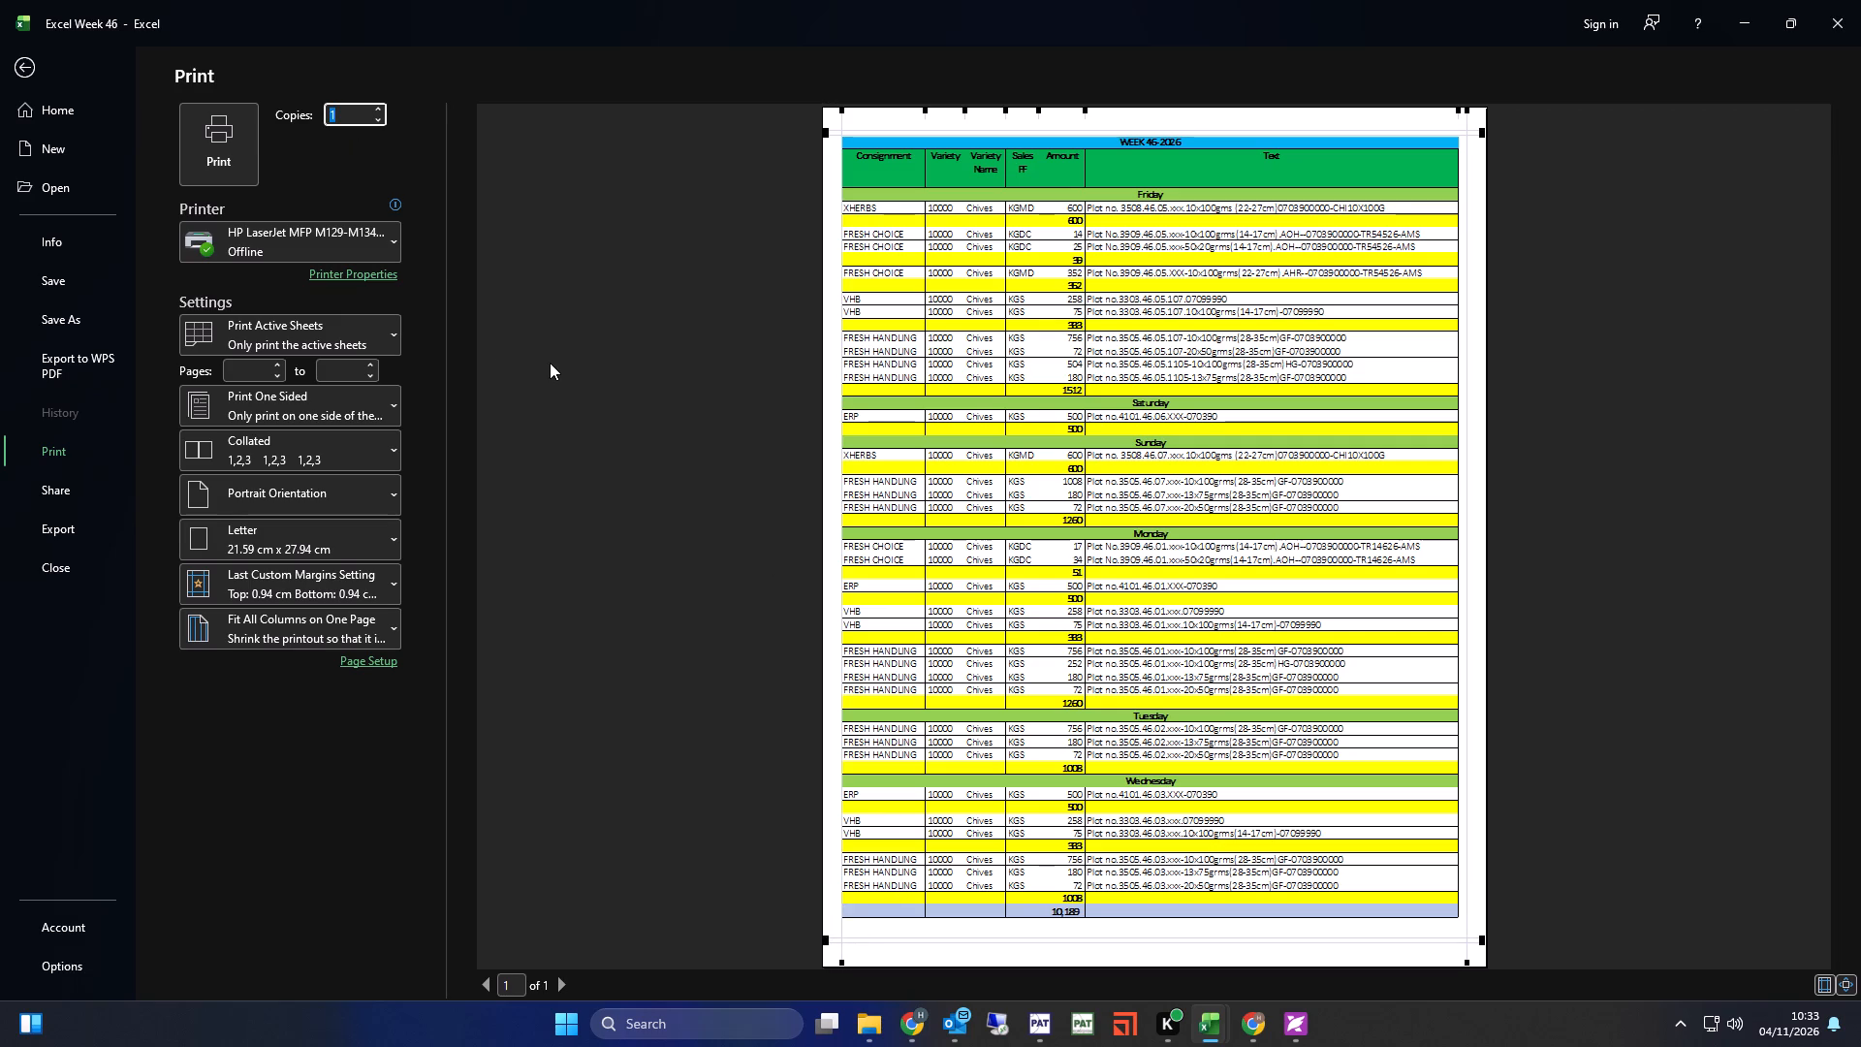
key(Escape)
scroll(722, 778, up, 9)
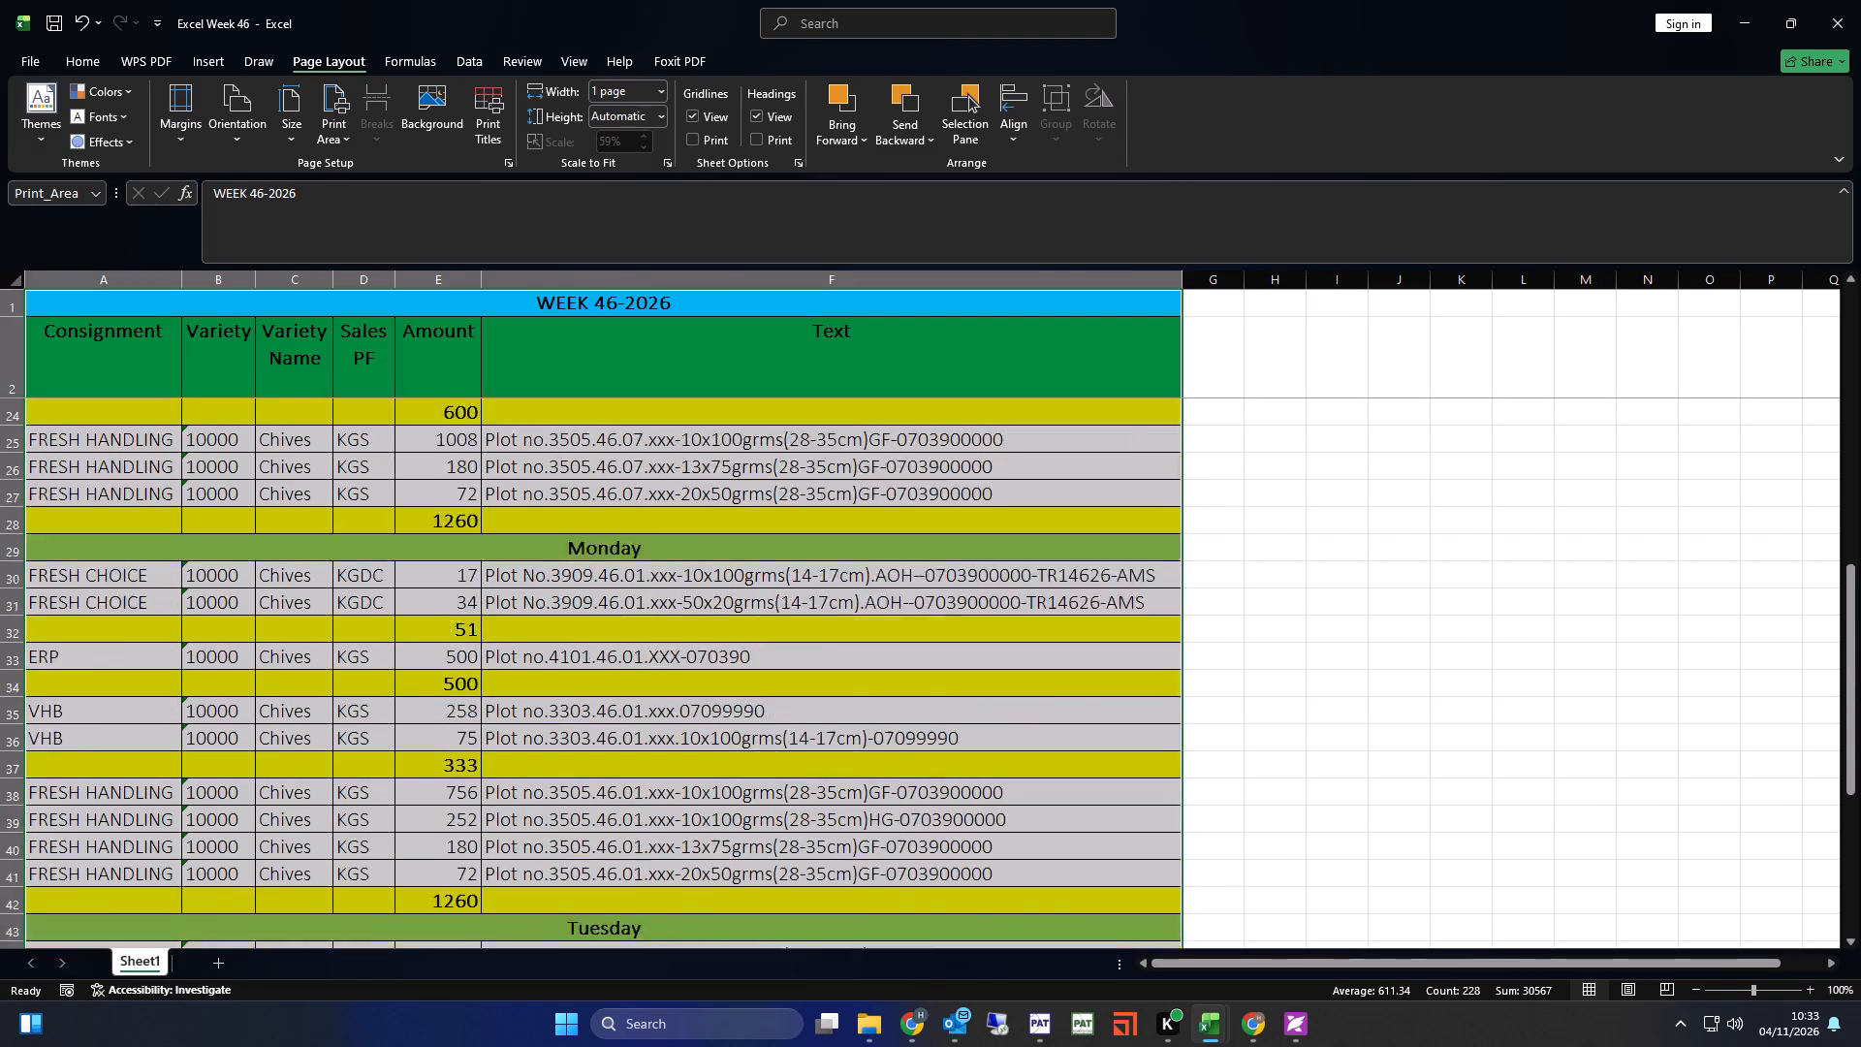
scroll(717, 778, up, 18)
click(646, 516)
key(ctrl+s)
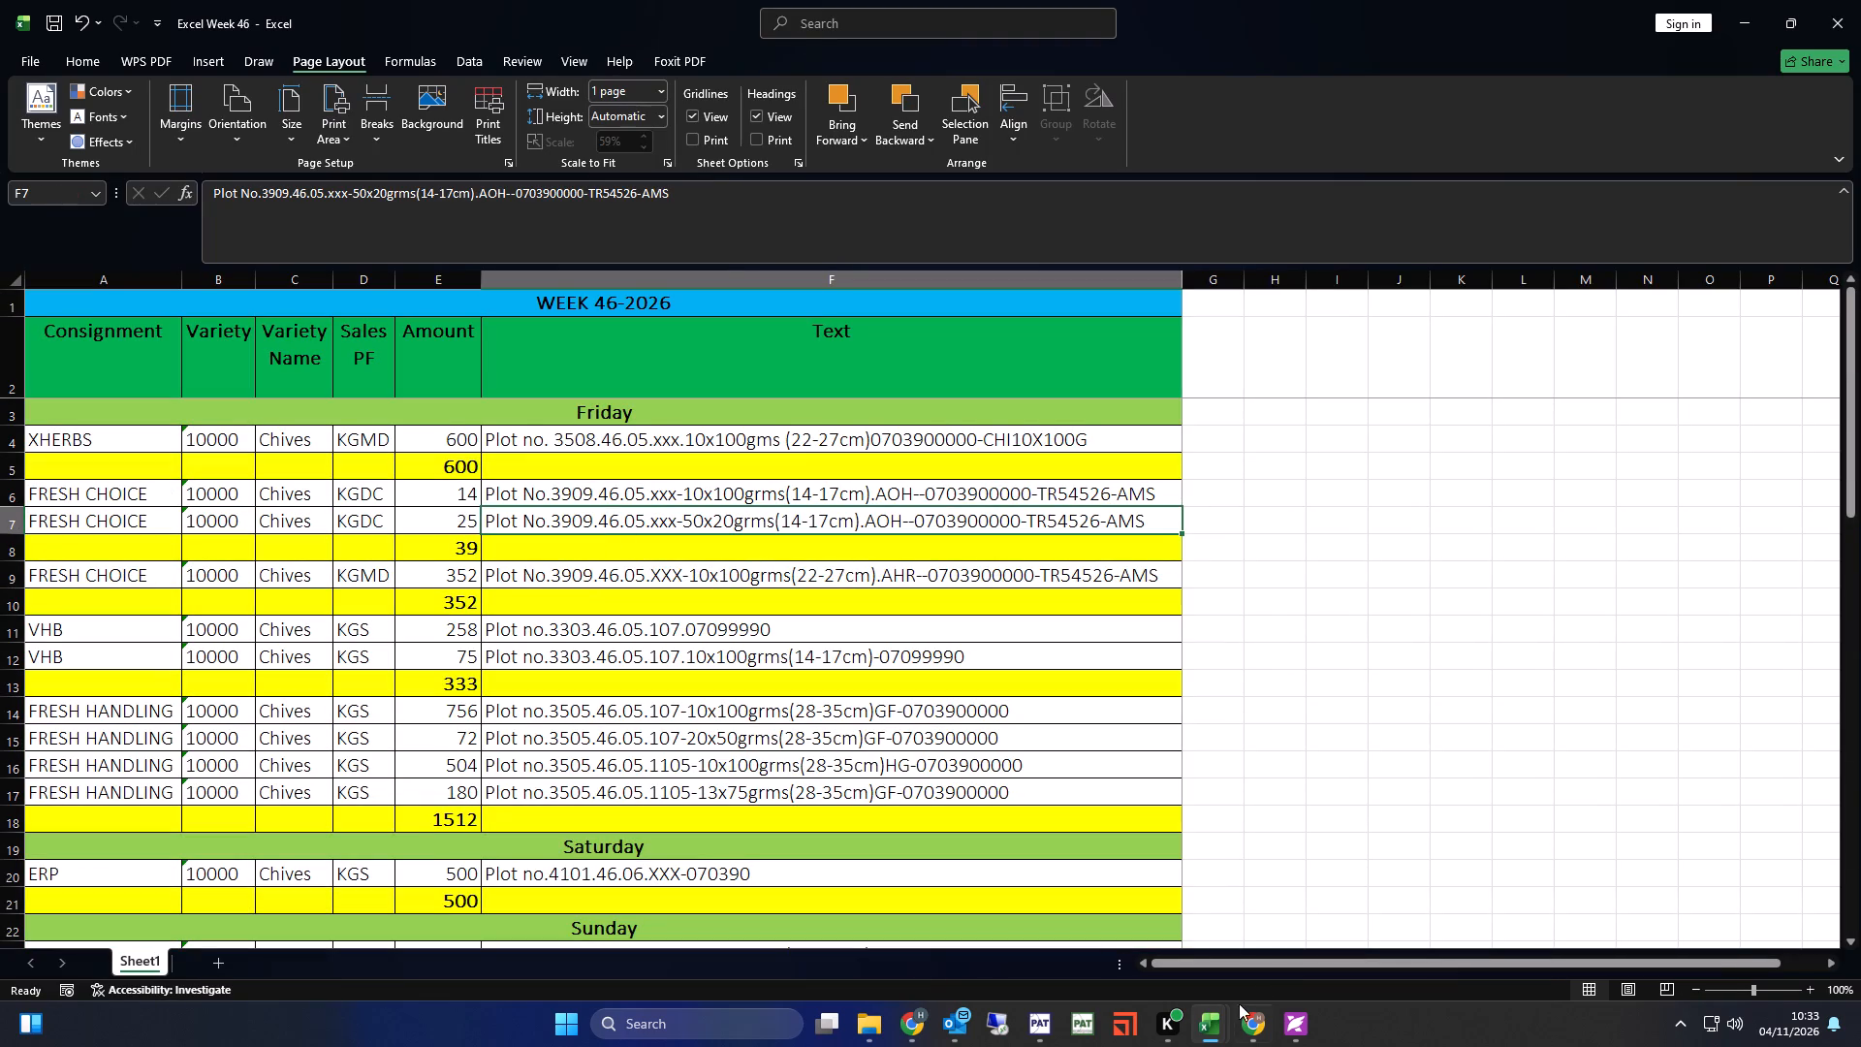
Check the Friday amounts and subtotals for XHERBS, FRESH CHOICE, VHB and FRESH HANDLING, saving the workbook along the way.
click(463, 445)
click(462, 469)
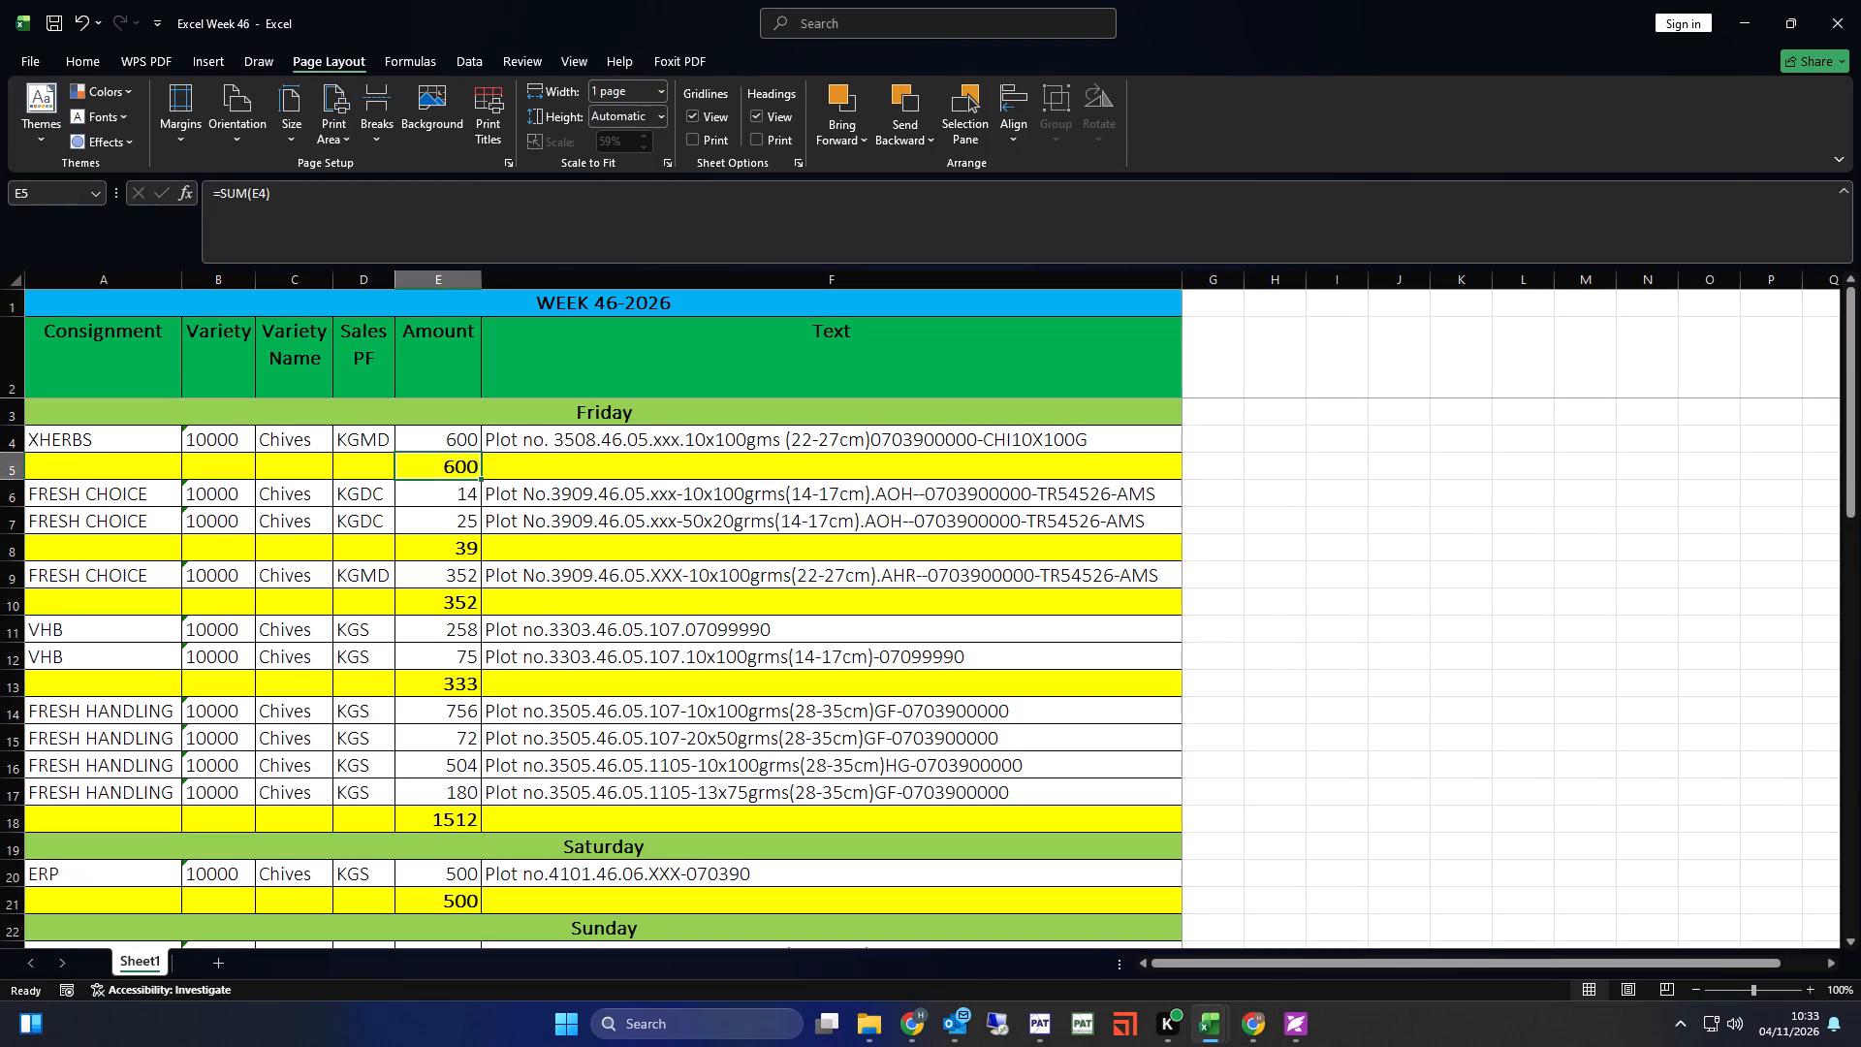
click(468, 501)
click(470, 532)
click(469, 578)
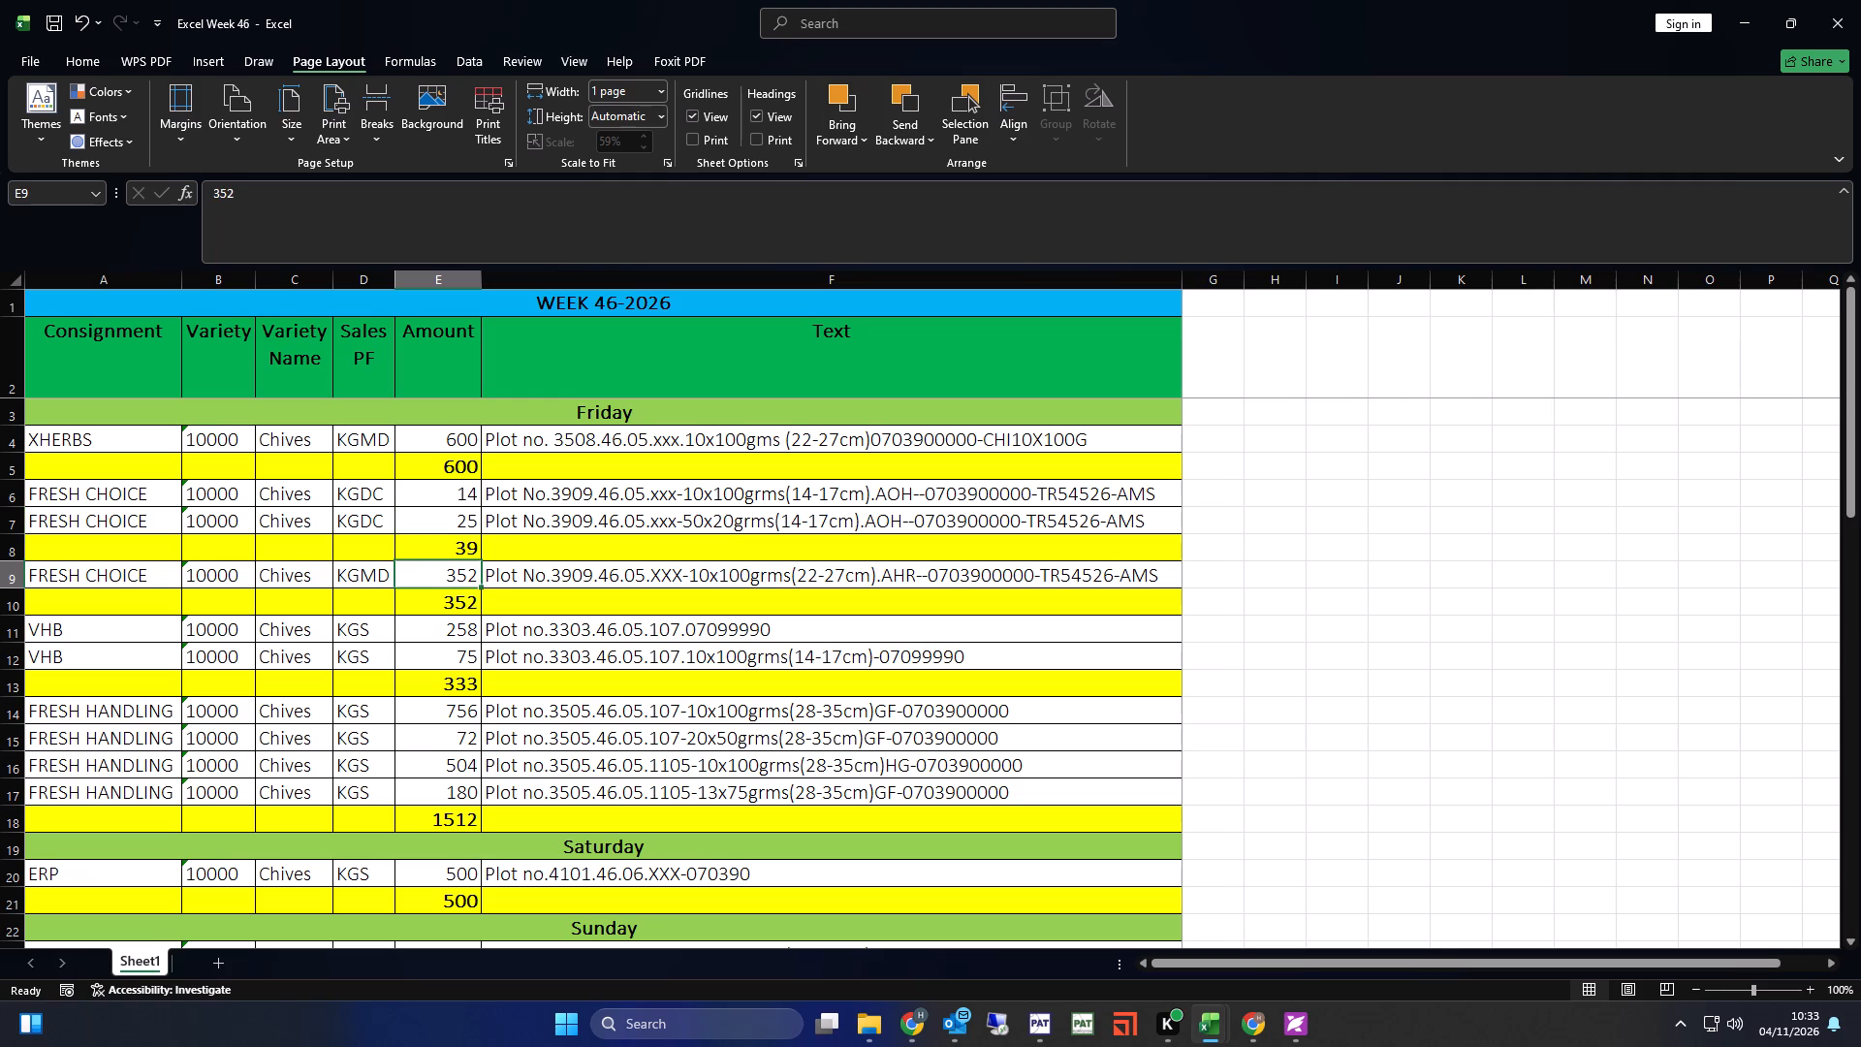
click(465, 549)
ctrl+click(470, 611)
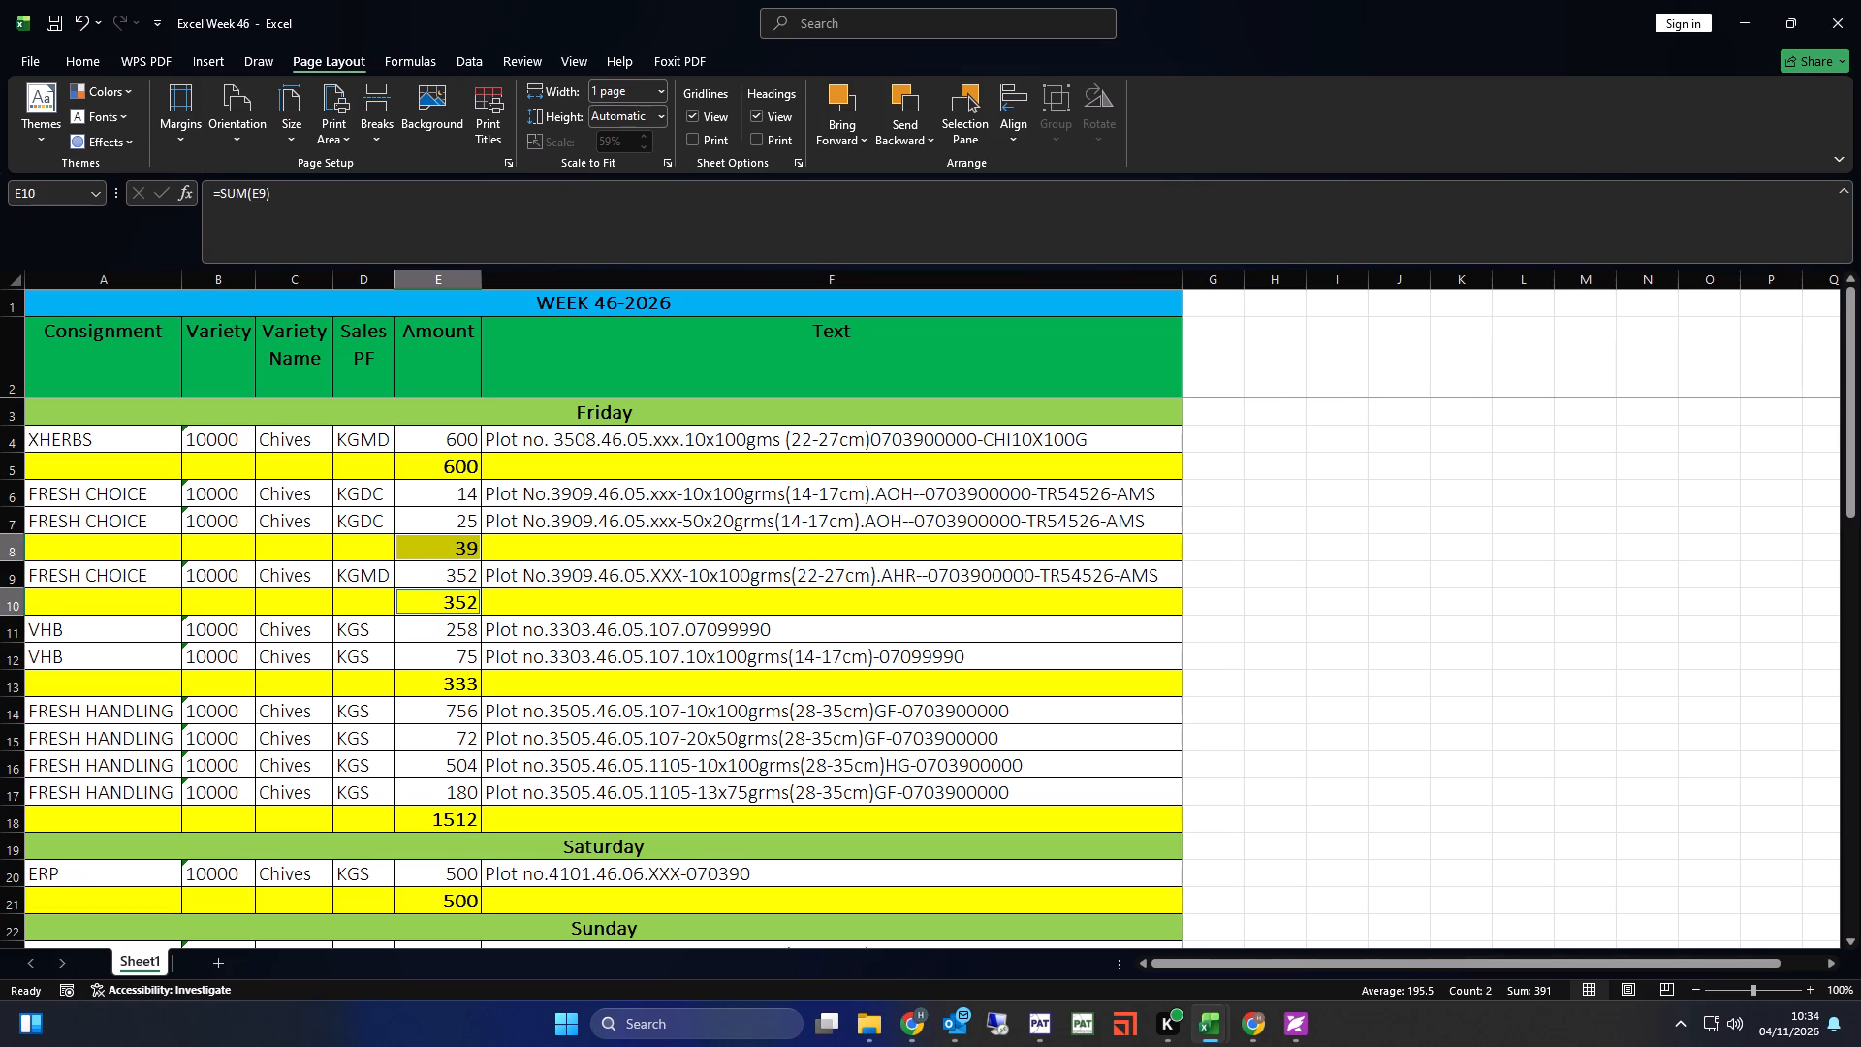
key(ctrl+s)
click(455, 605)
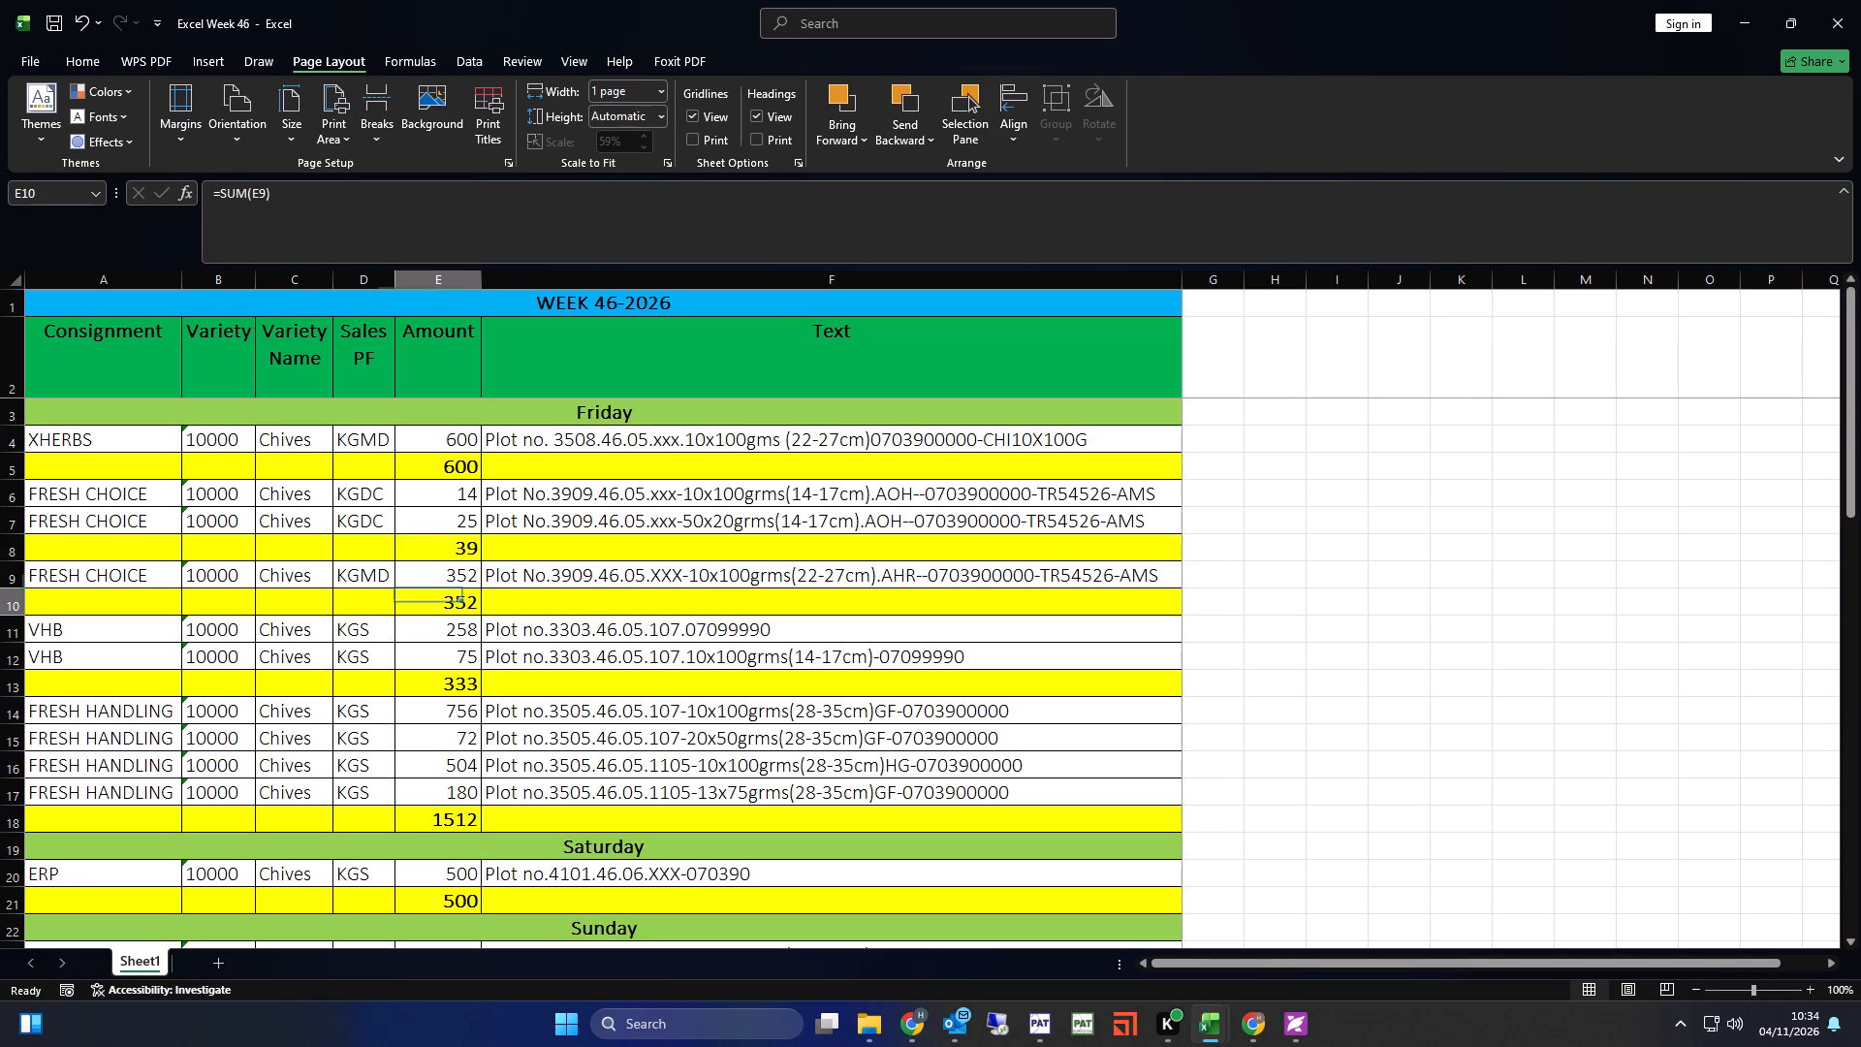
click(460, 550)
key(ctrl+s)
click(470, 598)
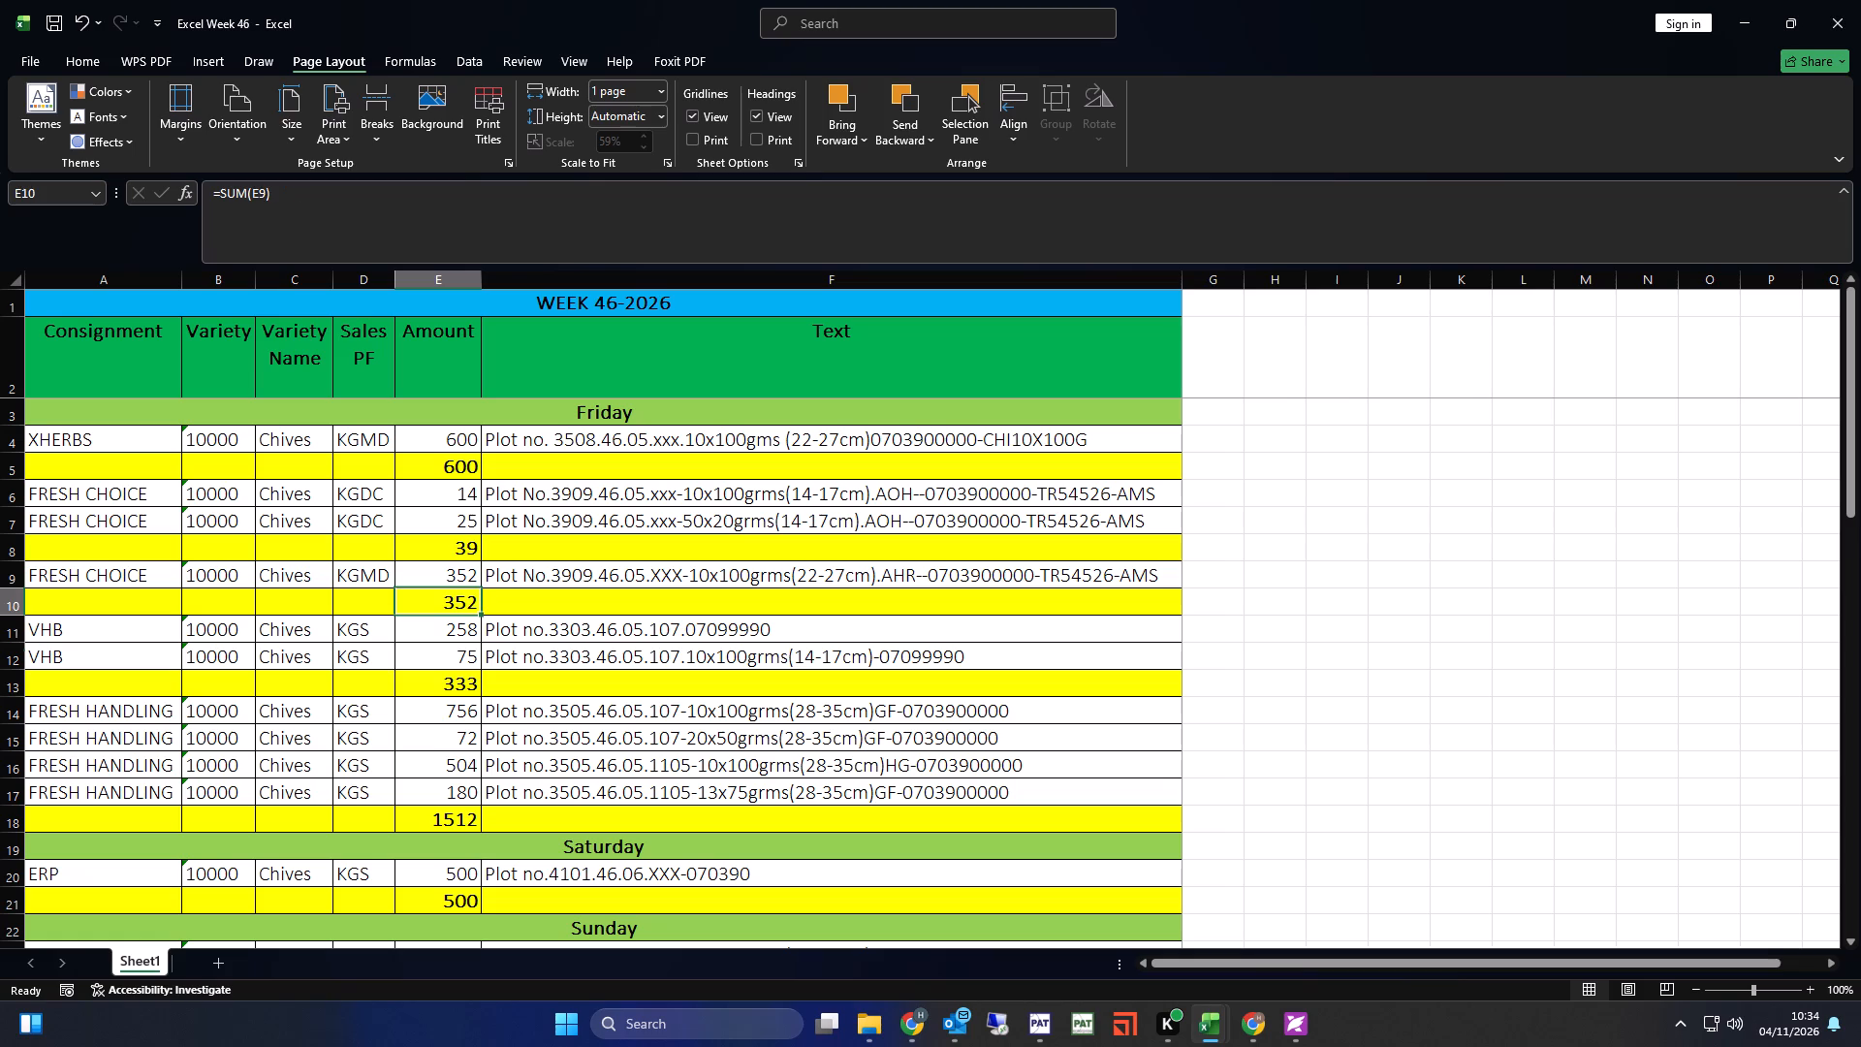
click(467, 680)
key(ctrl+s)
click(453, 827)
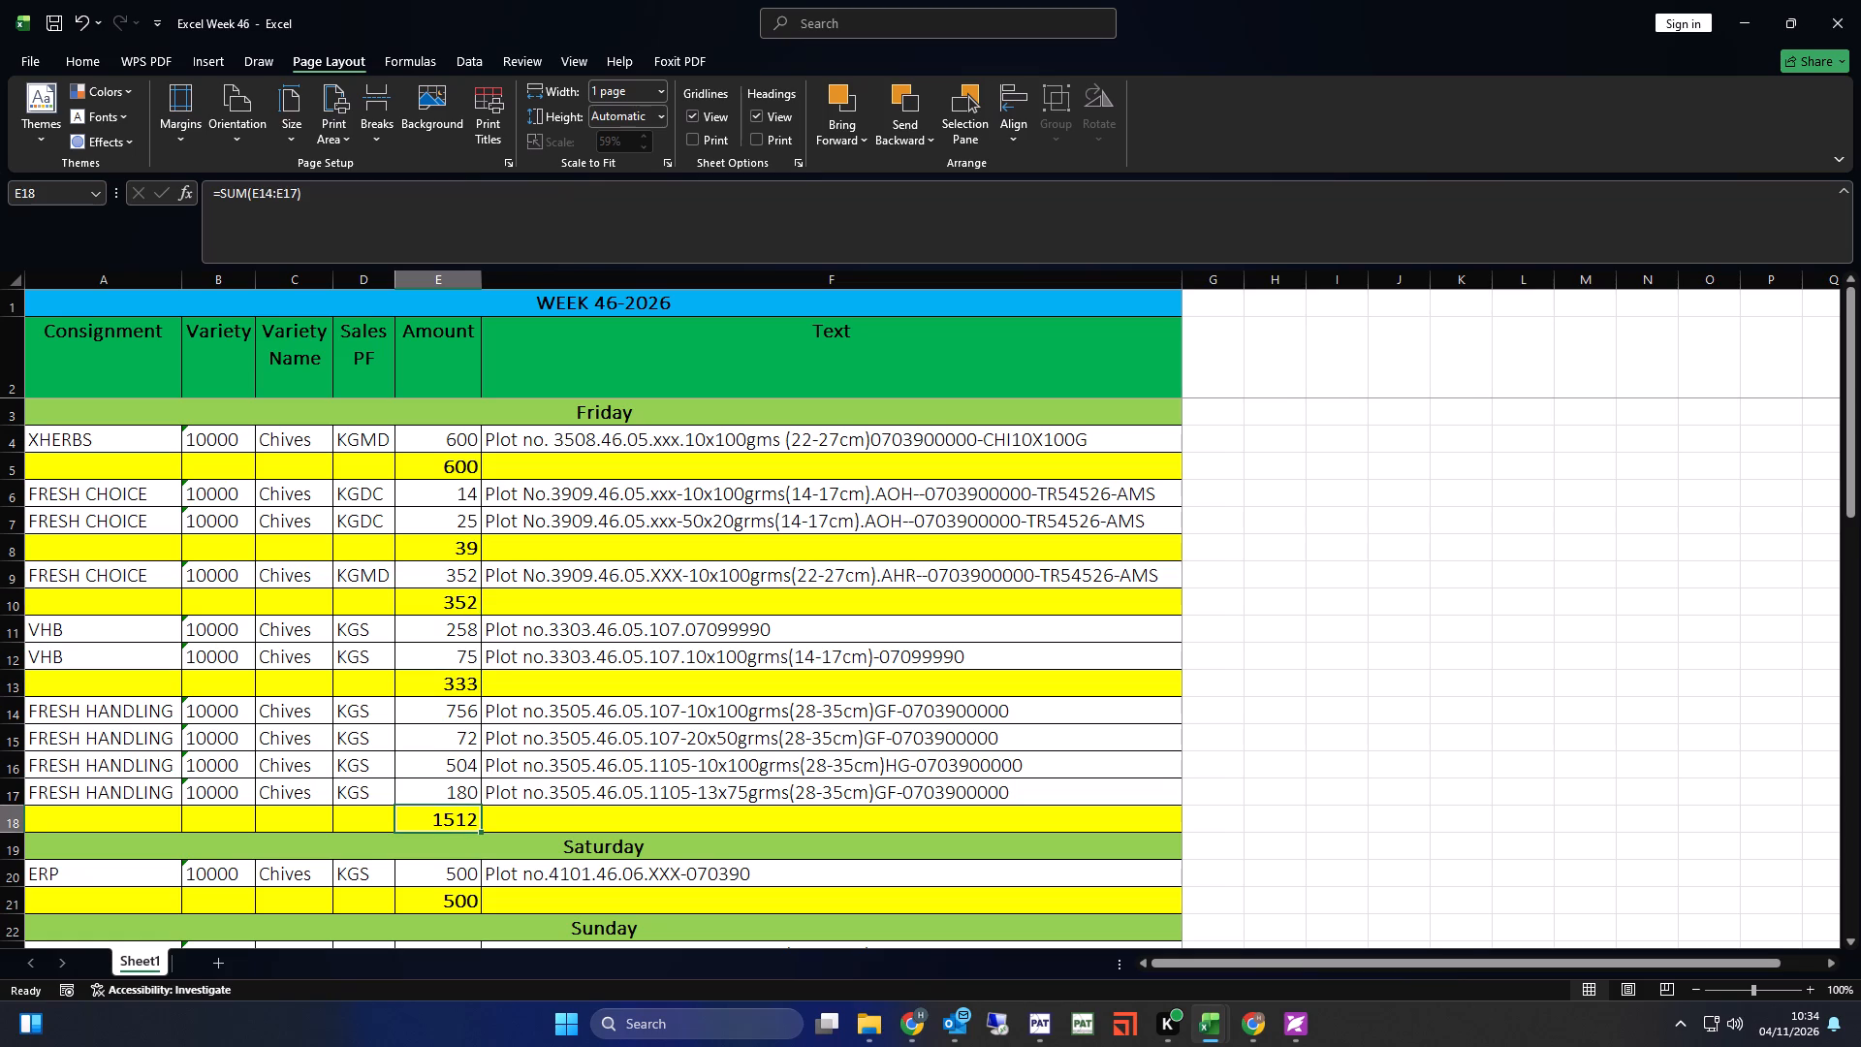
key(ctrl+s)
scroll(452, 821, up, 7)
key(ctrl+s)
Switch to the Book1 workbook, look through its week 46 table and close it without saving.
click(1205, 937)
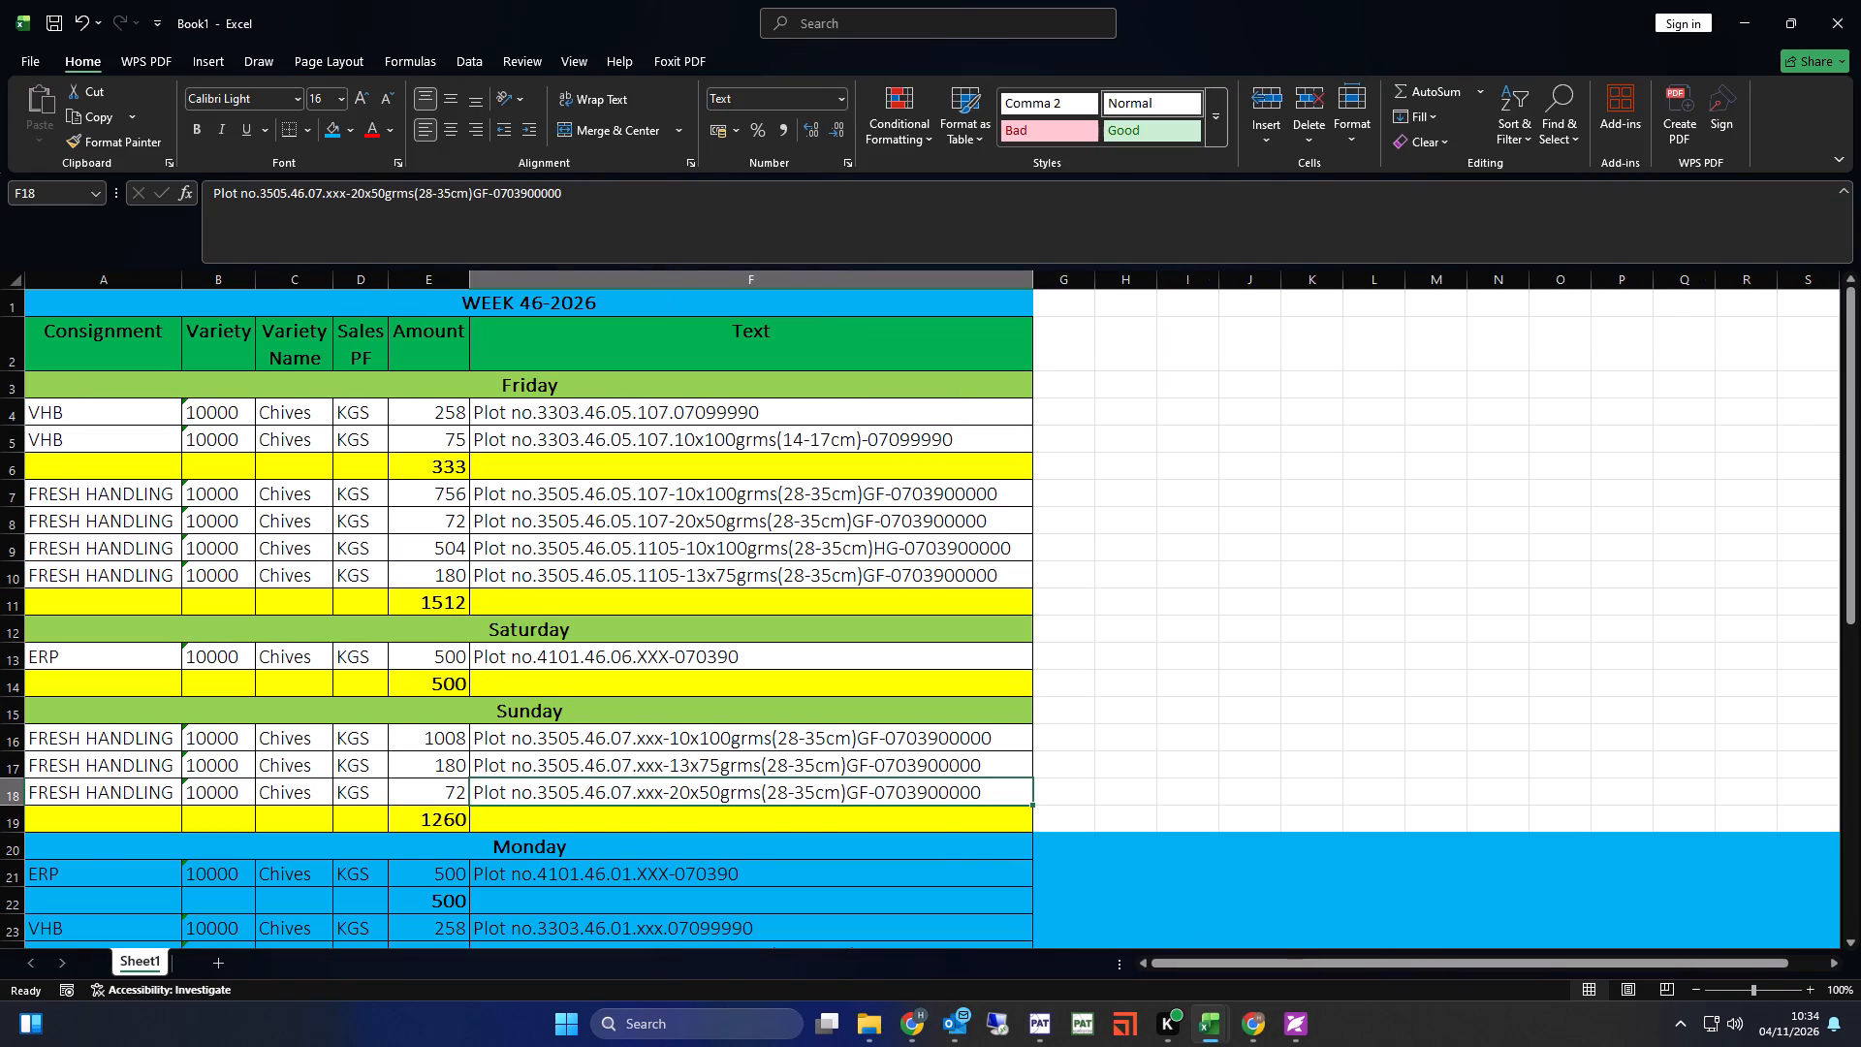
scroll(796, 808, down, 4)
scroll(796, 808, up, 4)
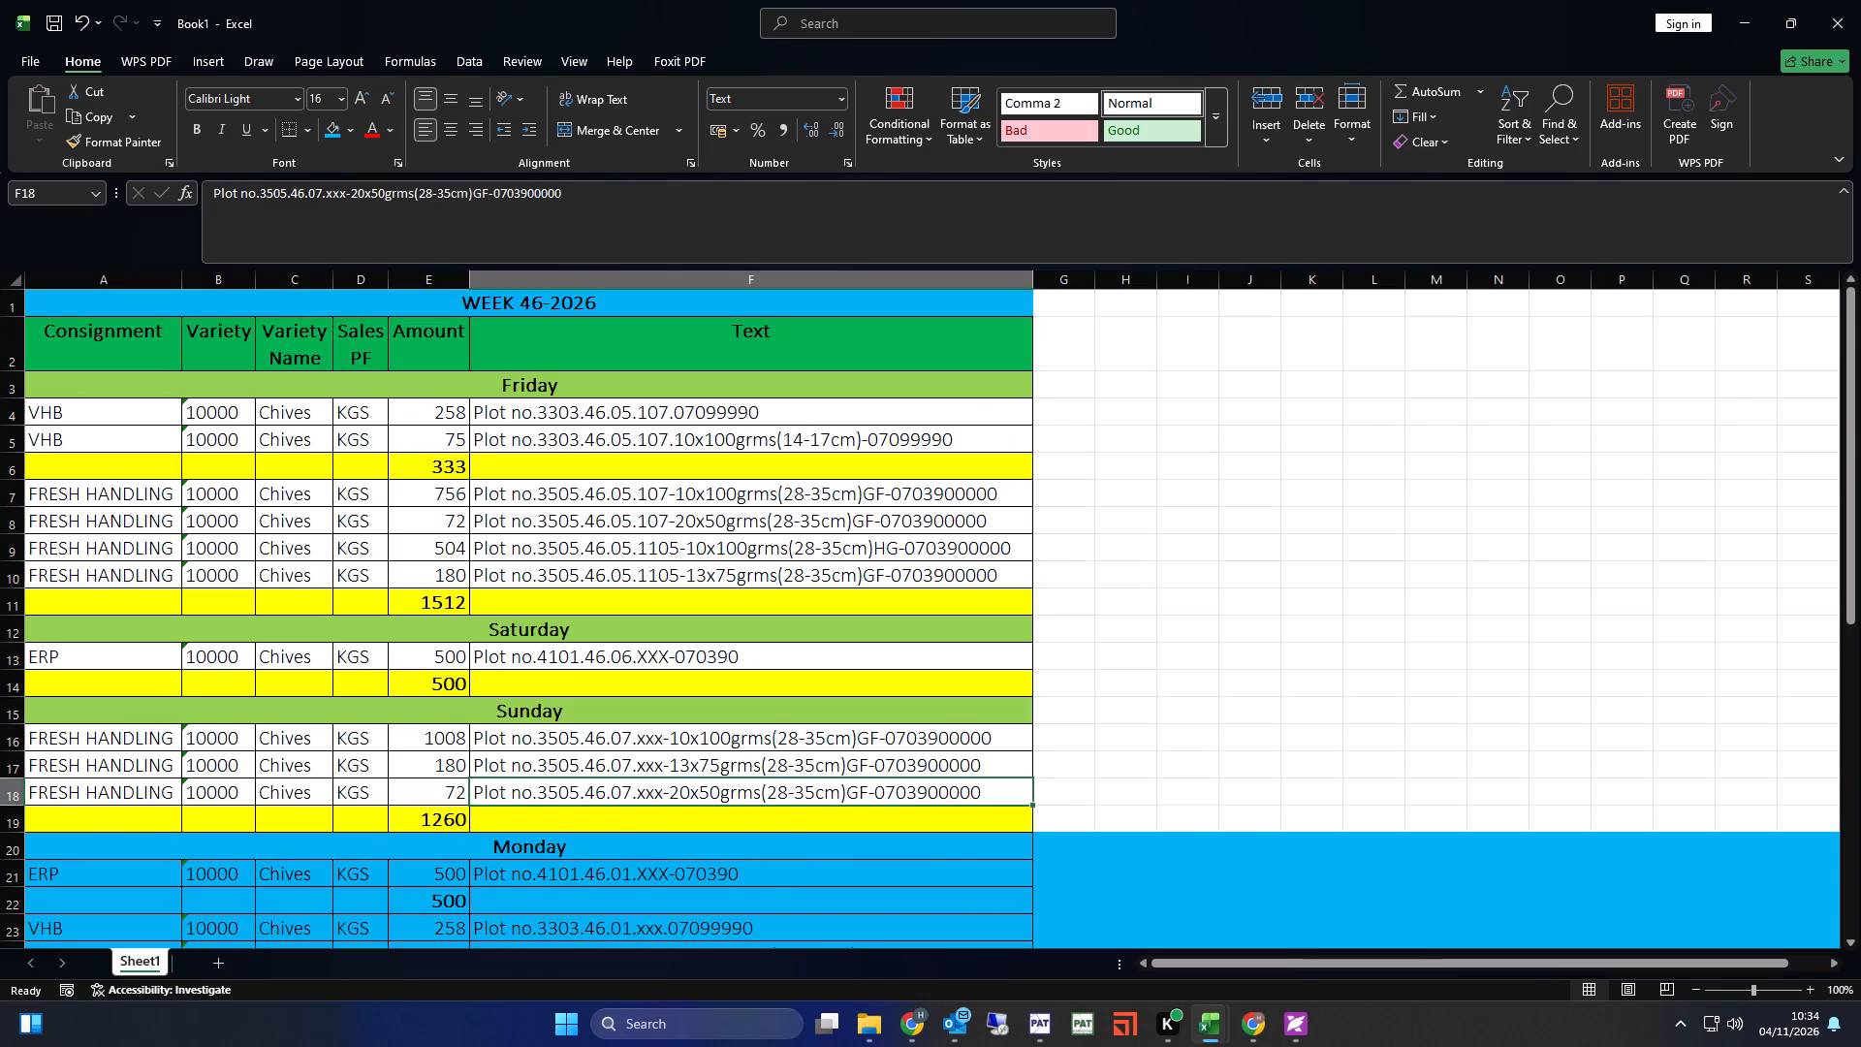
scroll(796, 808, down, 5)
click(1860, 0)
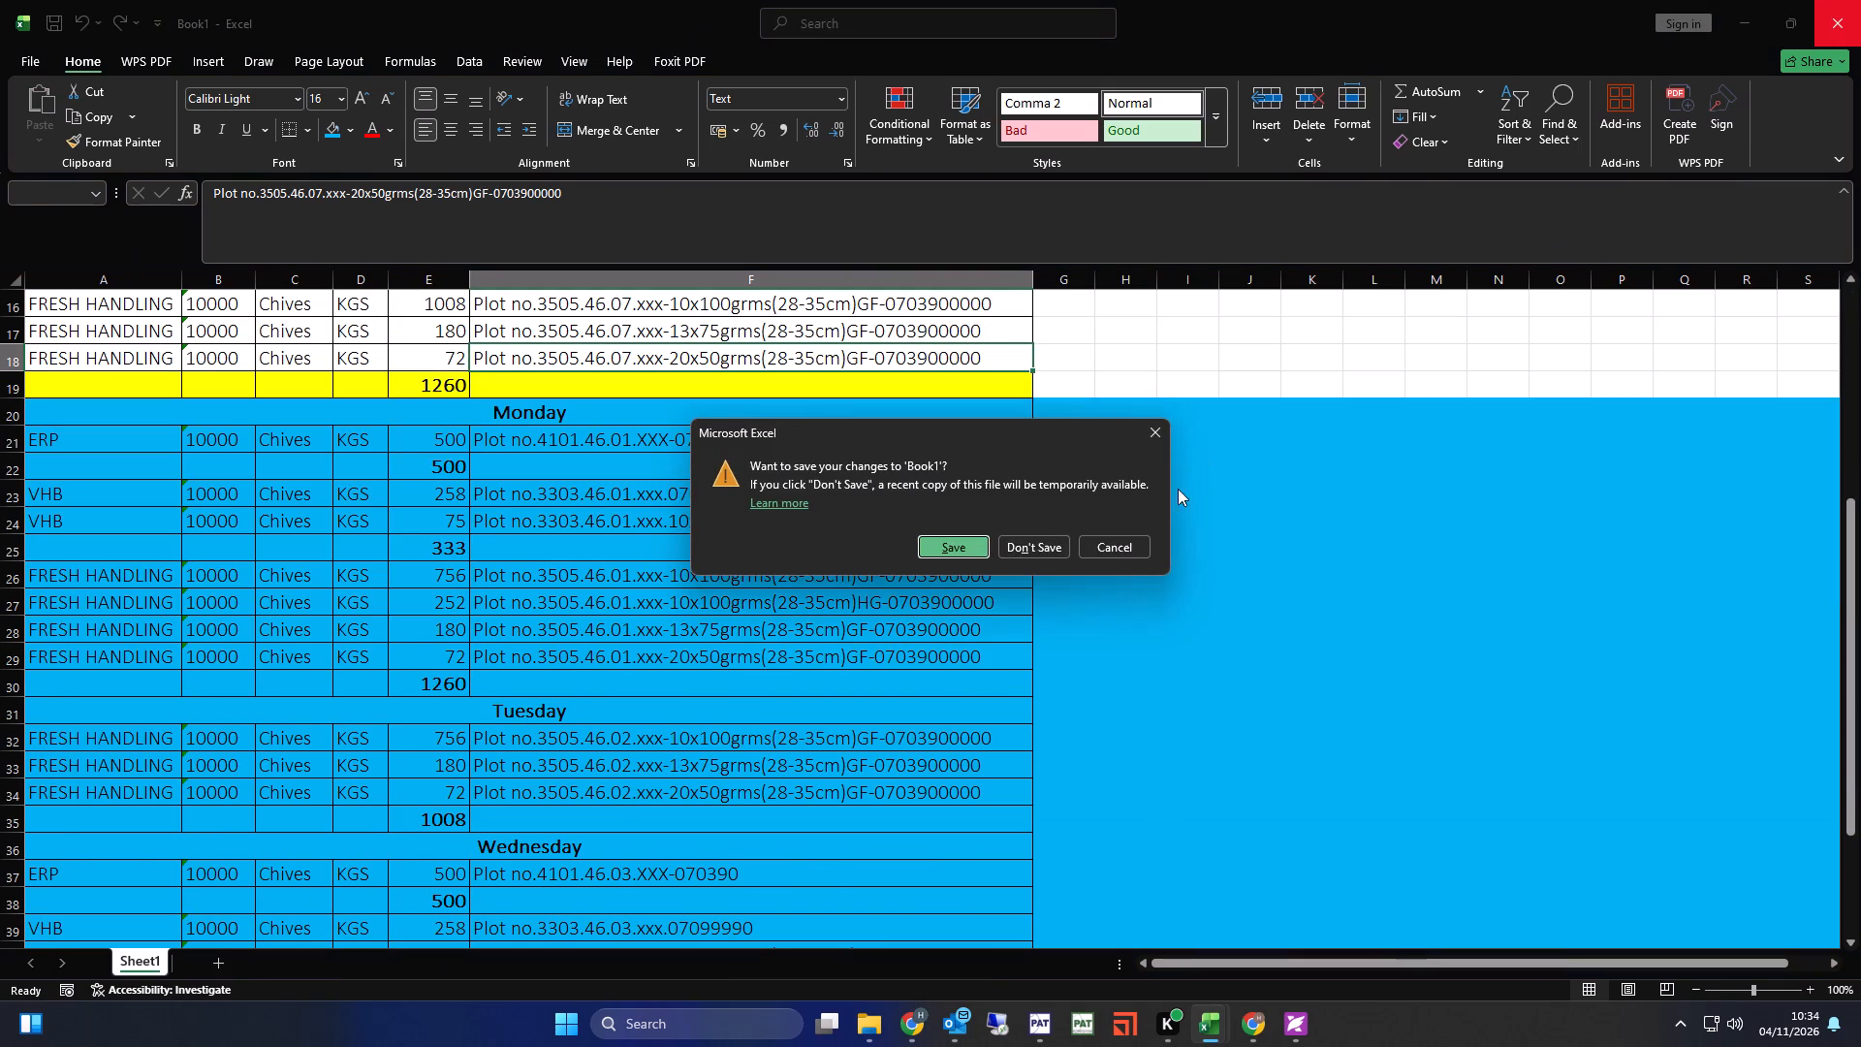
click(1026, 546)
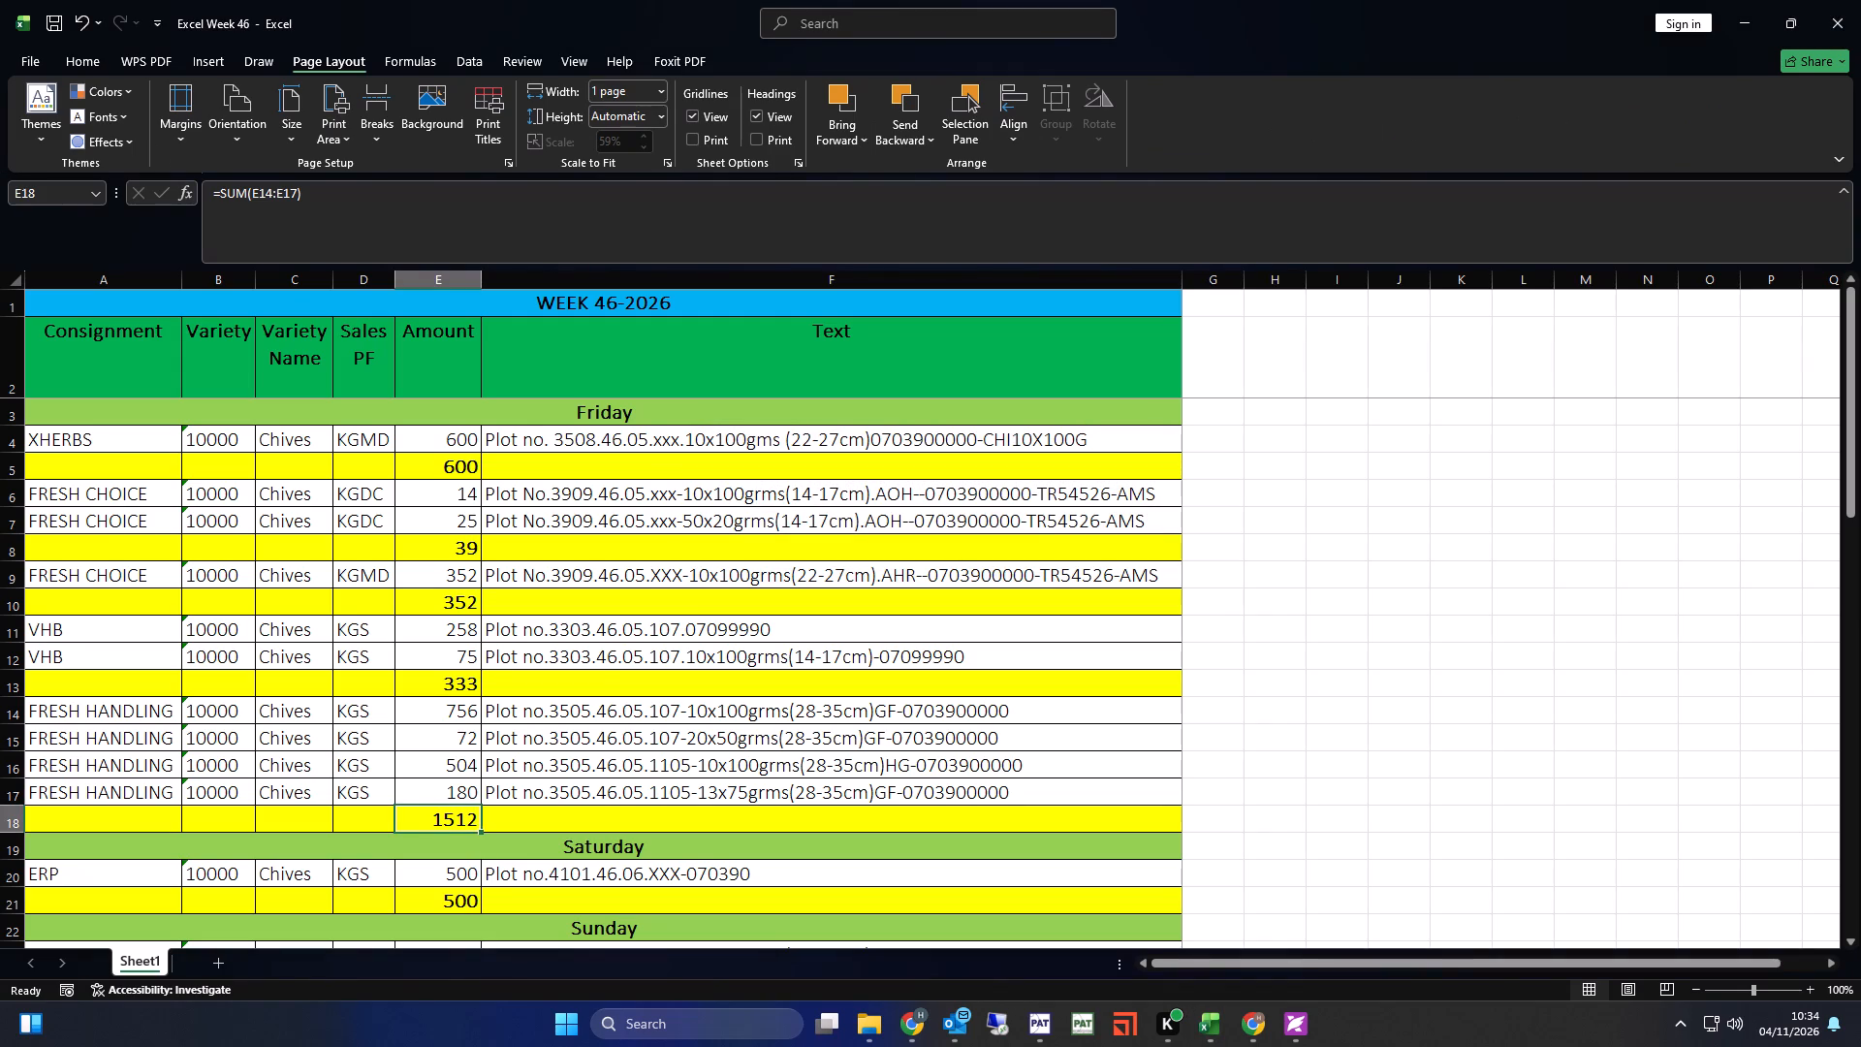
Create a copy of Sheet1 from Excel Week 46 in a new workbook.
right_click(132, 956)
click(198, 775)
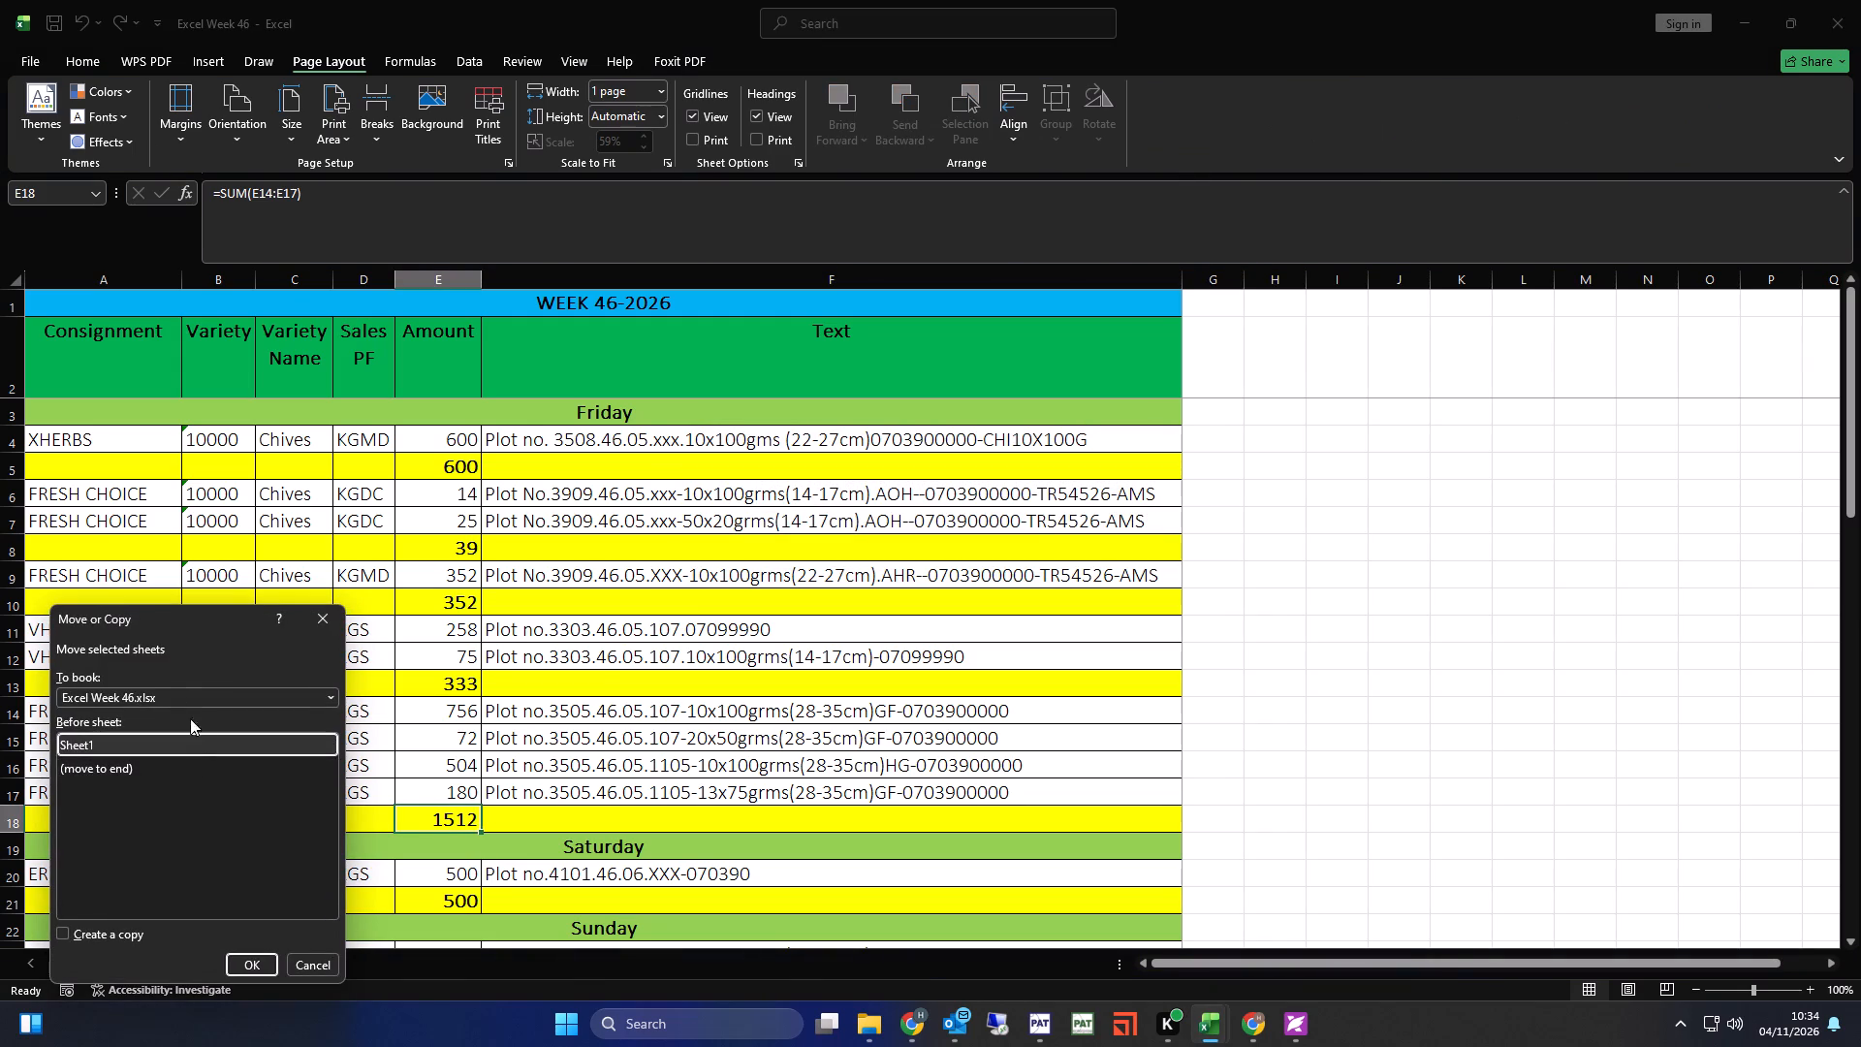
click(172, 694)
click(157, 715)
click(121, 872)
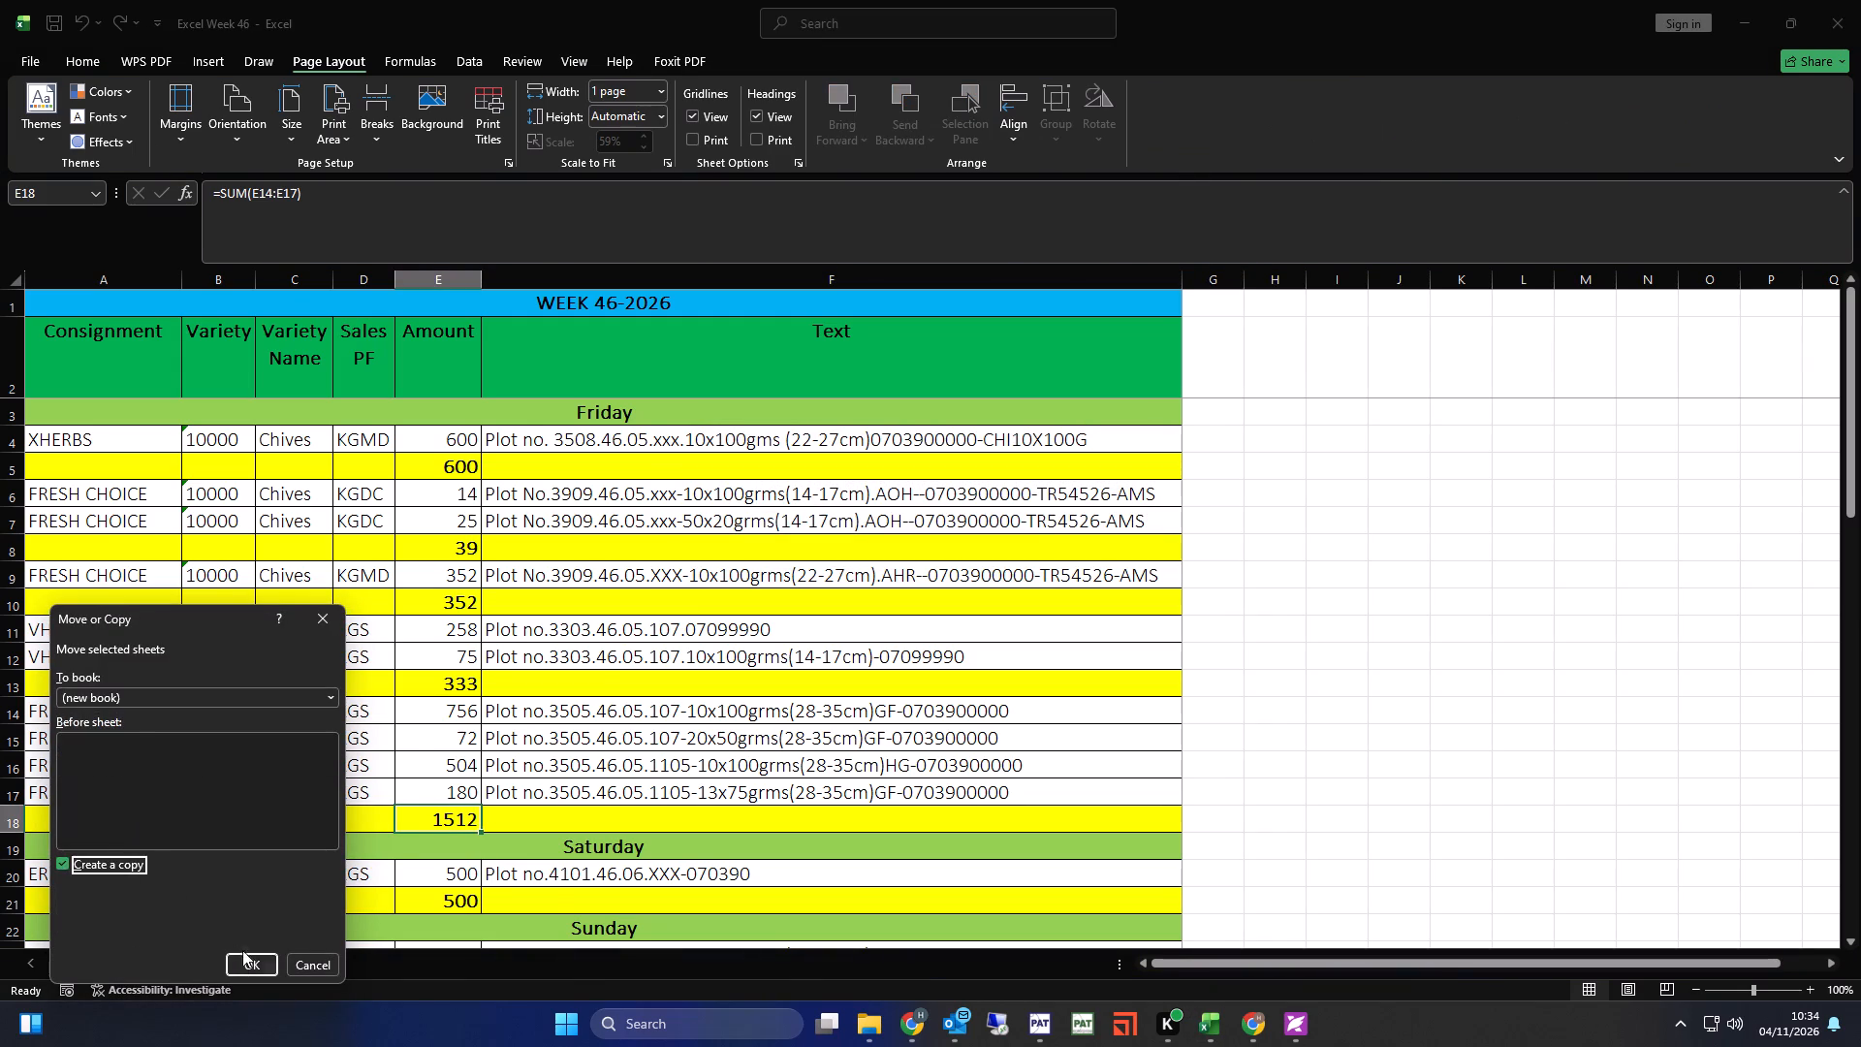
click(246, 961)
Return to the original Excel Week 46 workbook and close it.
key(alt+Tab)
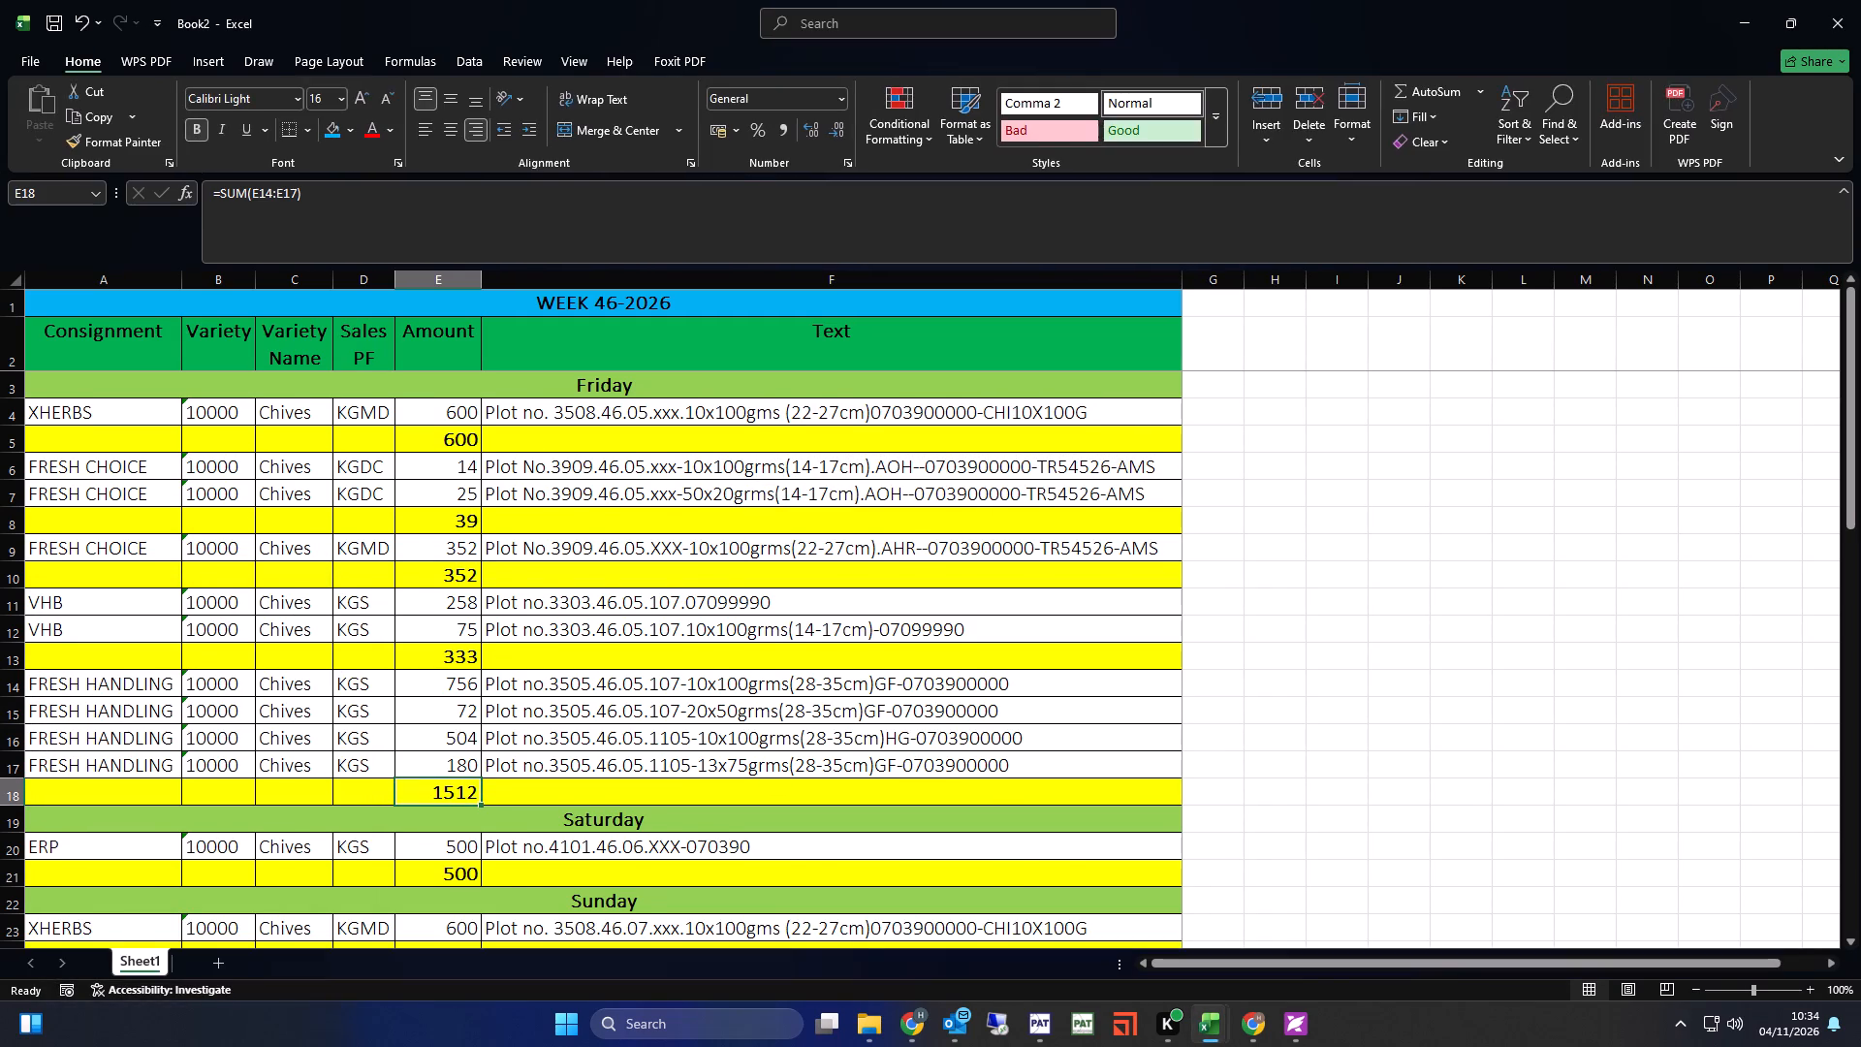
click(1842, 23)
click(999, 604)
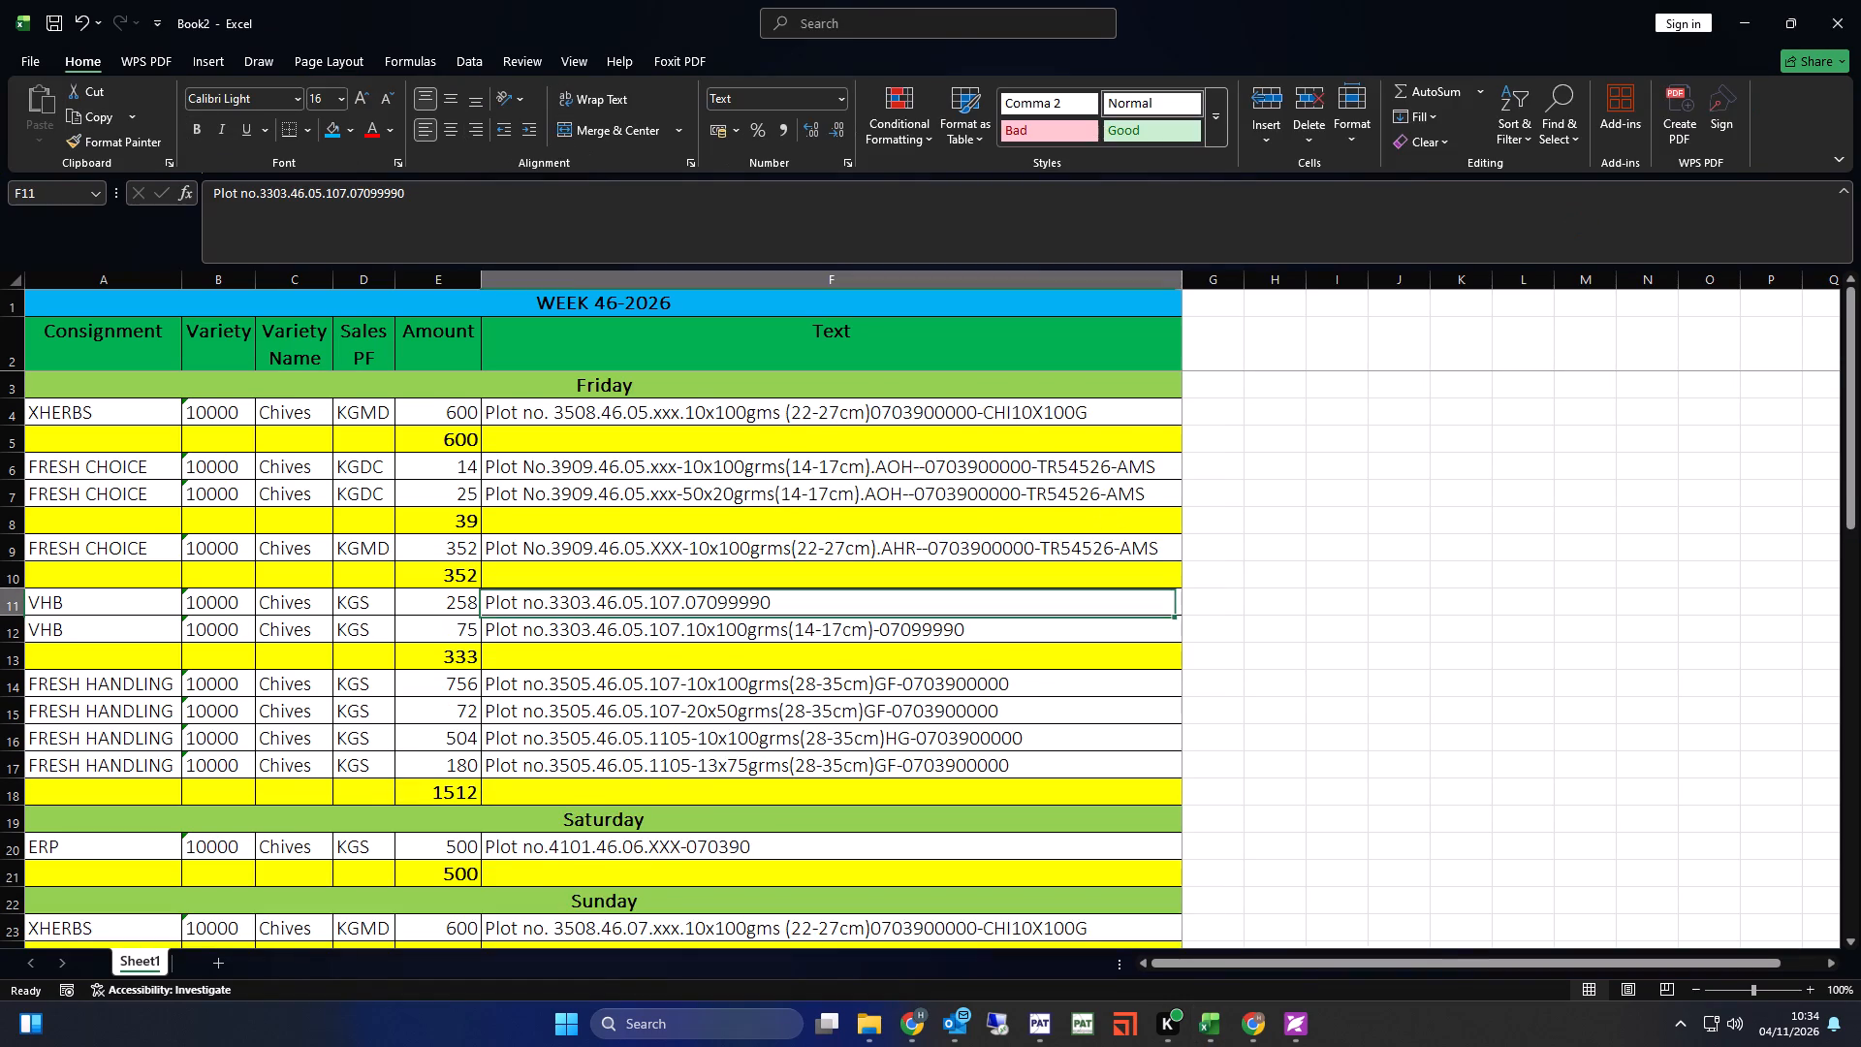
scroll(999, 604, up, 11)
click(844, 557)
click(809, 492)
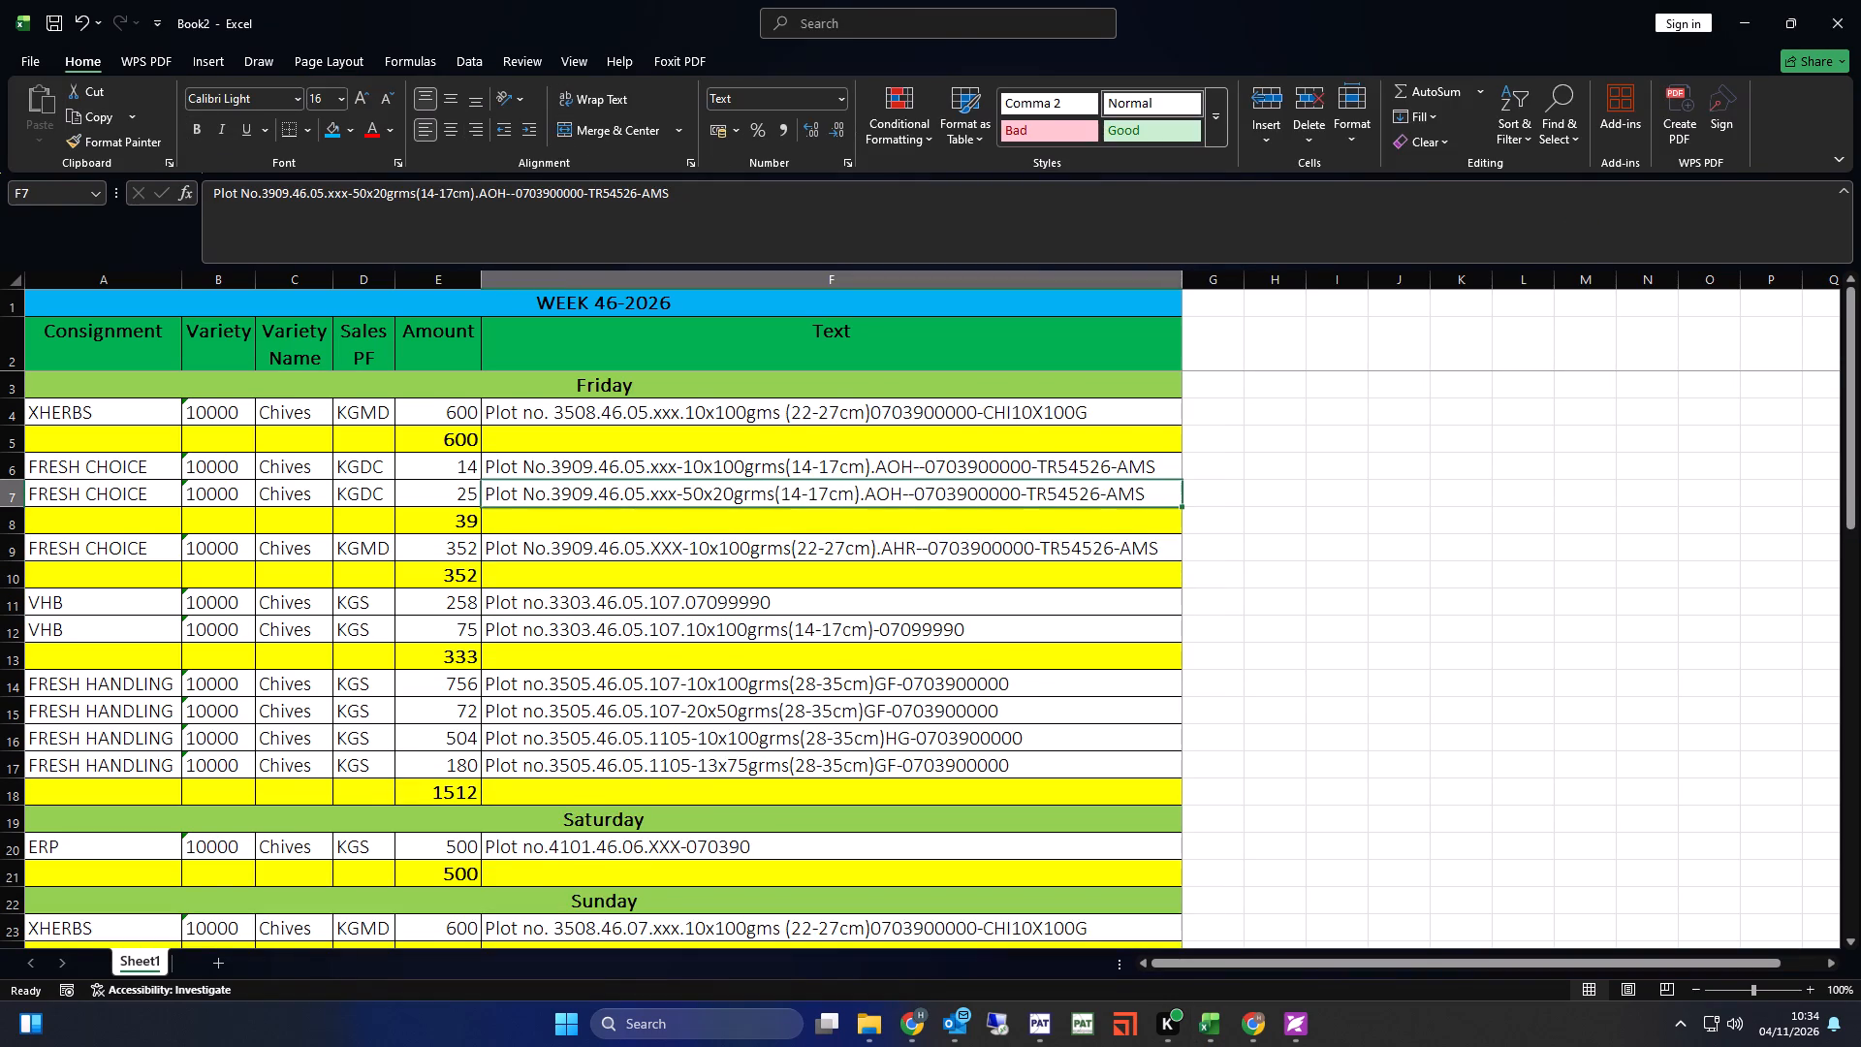
Switch to the Pallet week 46-2026 workbook and insert four blank rows above the Friday (KDT) heading.
click(1208, 1021)
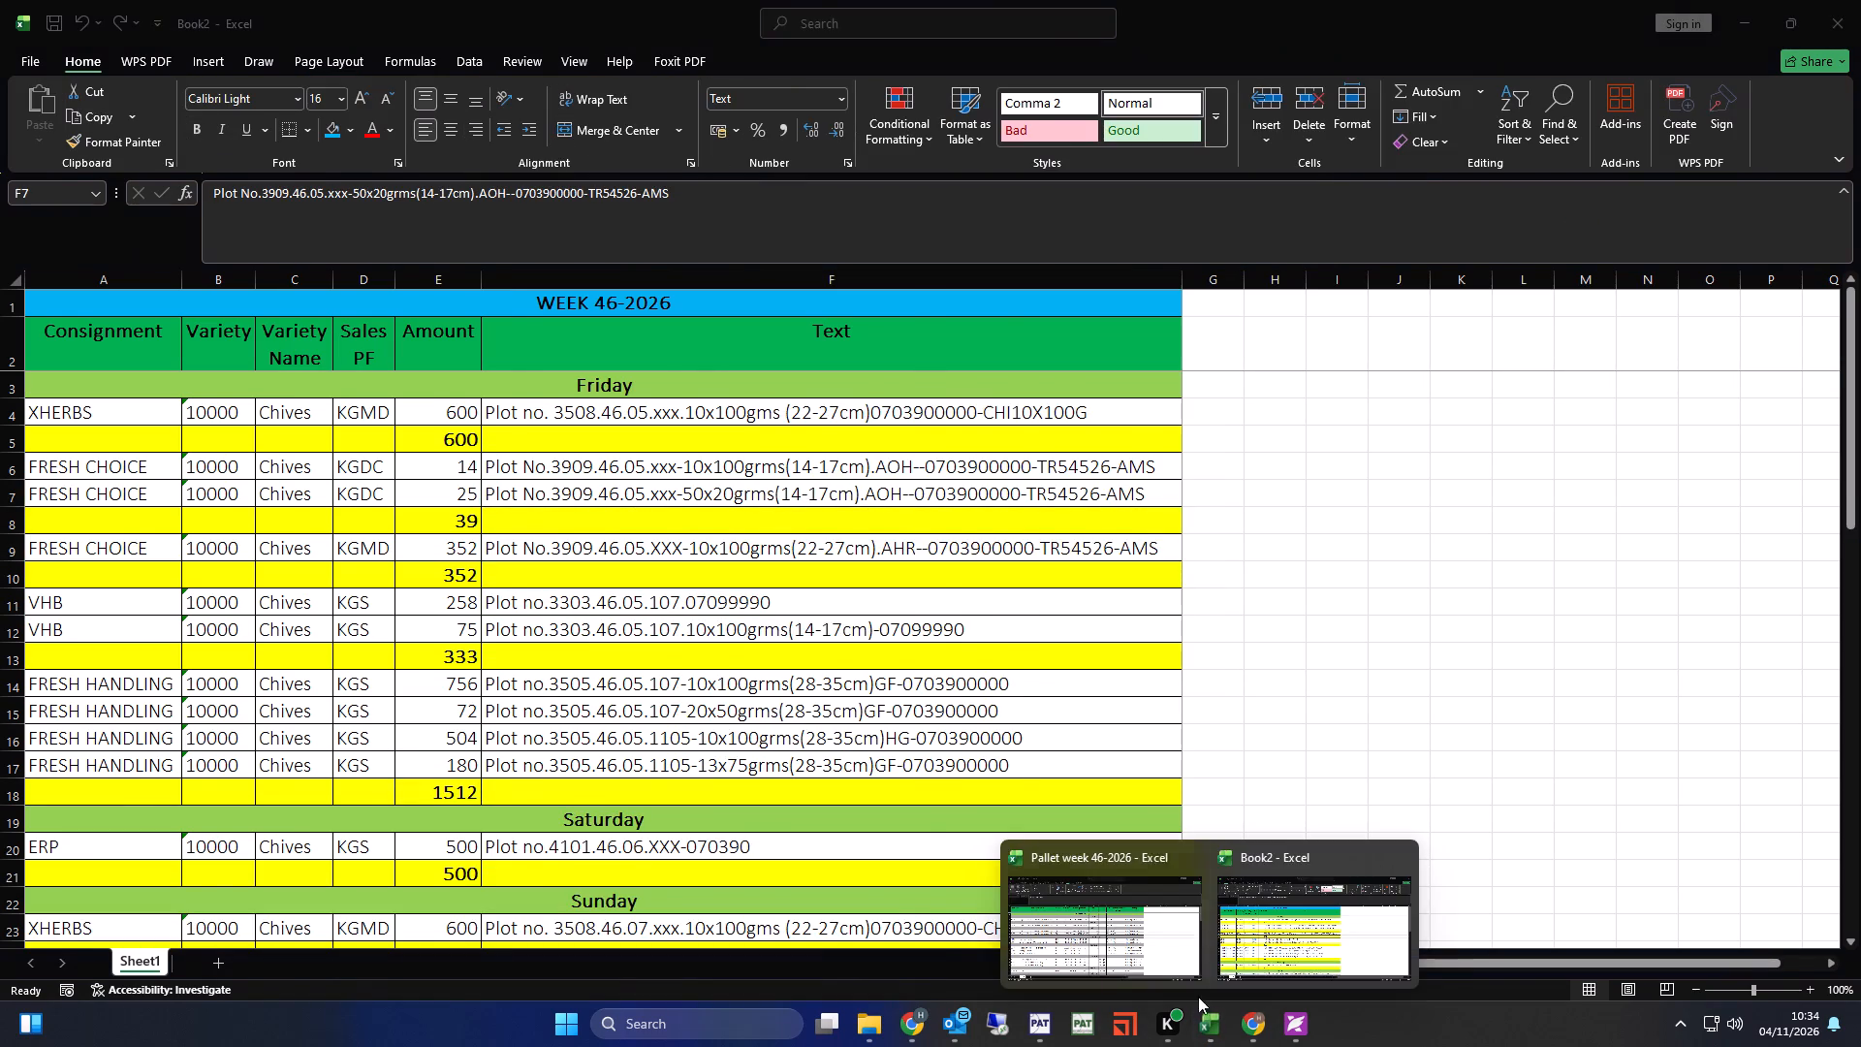
click(1134, 945)
scroll(670, 681, up, 4)
scroll(670, 670, down, 3)
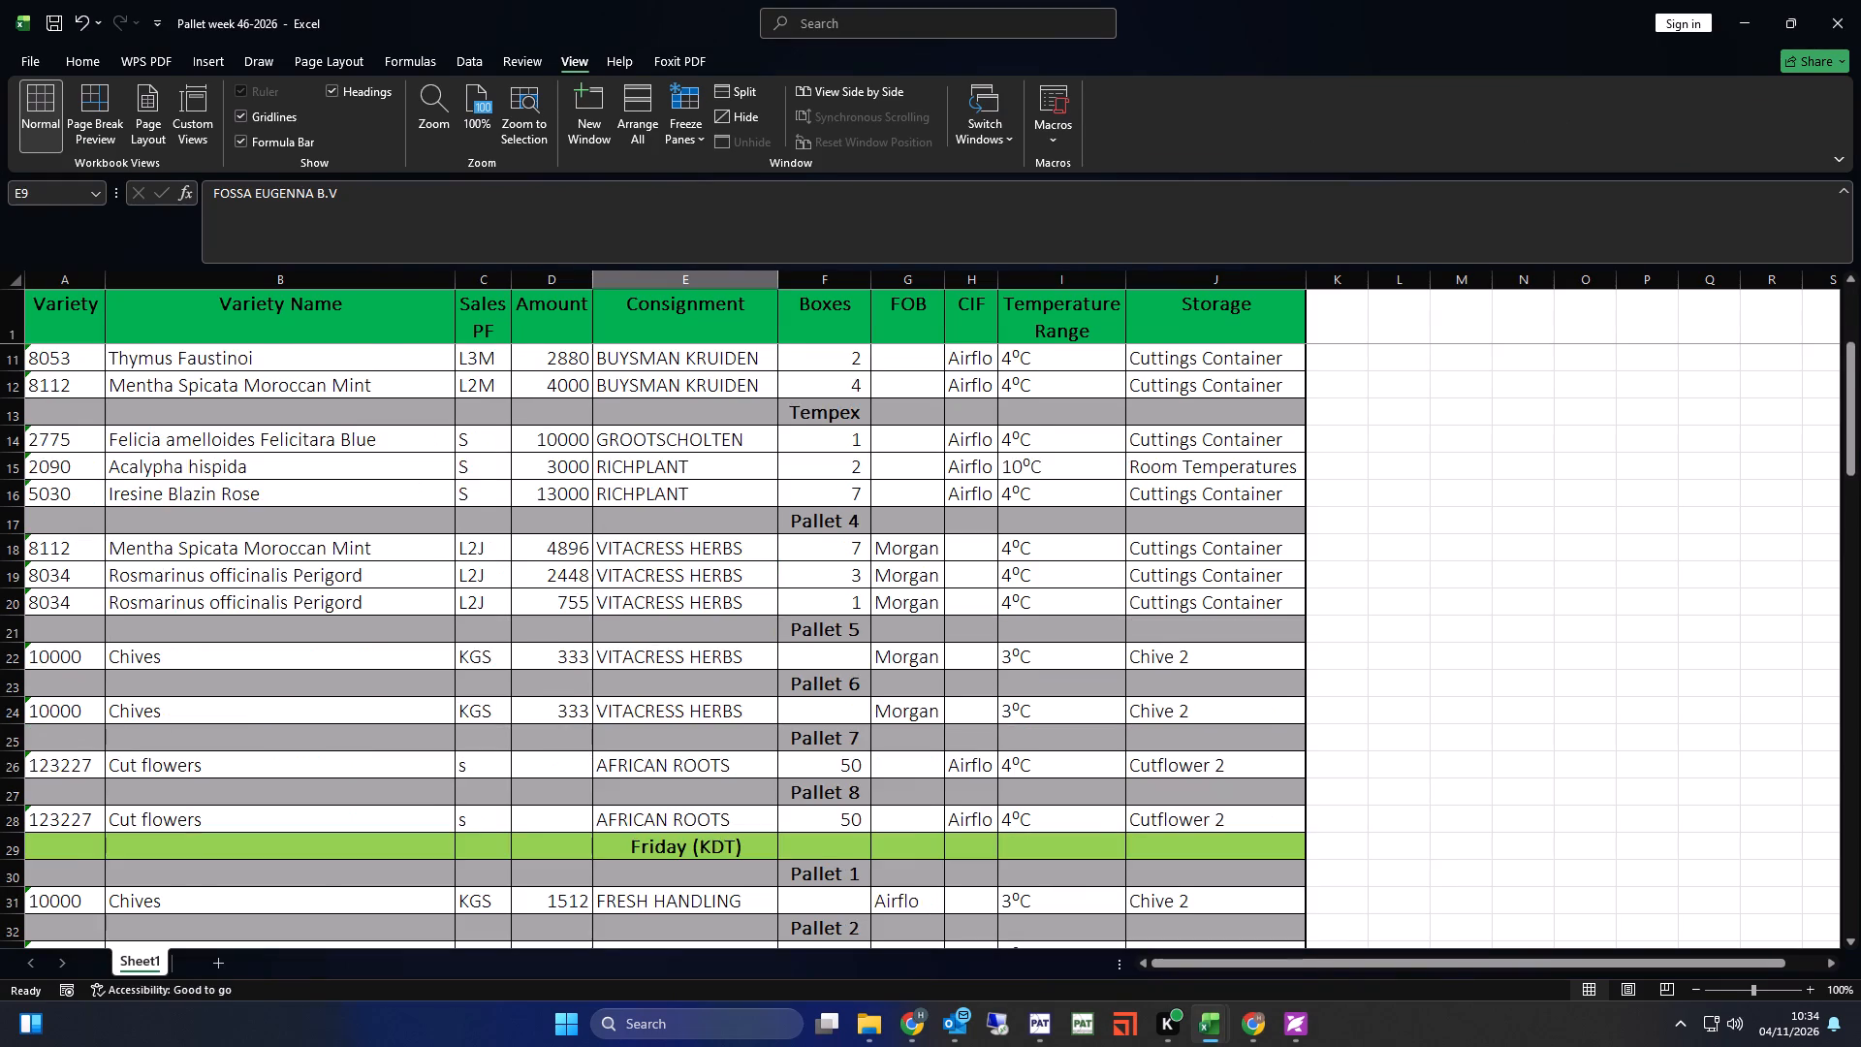
scroll(670, 670, down, 2)
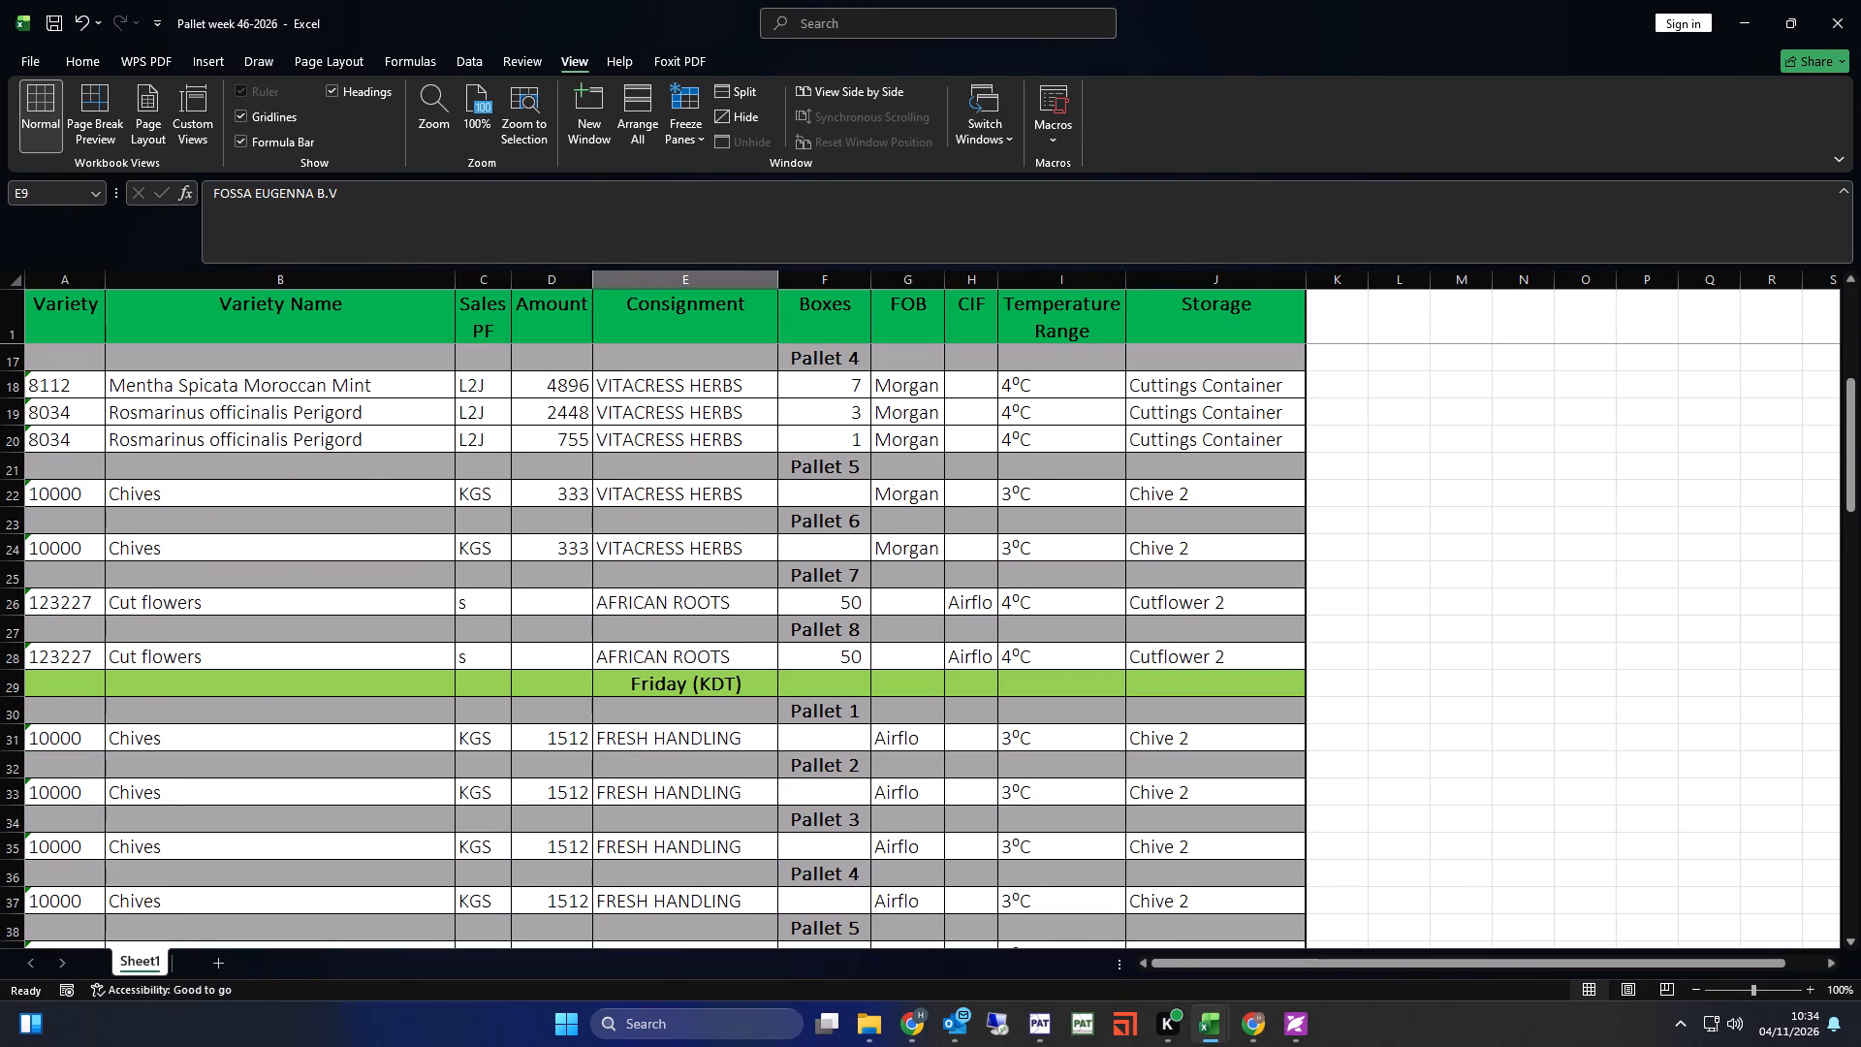
drag(3, 677, 27, 769)
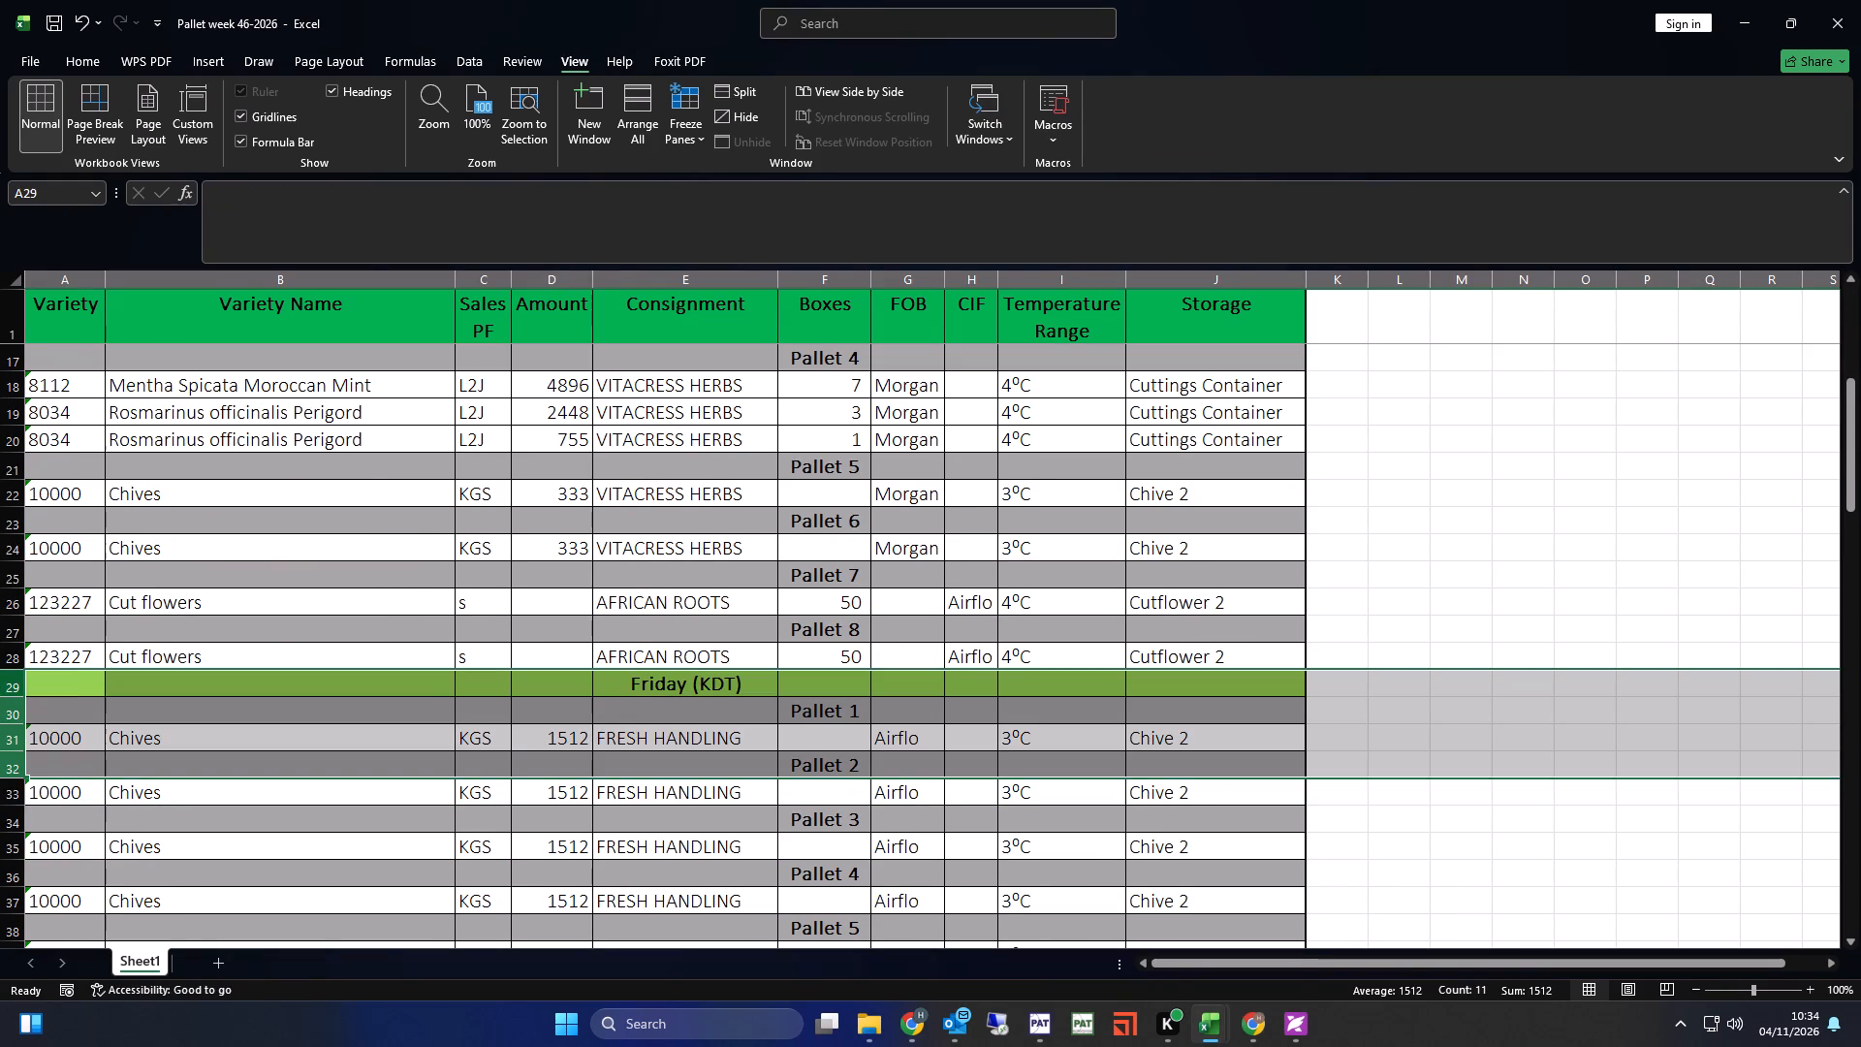
key(ctrl+plus)
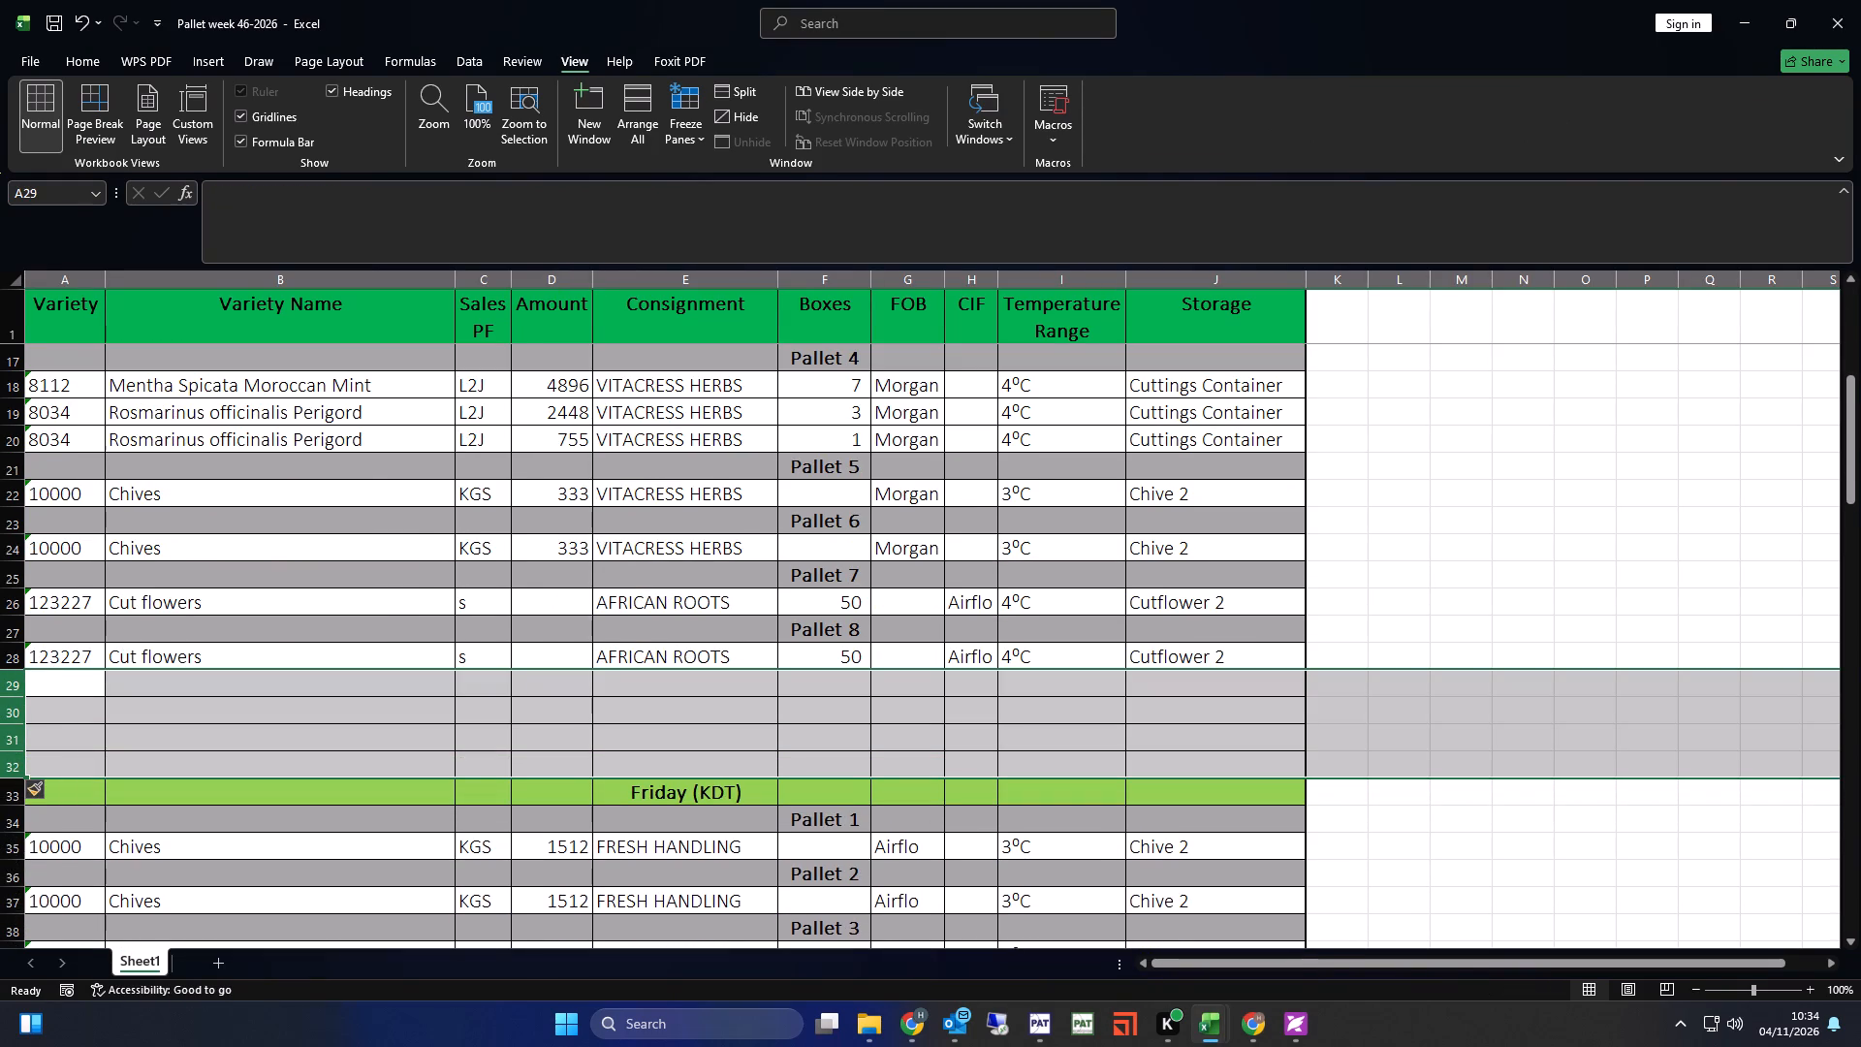
Copy the Friday (KDT) Pallet 1 heading and its FRESH HANDLING chives row into the first two blank rows, starting at row 29.
drag(15, 826, 19, 838)
key(ctrl+c)
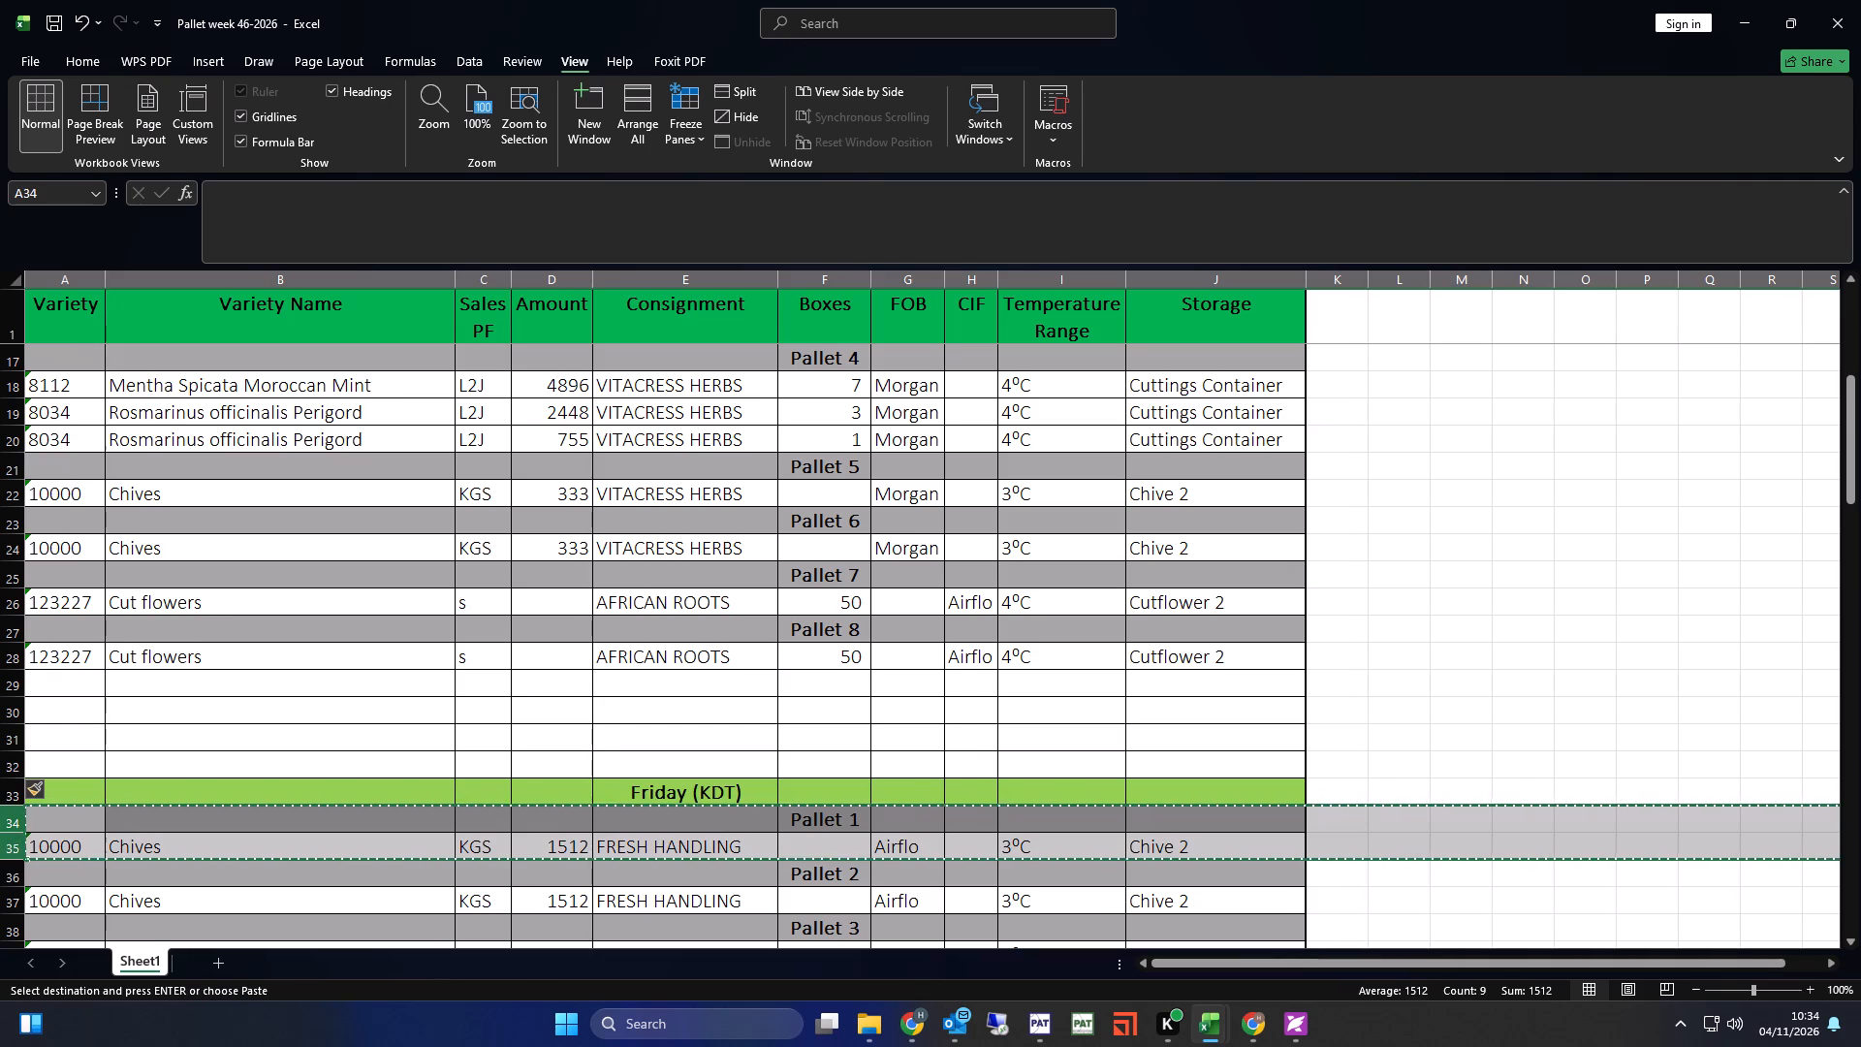
click(8, 680)
key(ctrl+v)
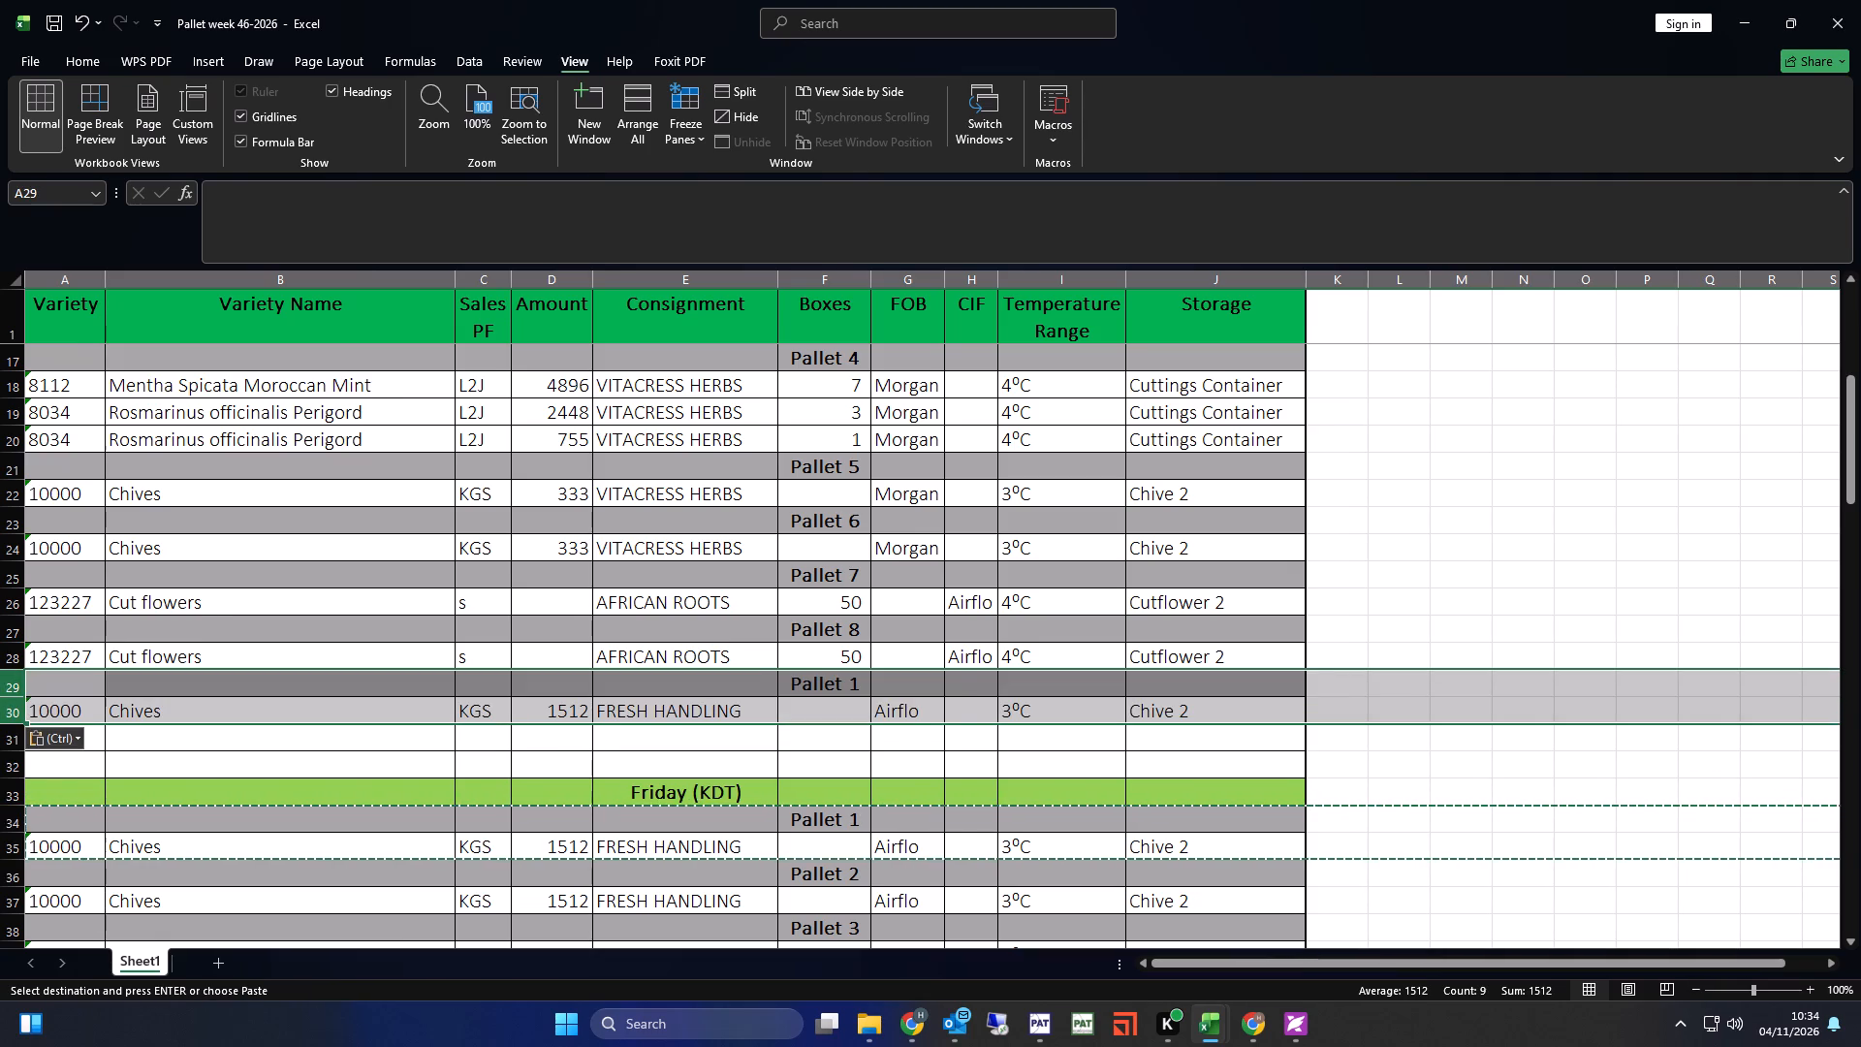
Set the new chives row 30 above Friday (KDT) to consignment FRESH CHOICE and amount 391.
click(671, 711)
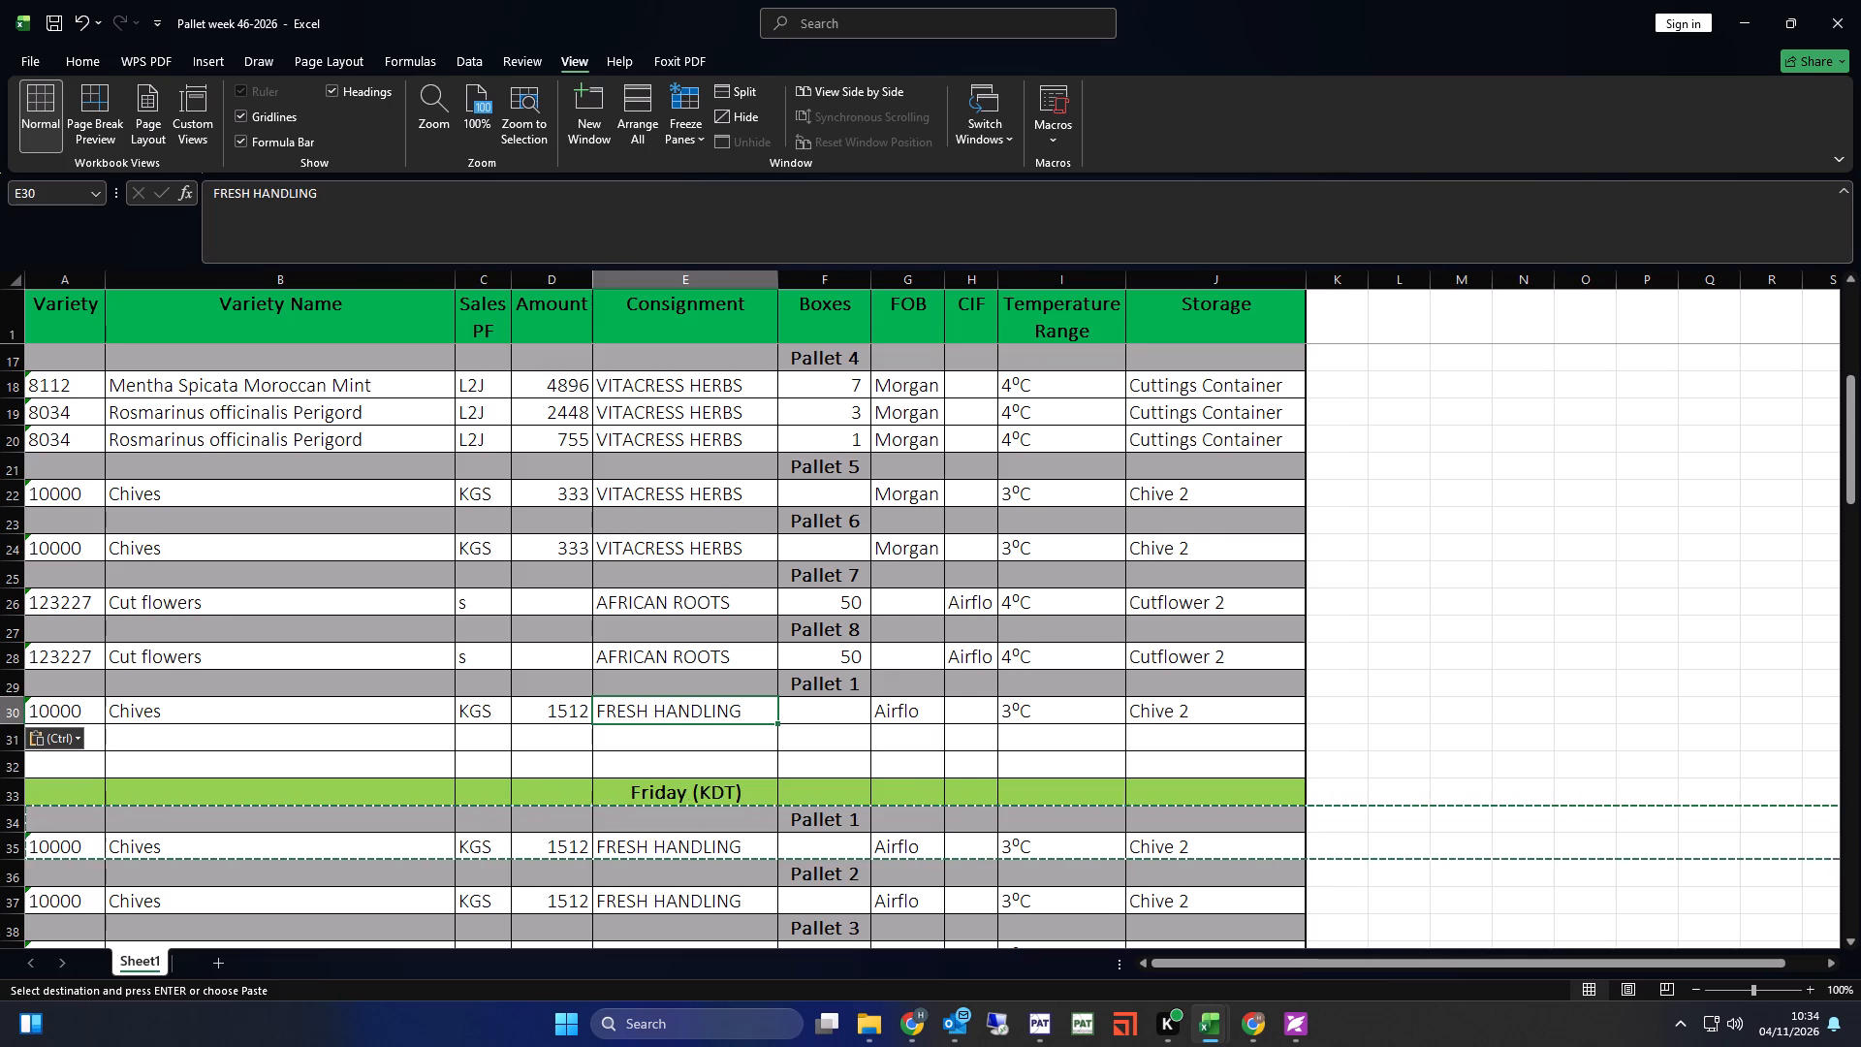
text(FRESG)
key(BackSpace)
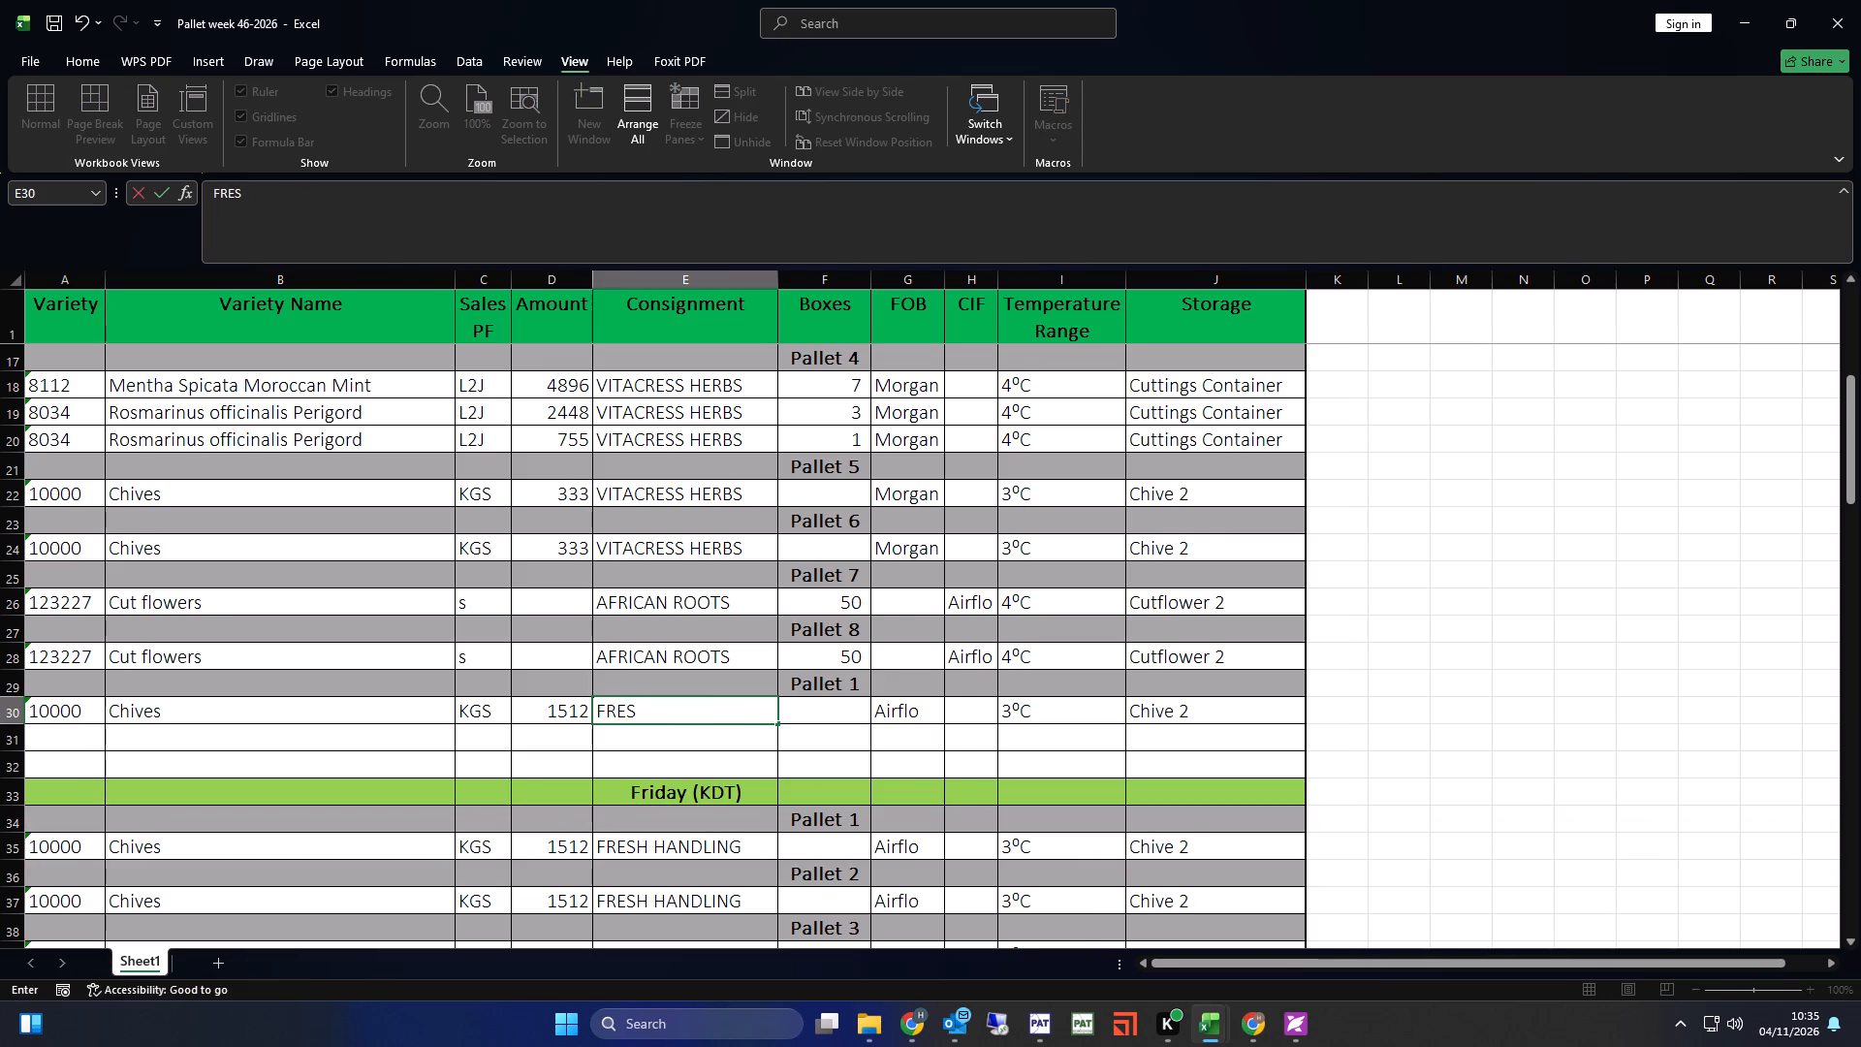
text(H CHOICE)
click(679, 751)
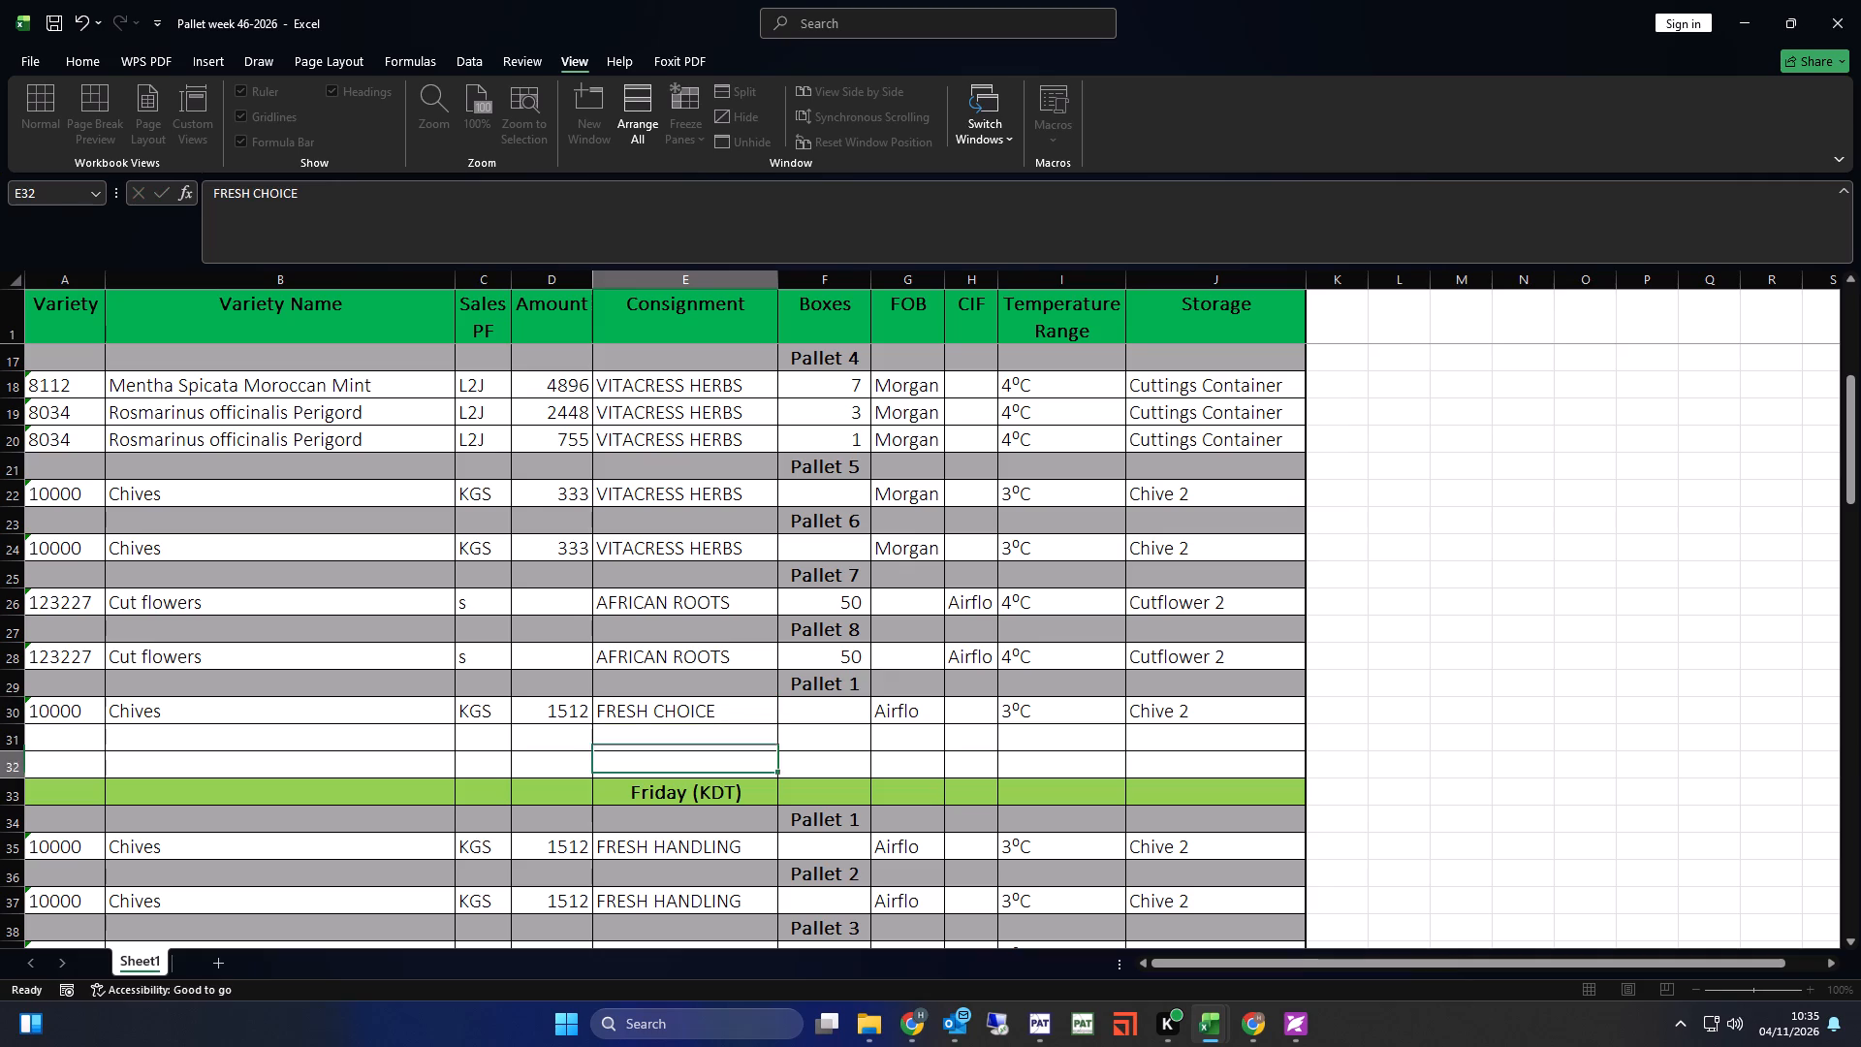
click(571, 710)
text(391)
Duplicate the Pallet 1 heading and FRESH CHOICE row in rows 29 and 30, and delete the two blank rows above Friday (KDT).
drag(18, 684, 21, 694)
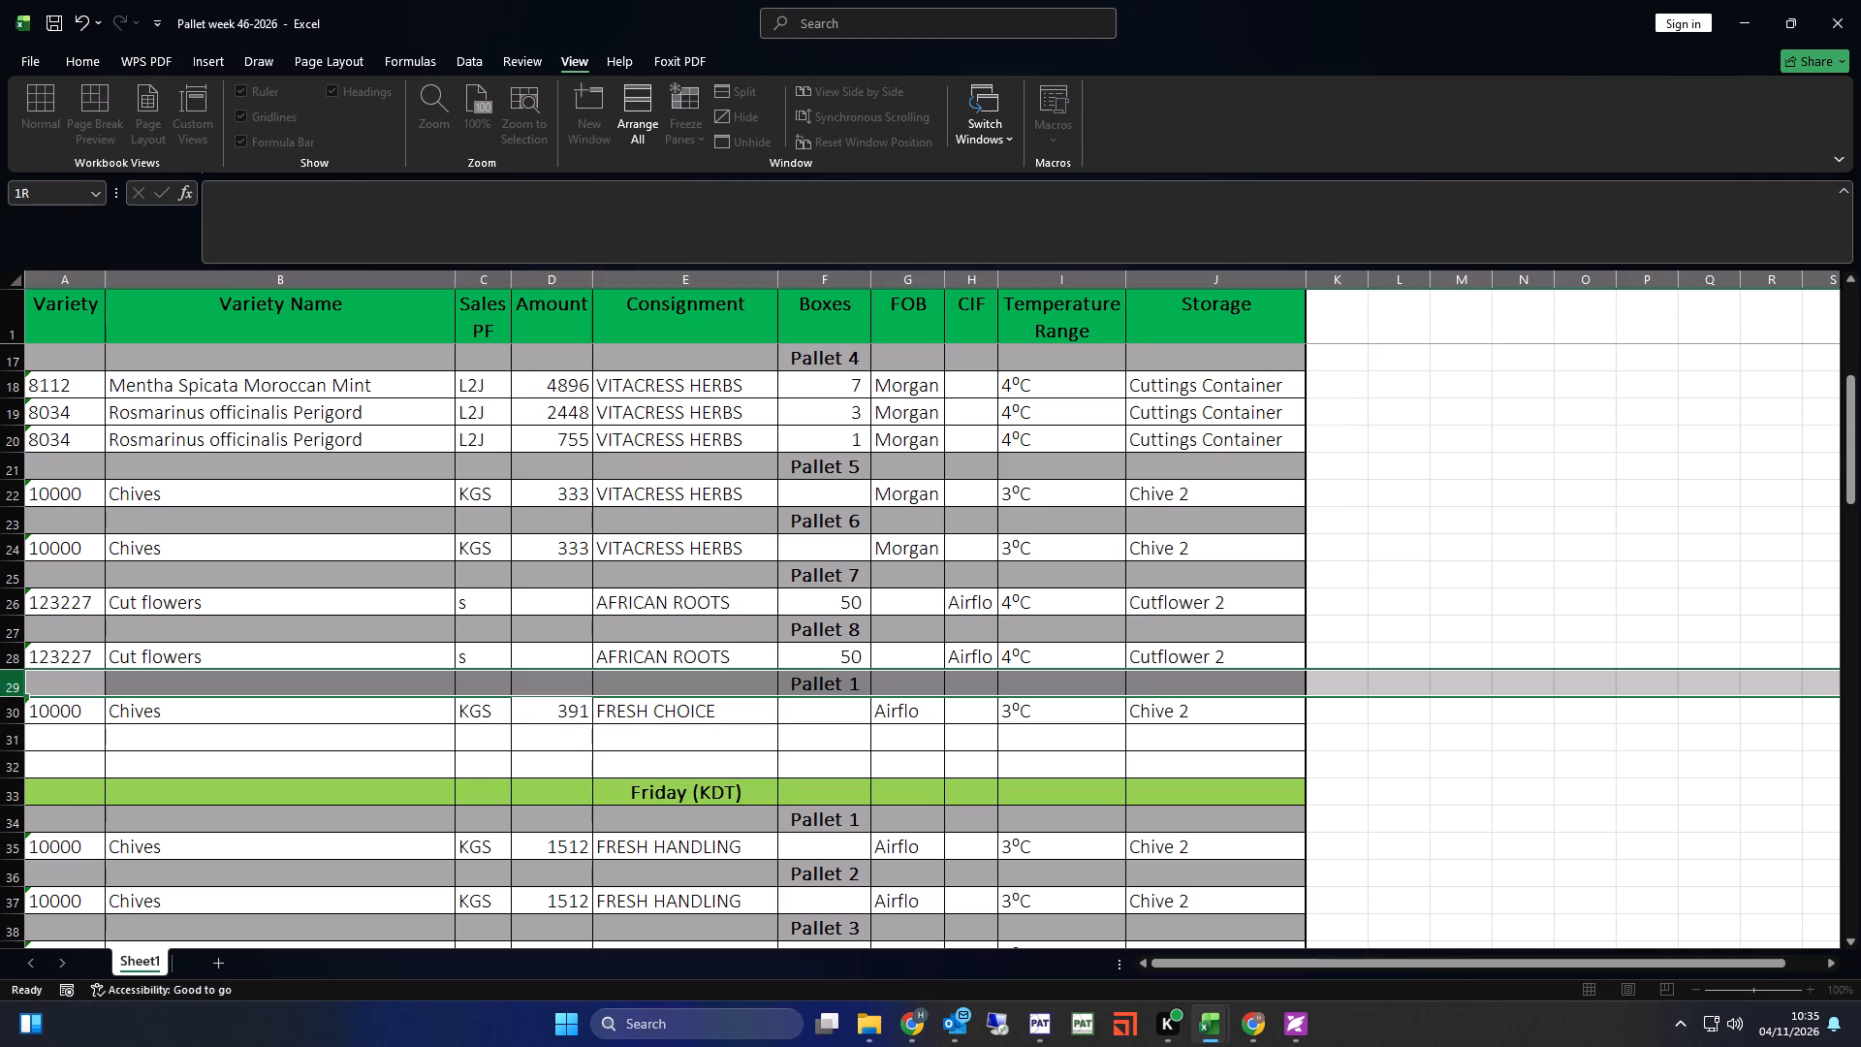
drag(21, 694, 27, 711)
key(ctrl+c)
key(ctrl+plus)
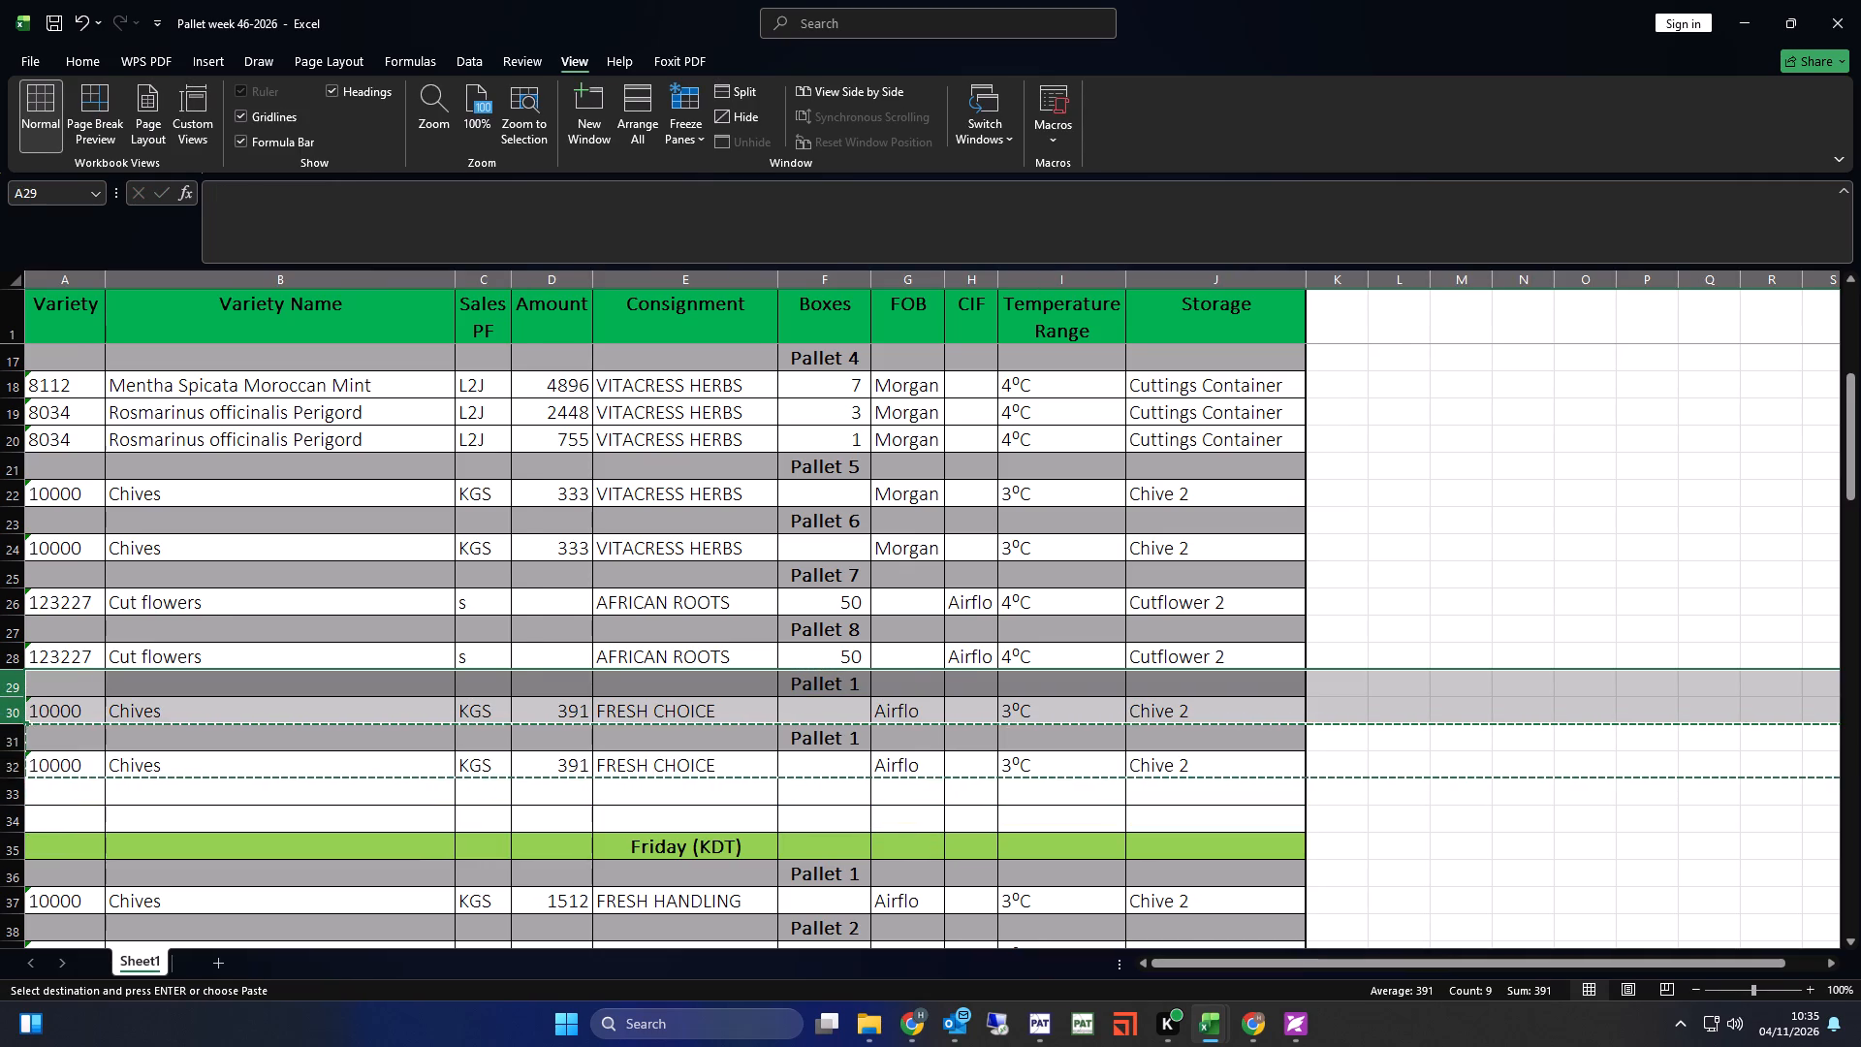
drag(14, 790, 18, 811)
key(ctrl+minus)
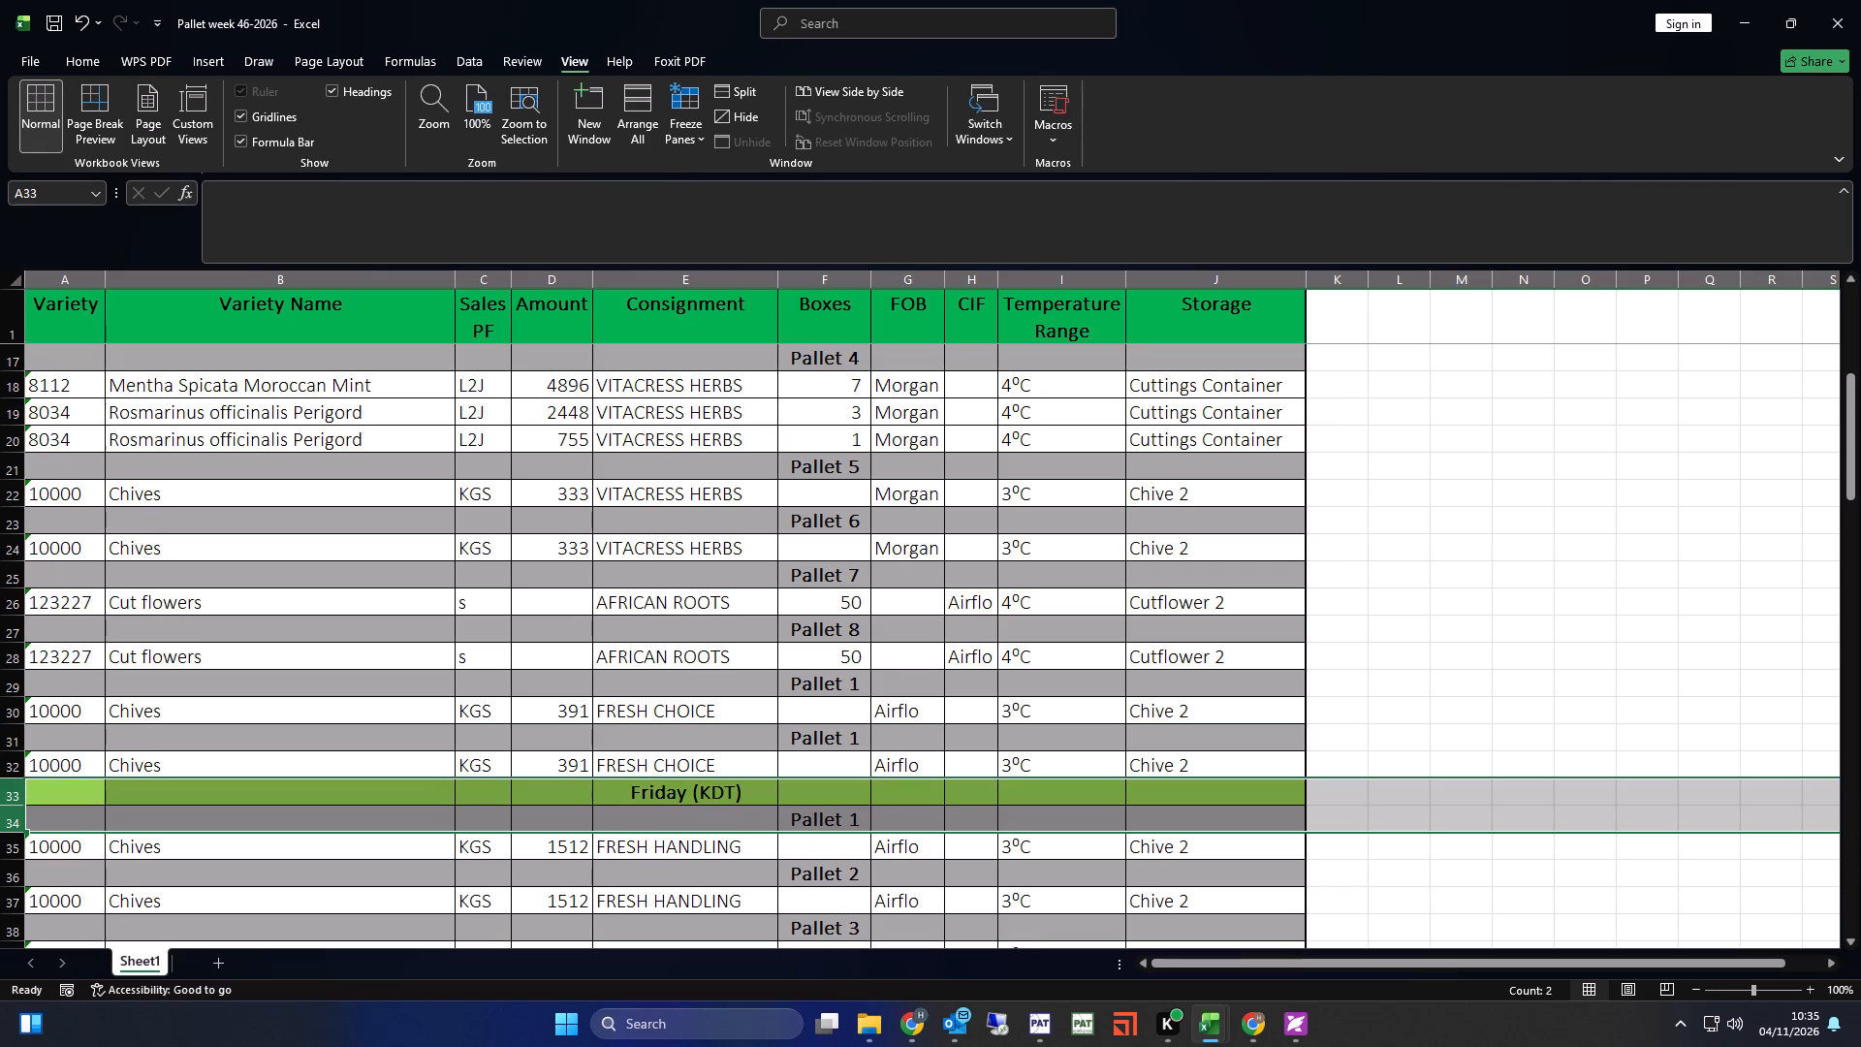
Renumber the two FRESH CHOICE headings above Friday (KDT) as Pallet 9 and Pallet 10, and save the workbook.
double_click(861, 687)
key(BackSpace)
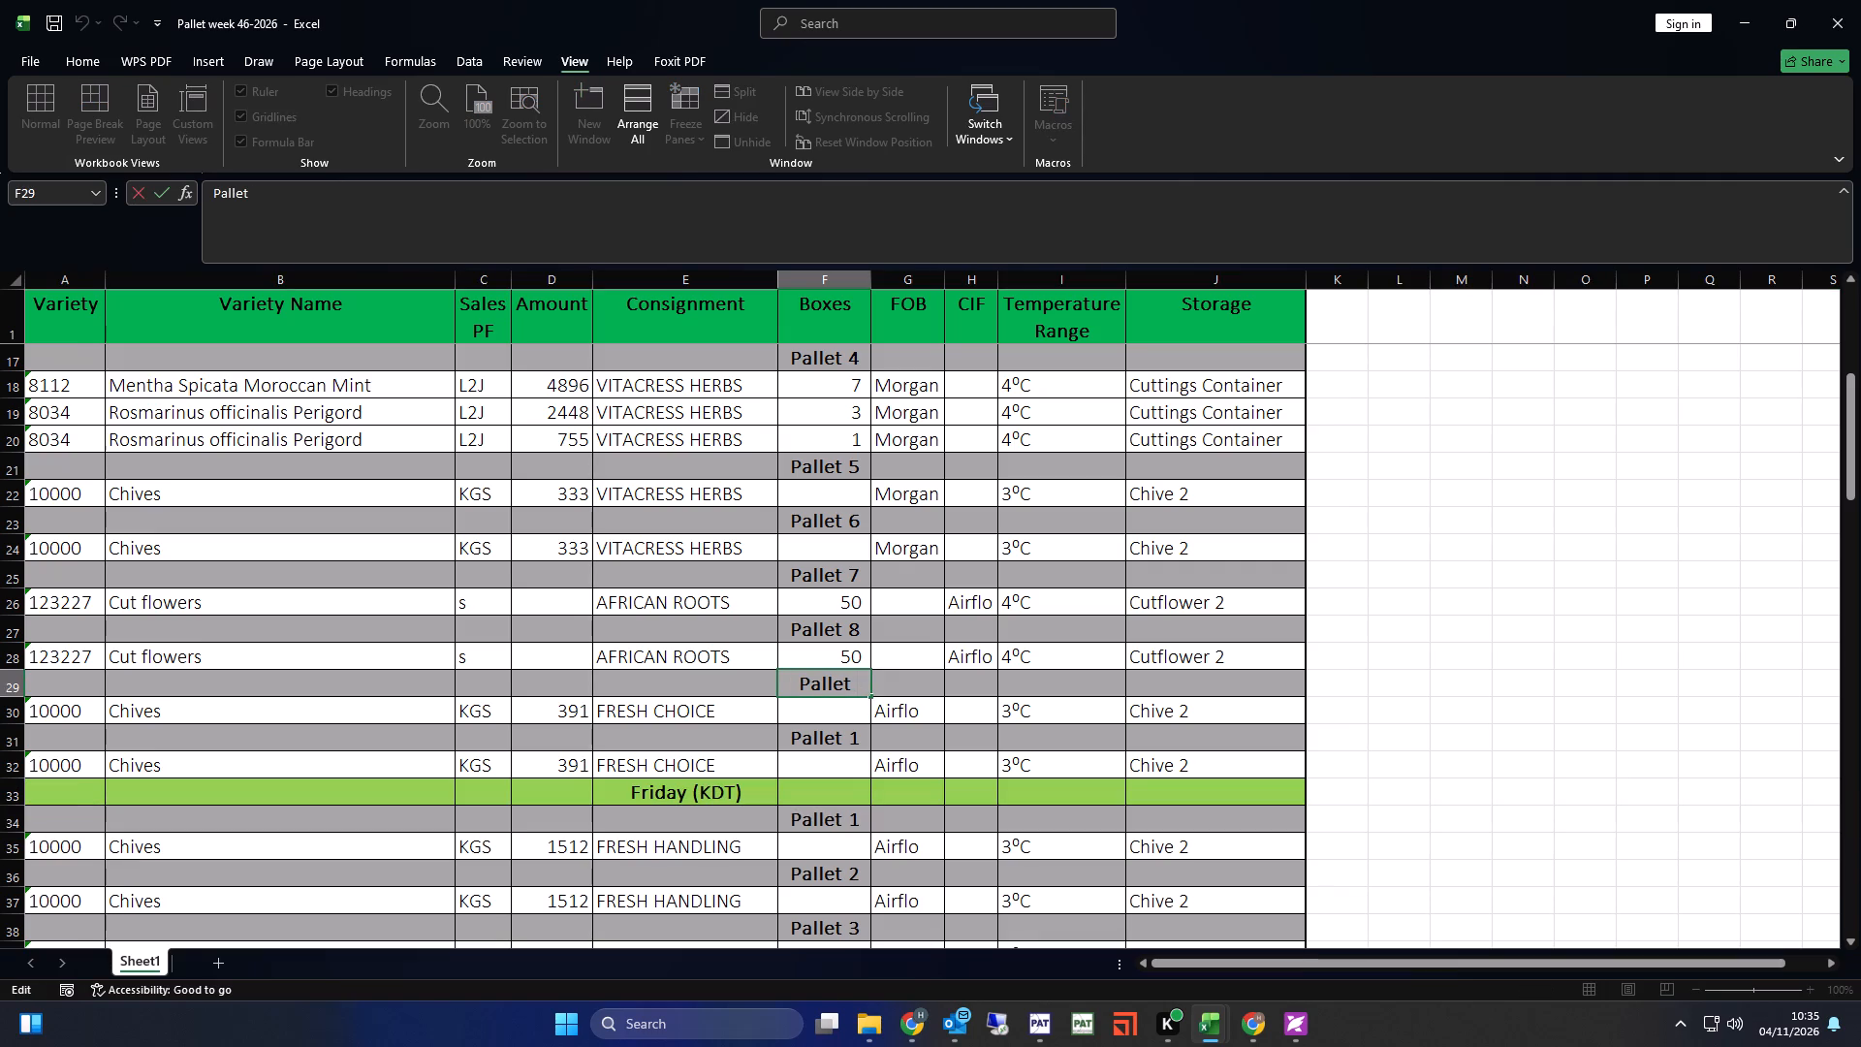
key(9)
double_click(859, 741)
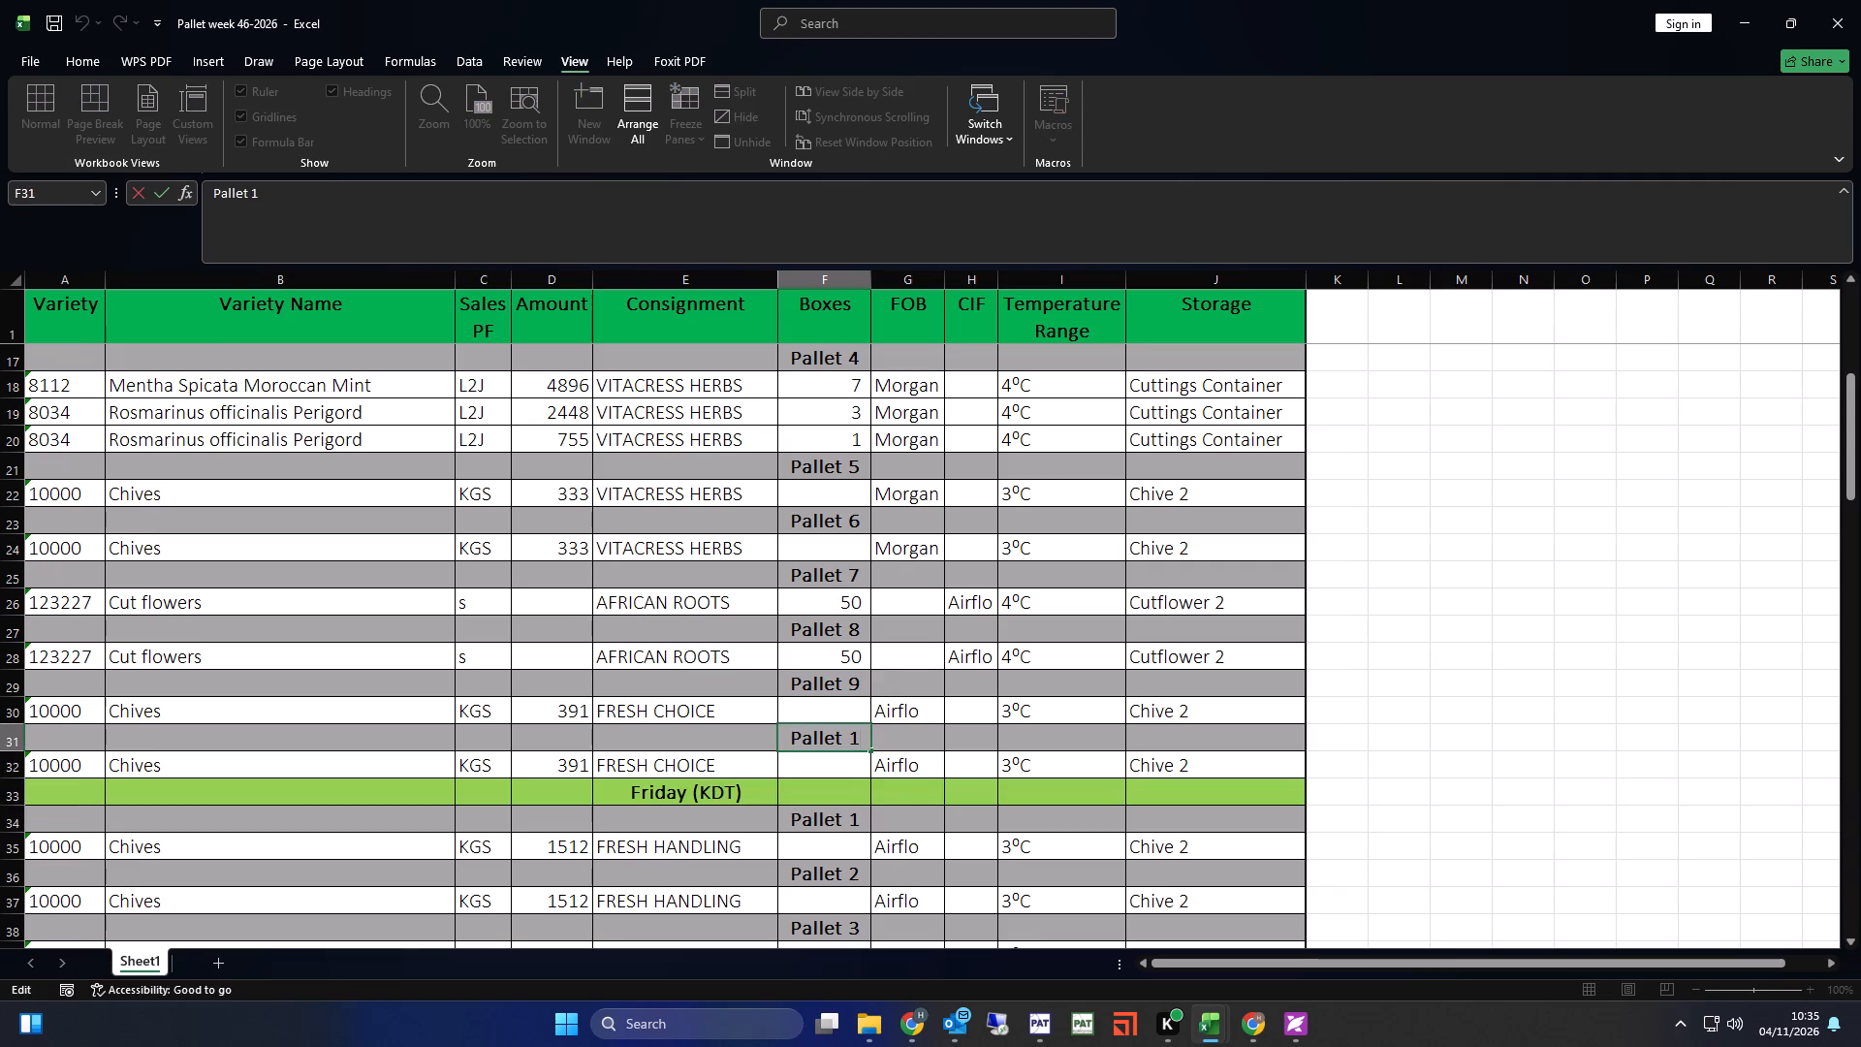
key(0)
key(Return)
key(ctrl+s)
click(862, 740)
click(849, 693)
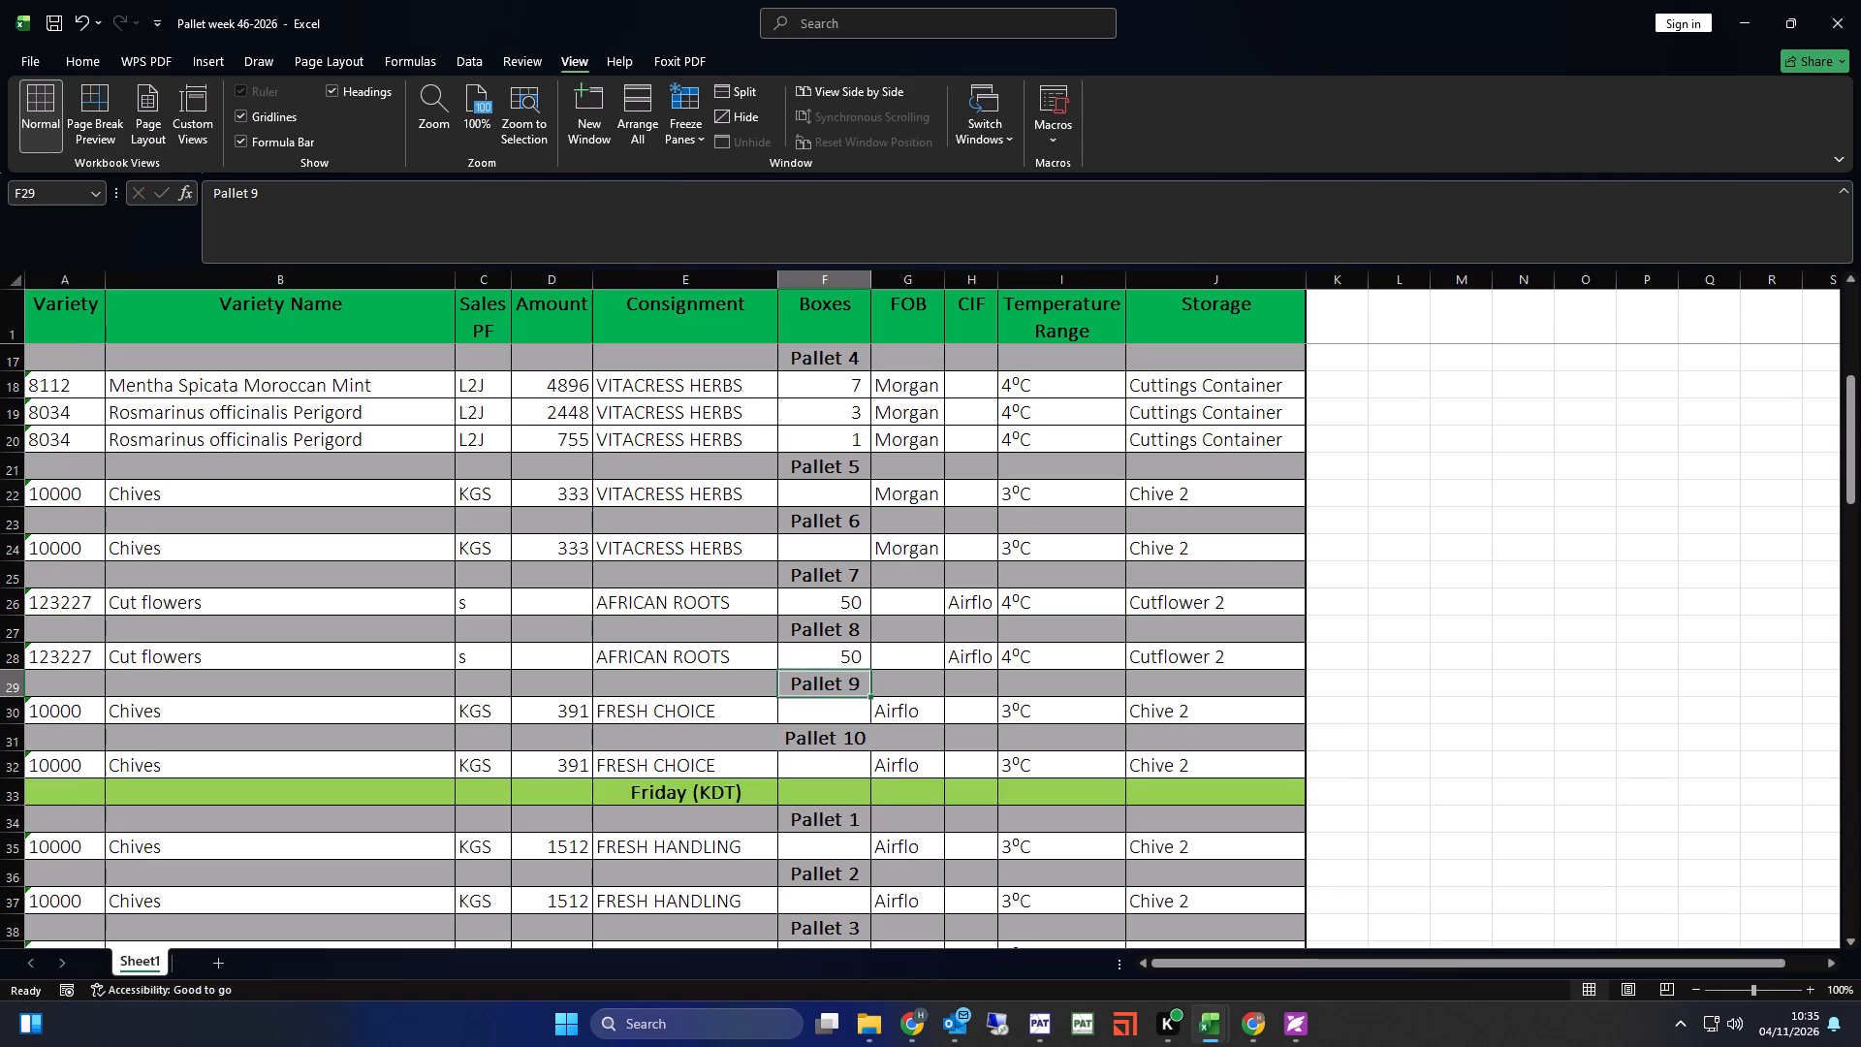
key(ctrl+s)
Switch to Book2 and apply the current fill colour to the Friday FRESH CHOICE rows and their totals, rows 6 to 10.
key(alt+Tab)
click(398, 518)
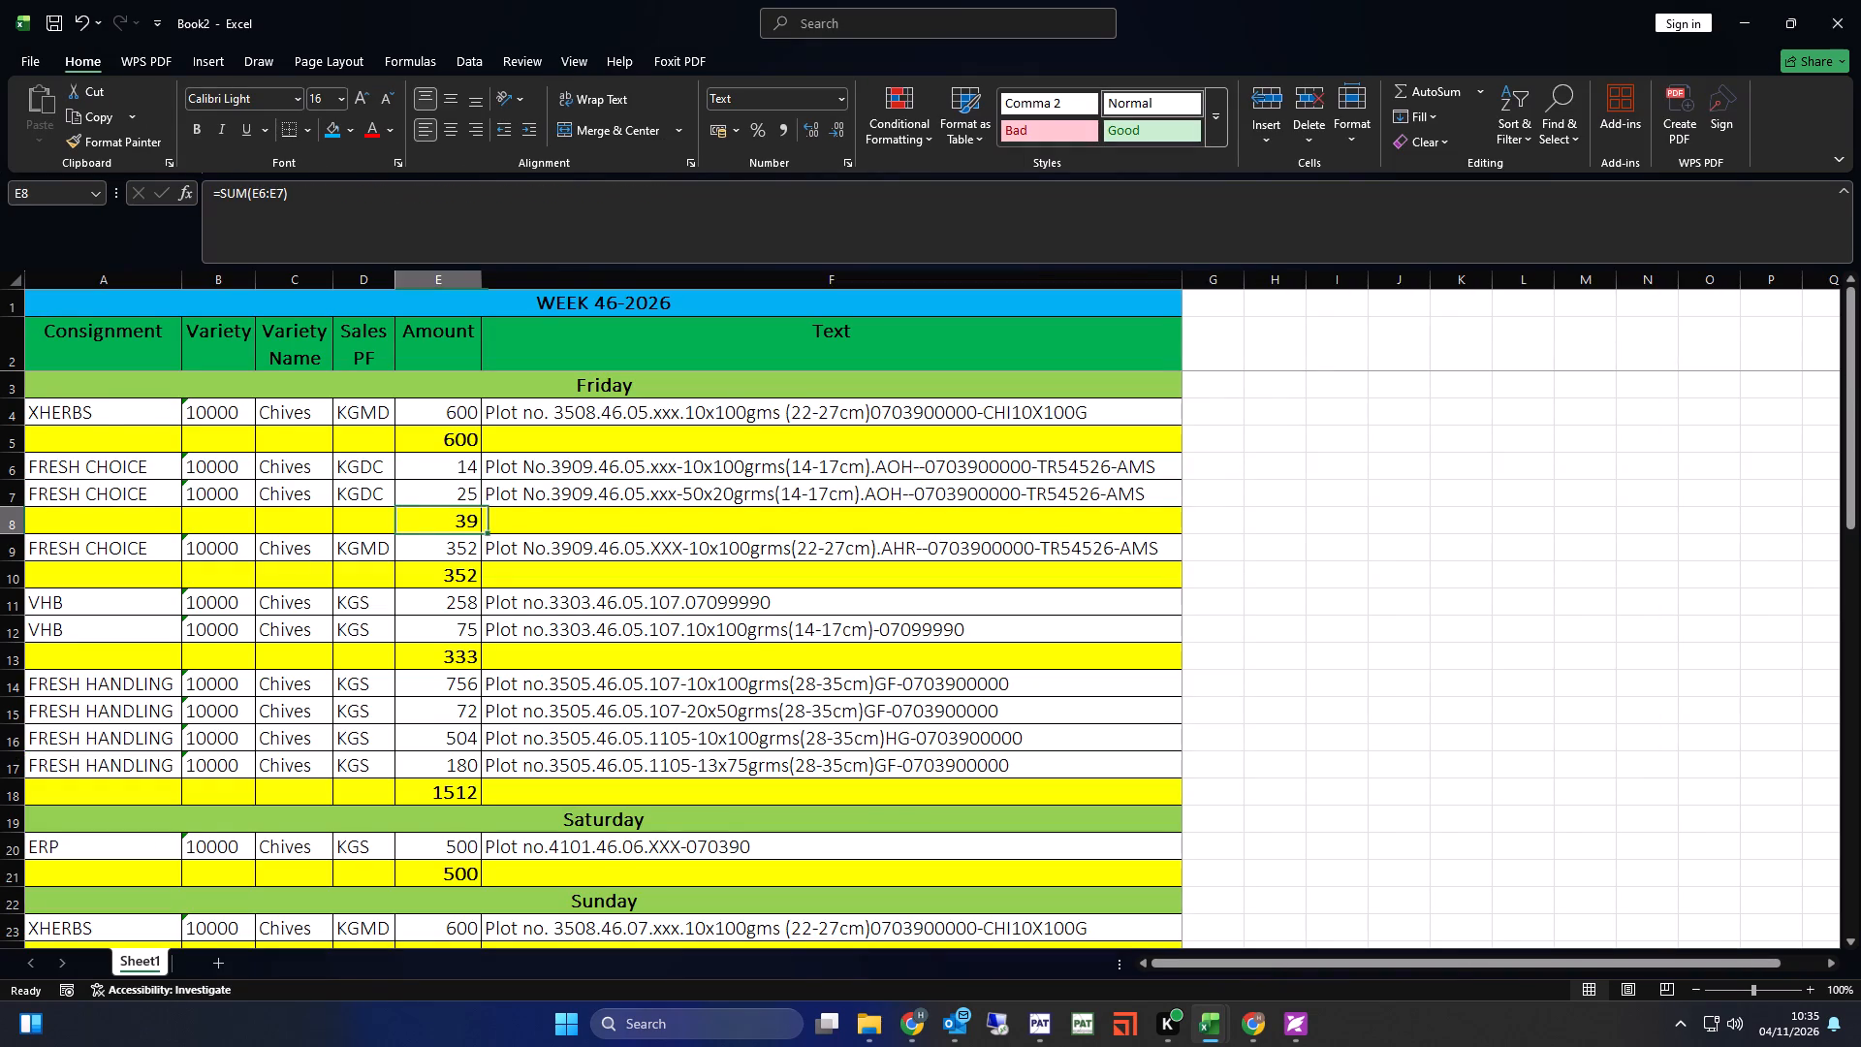
click(141, 424)
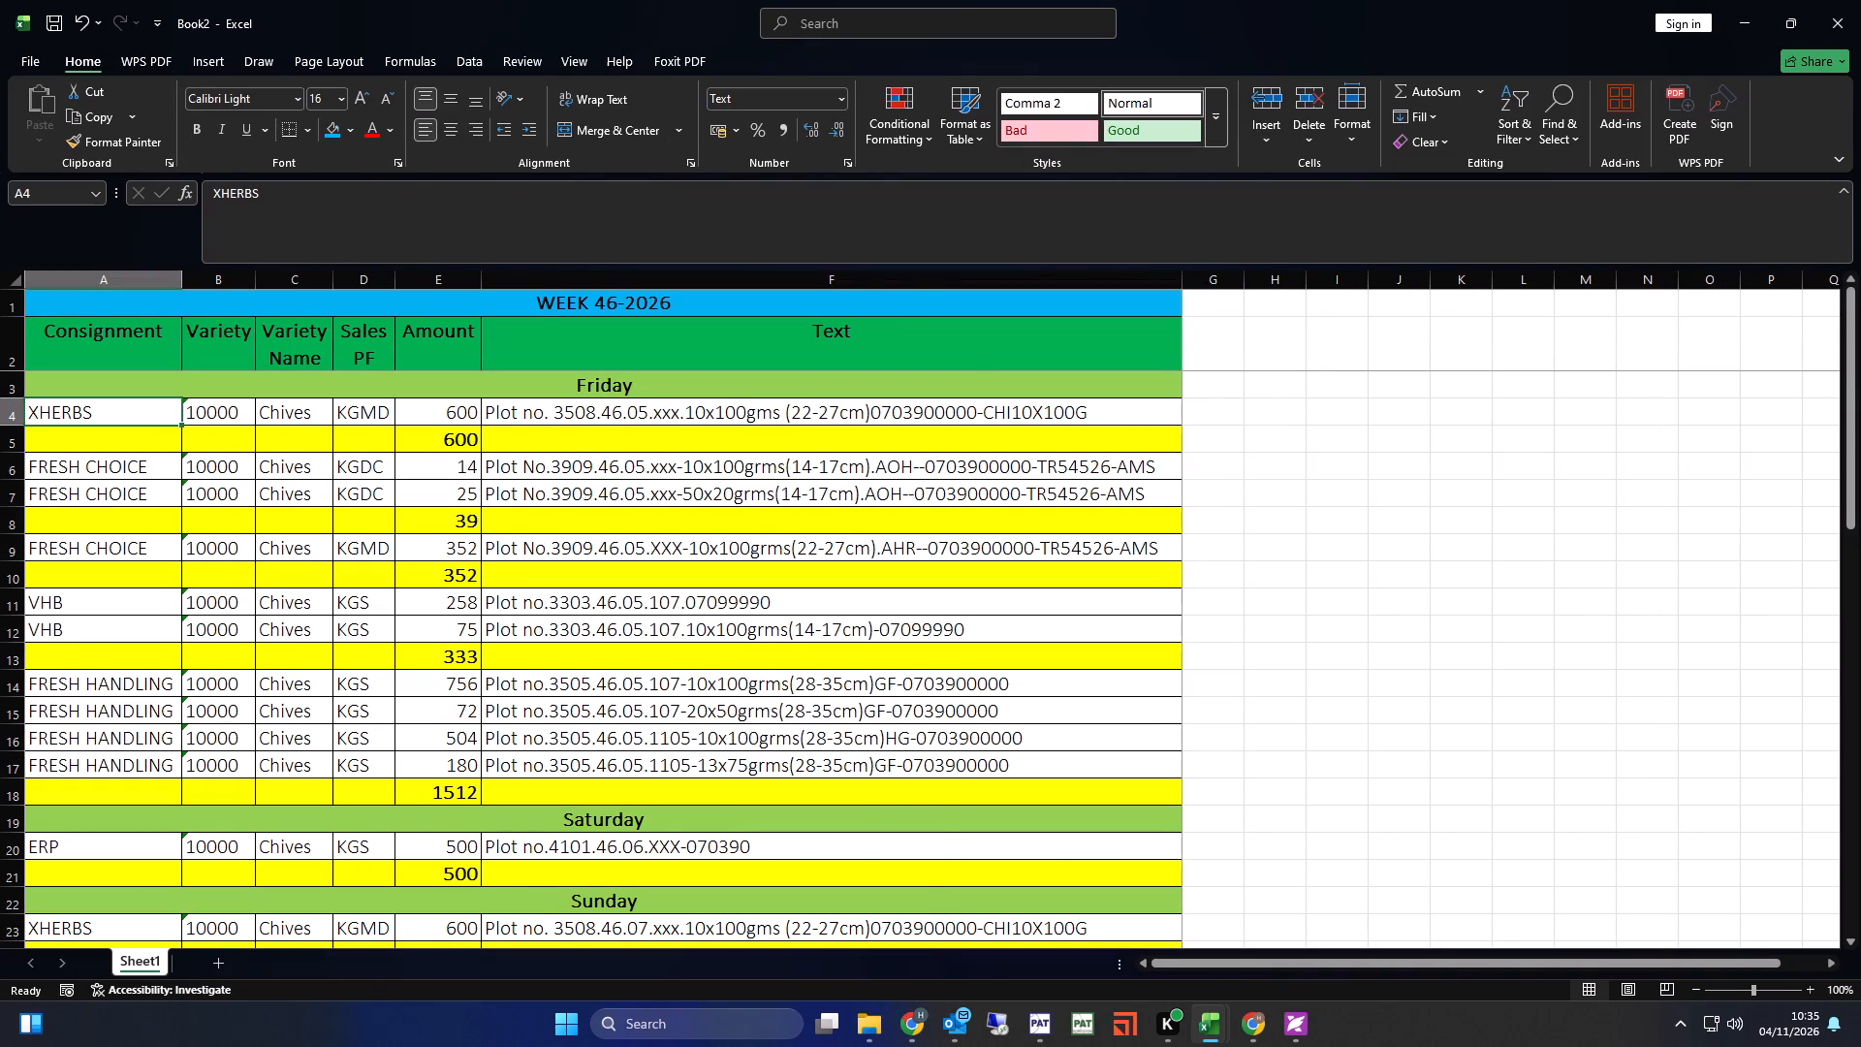
key(alt+Tab)
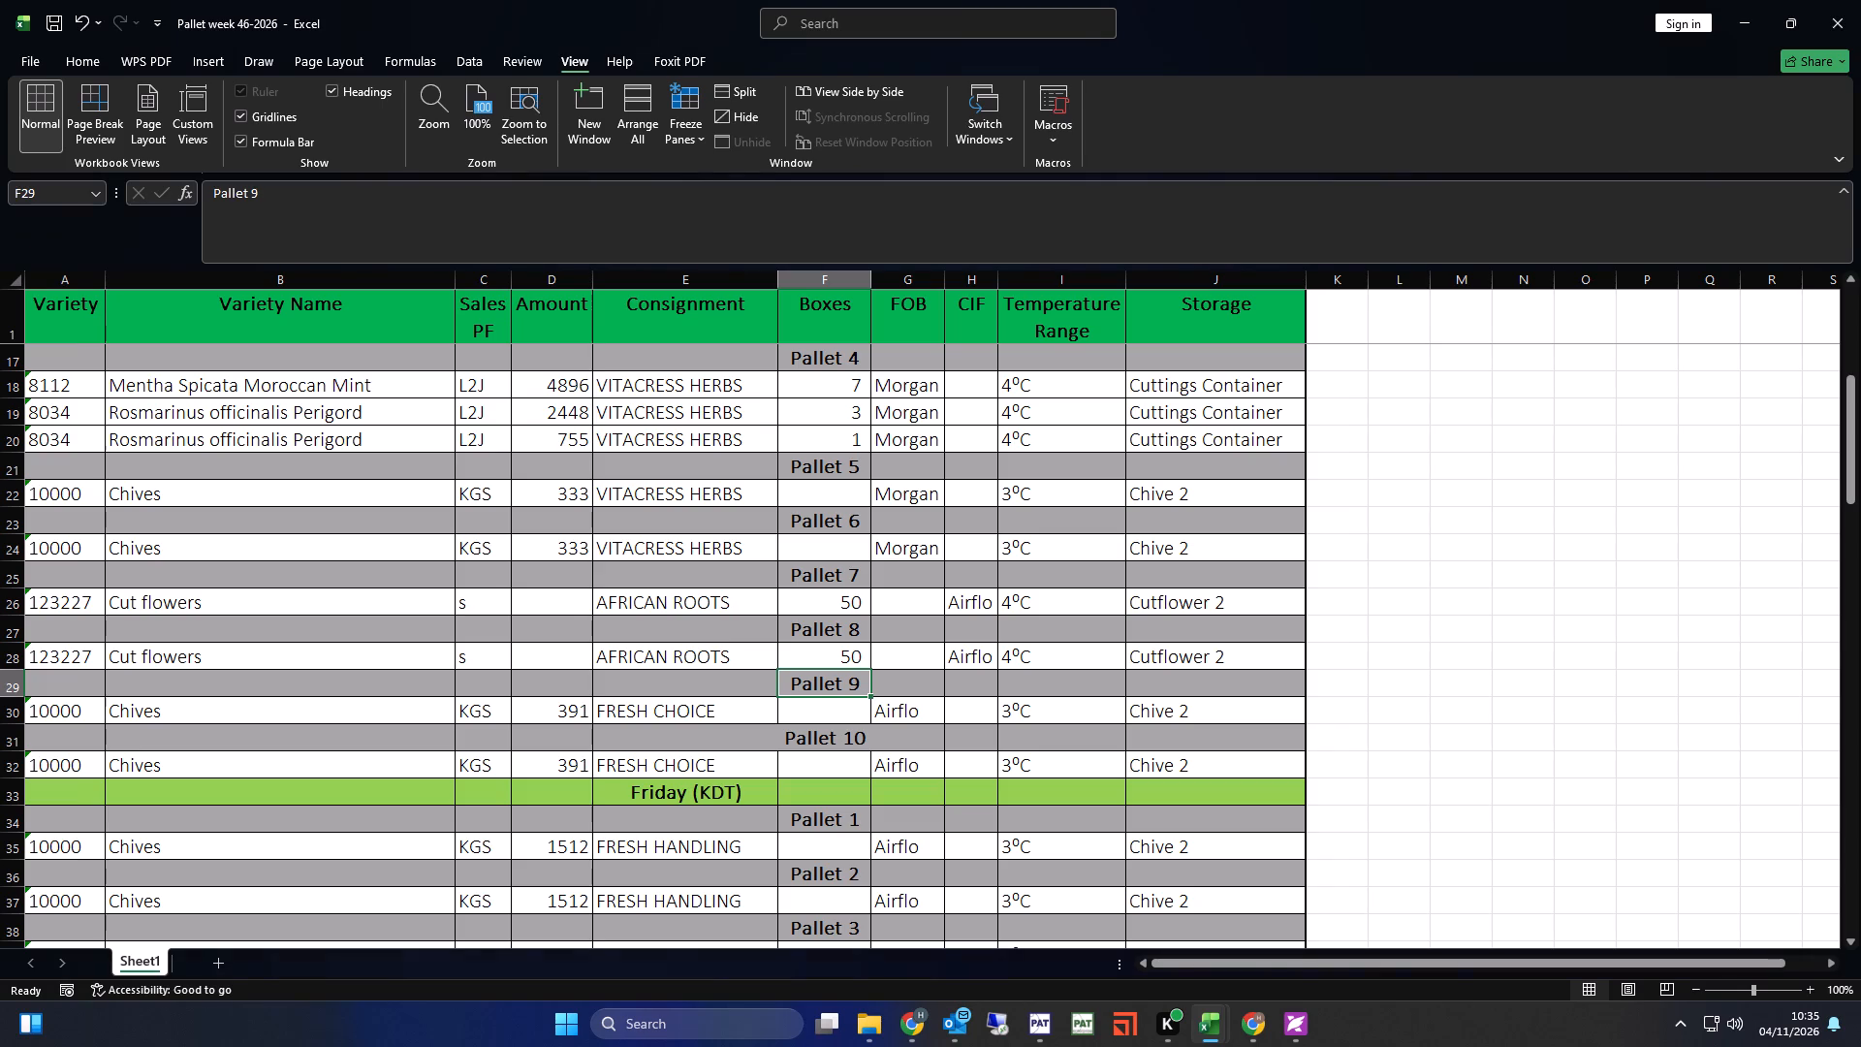
key(alt+Tab)
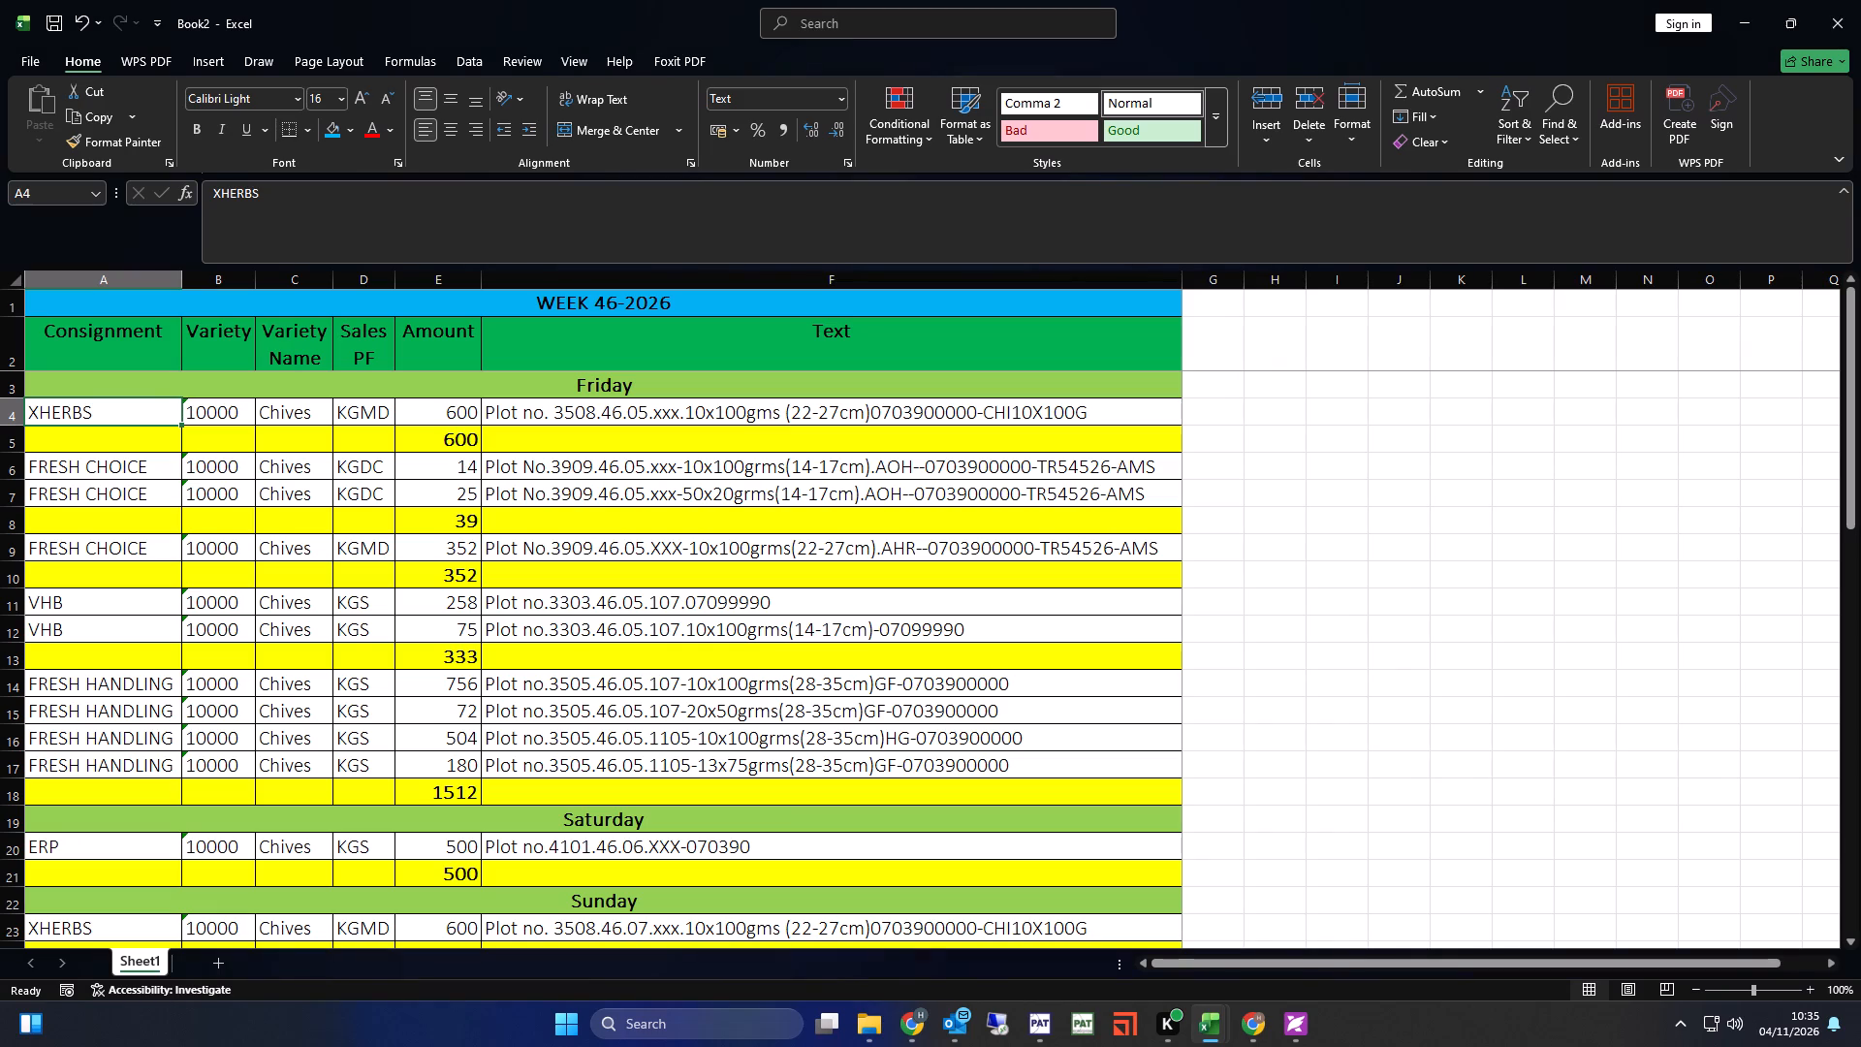
click(505, 535)
click(439, 474)
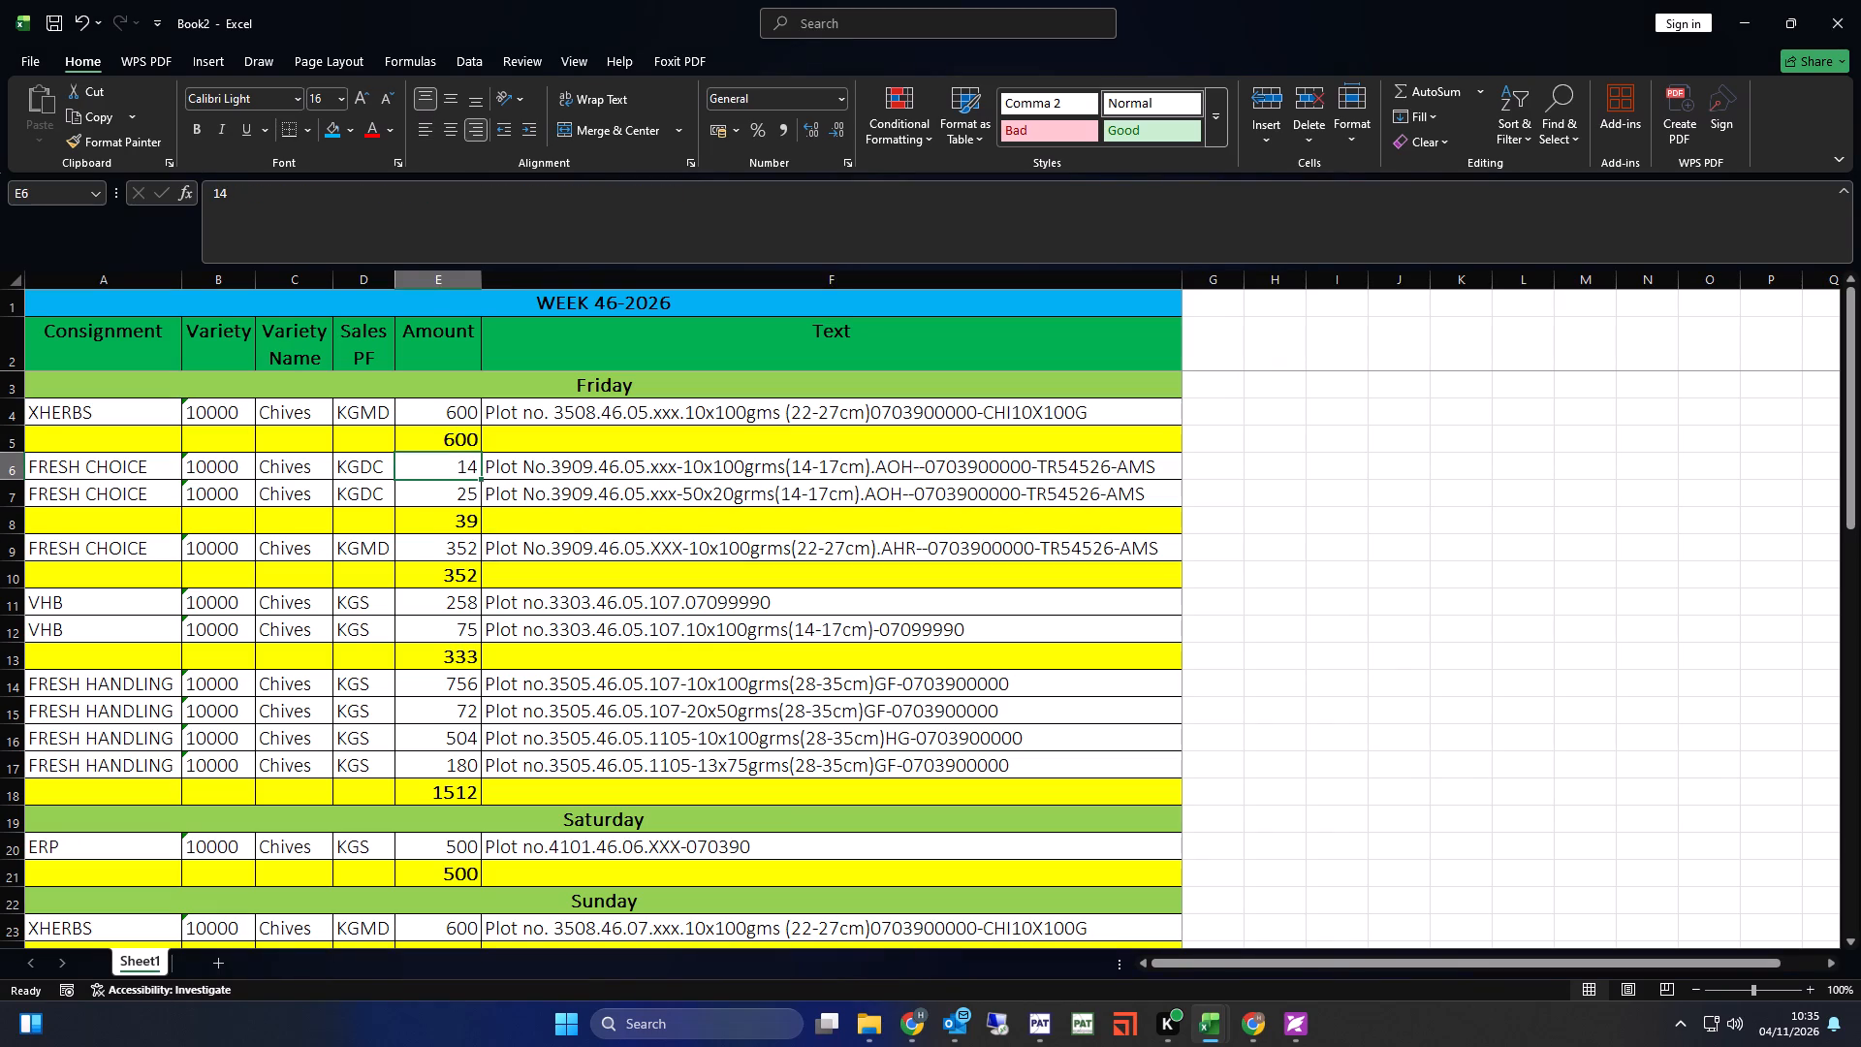
drag(1, 465, 24, 555)
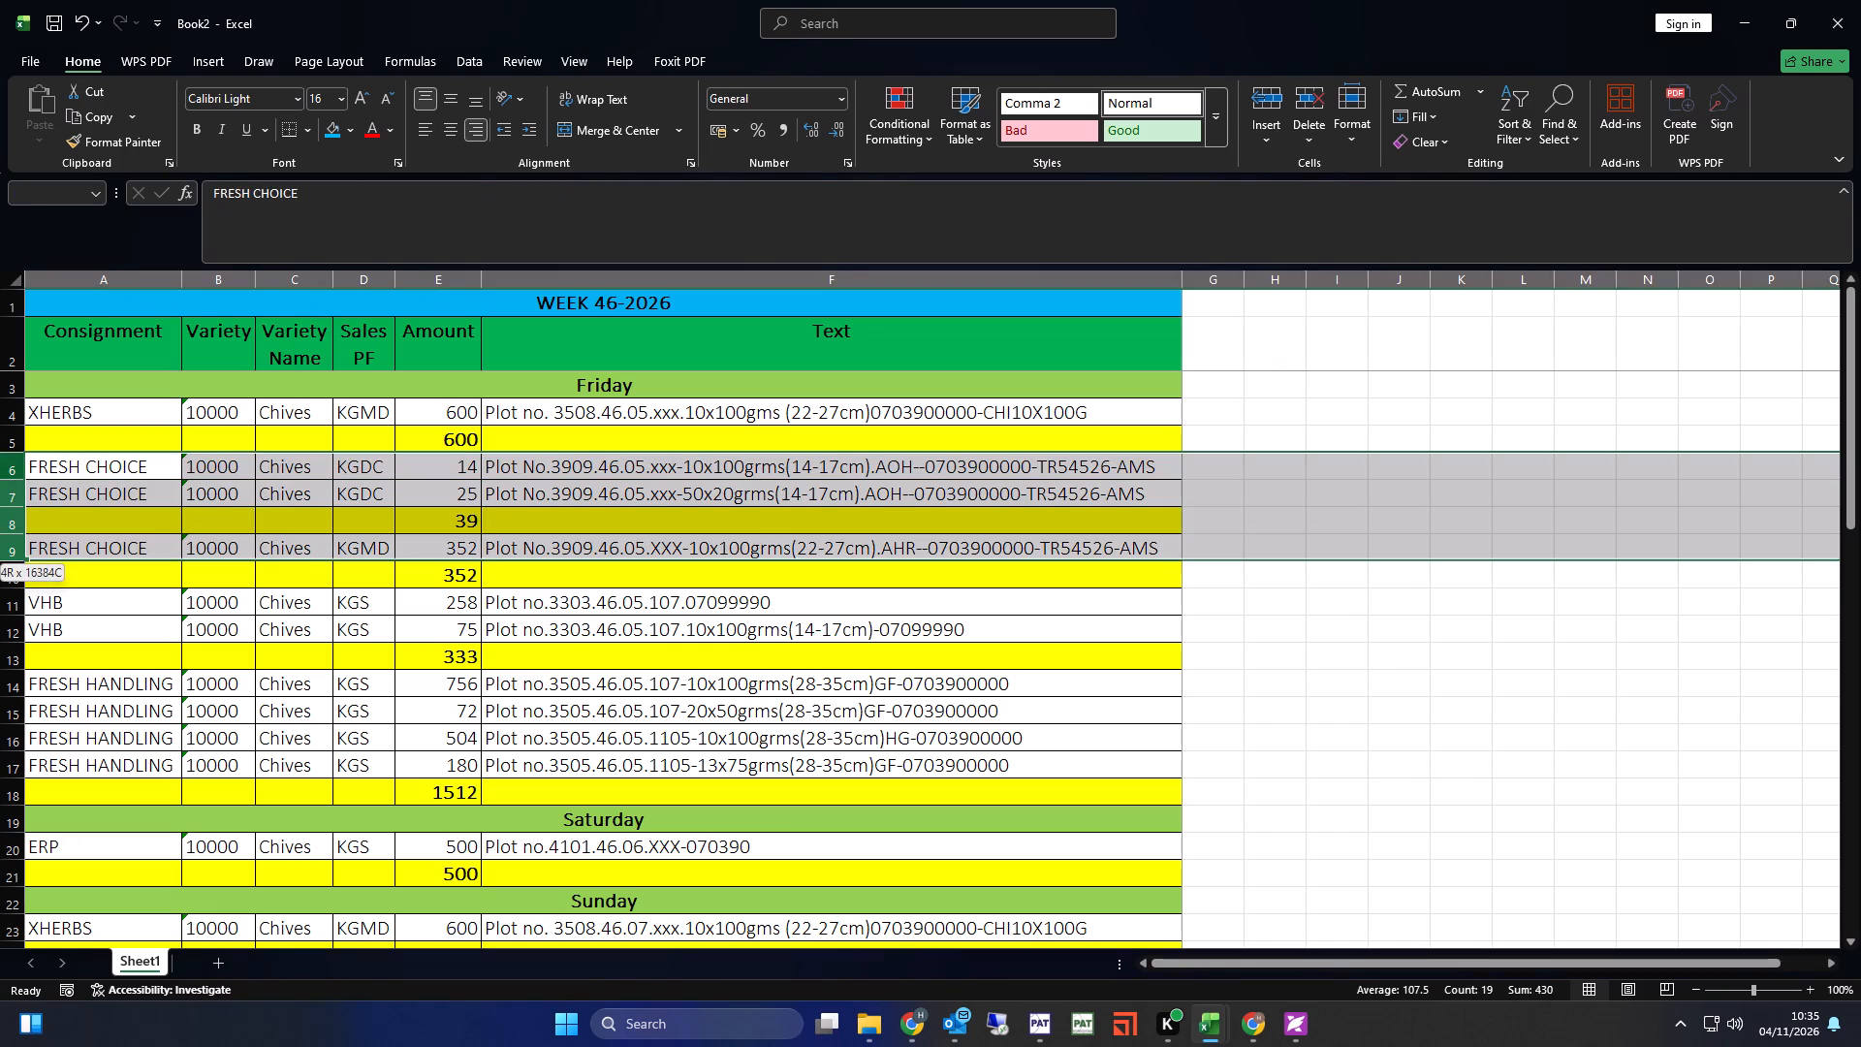
drag(24, 555, 24, 579)
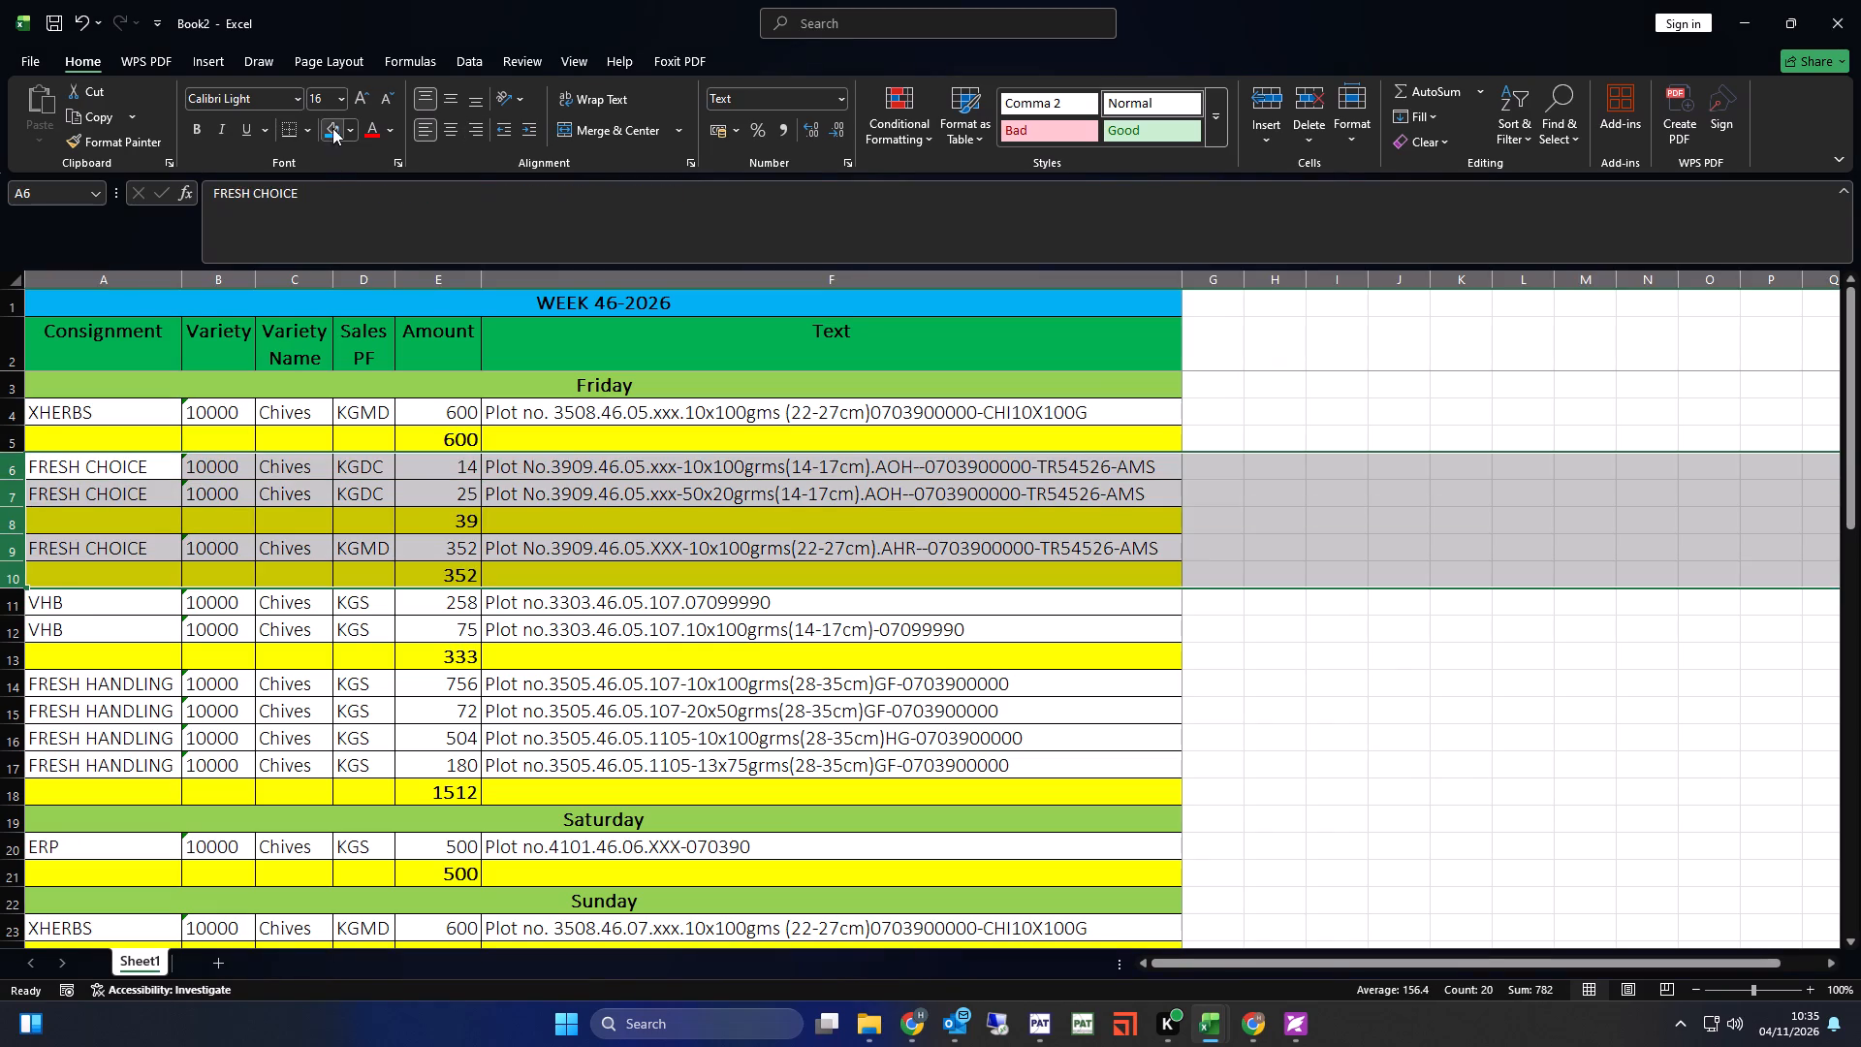
click(332, 128)
Return to the Pallet week 46-2026 workbook and duplicate the Friday (KDT) Pallet 6 heading and its chives row above Sunday.
key(alt+Tab)
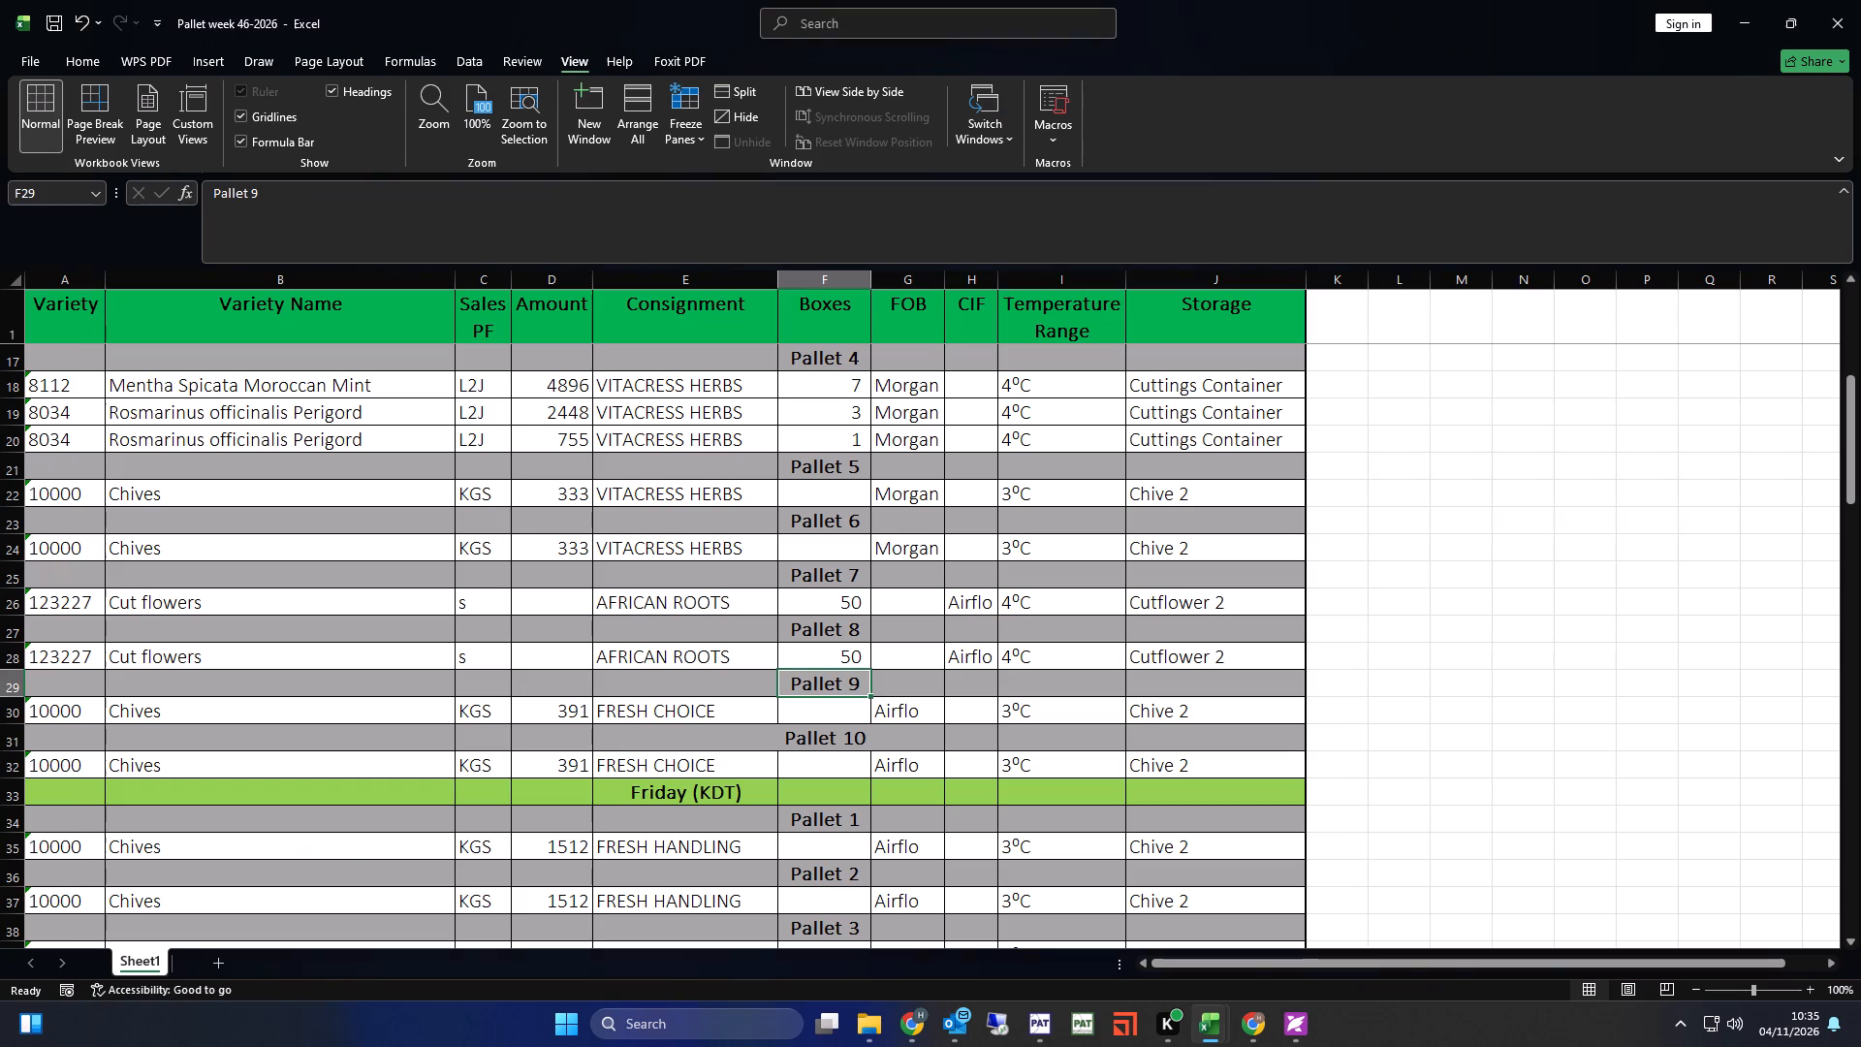
scroll(663, 722, down, 4)
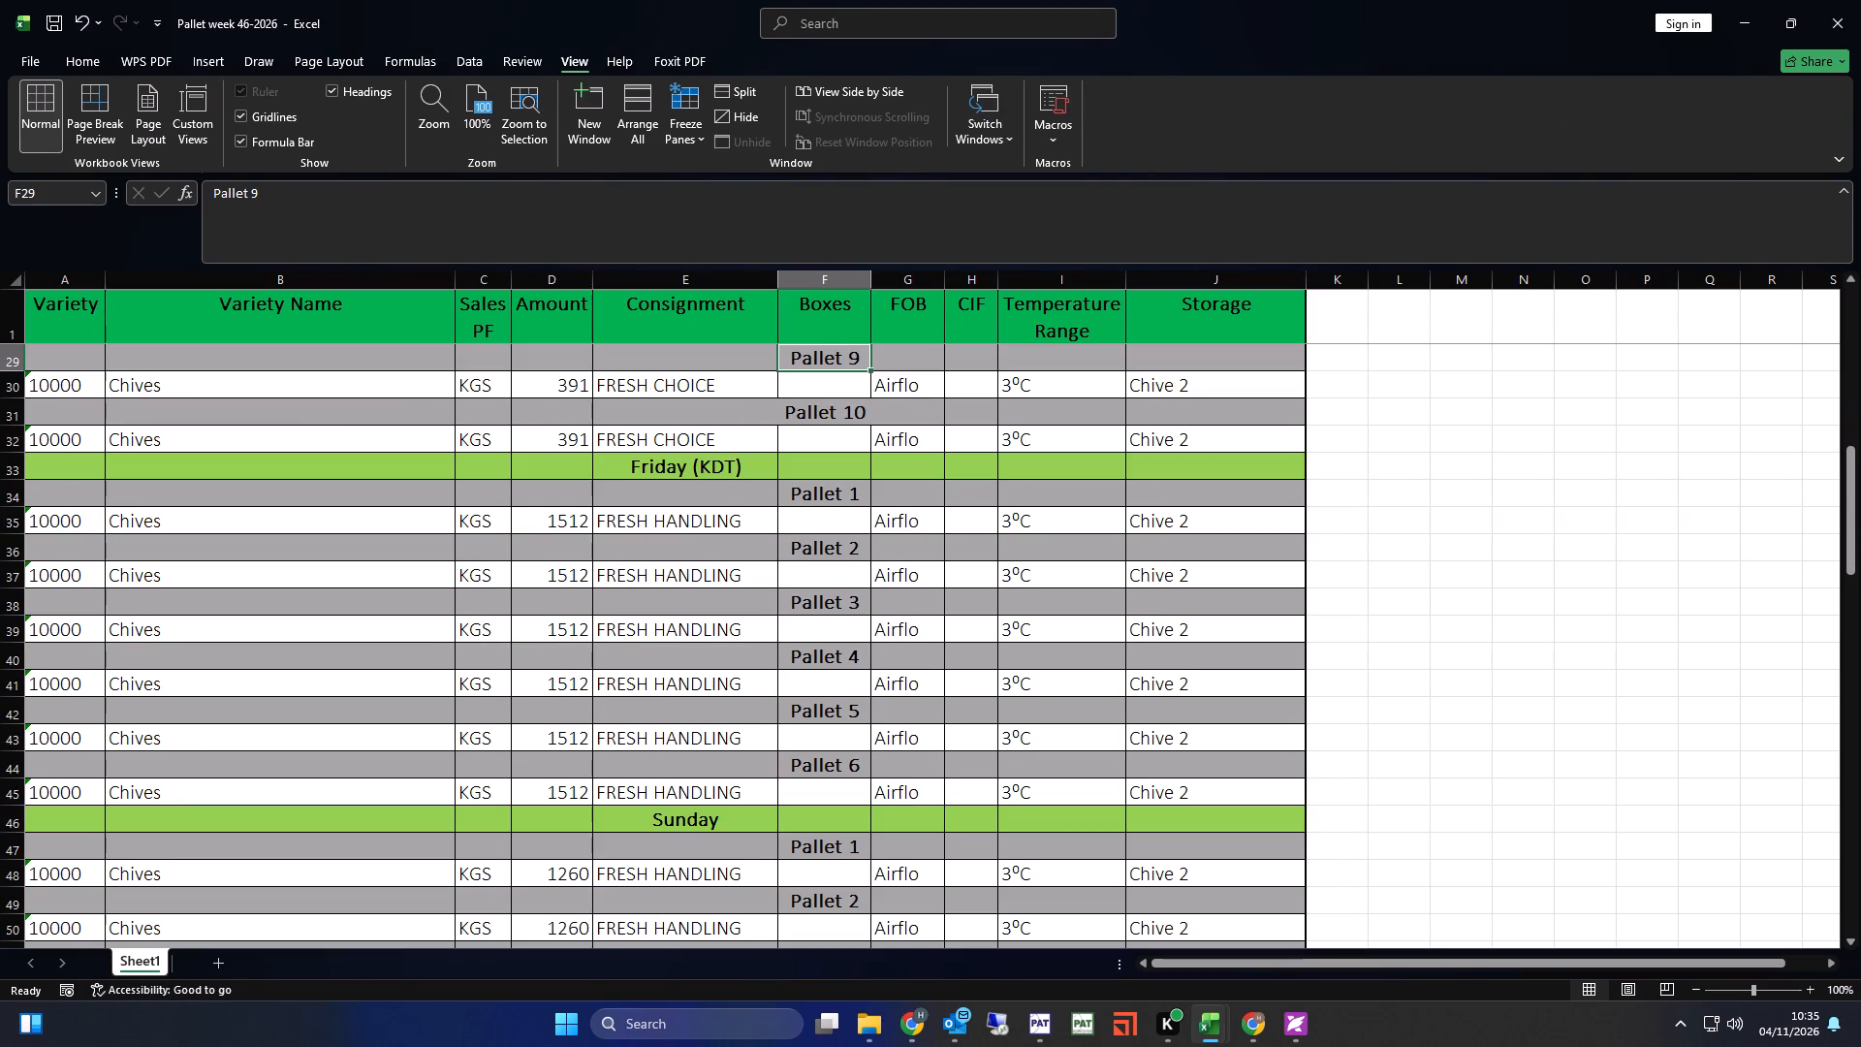
click(654, 794)
drag(10, 767, 16, 783)
key(ctrl+c)
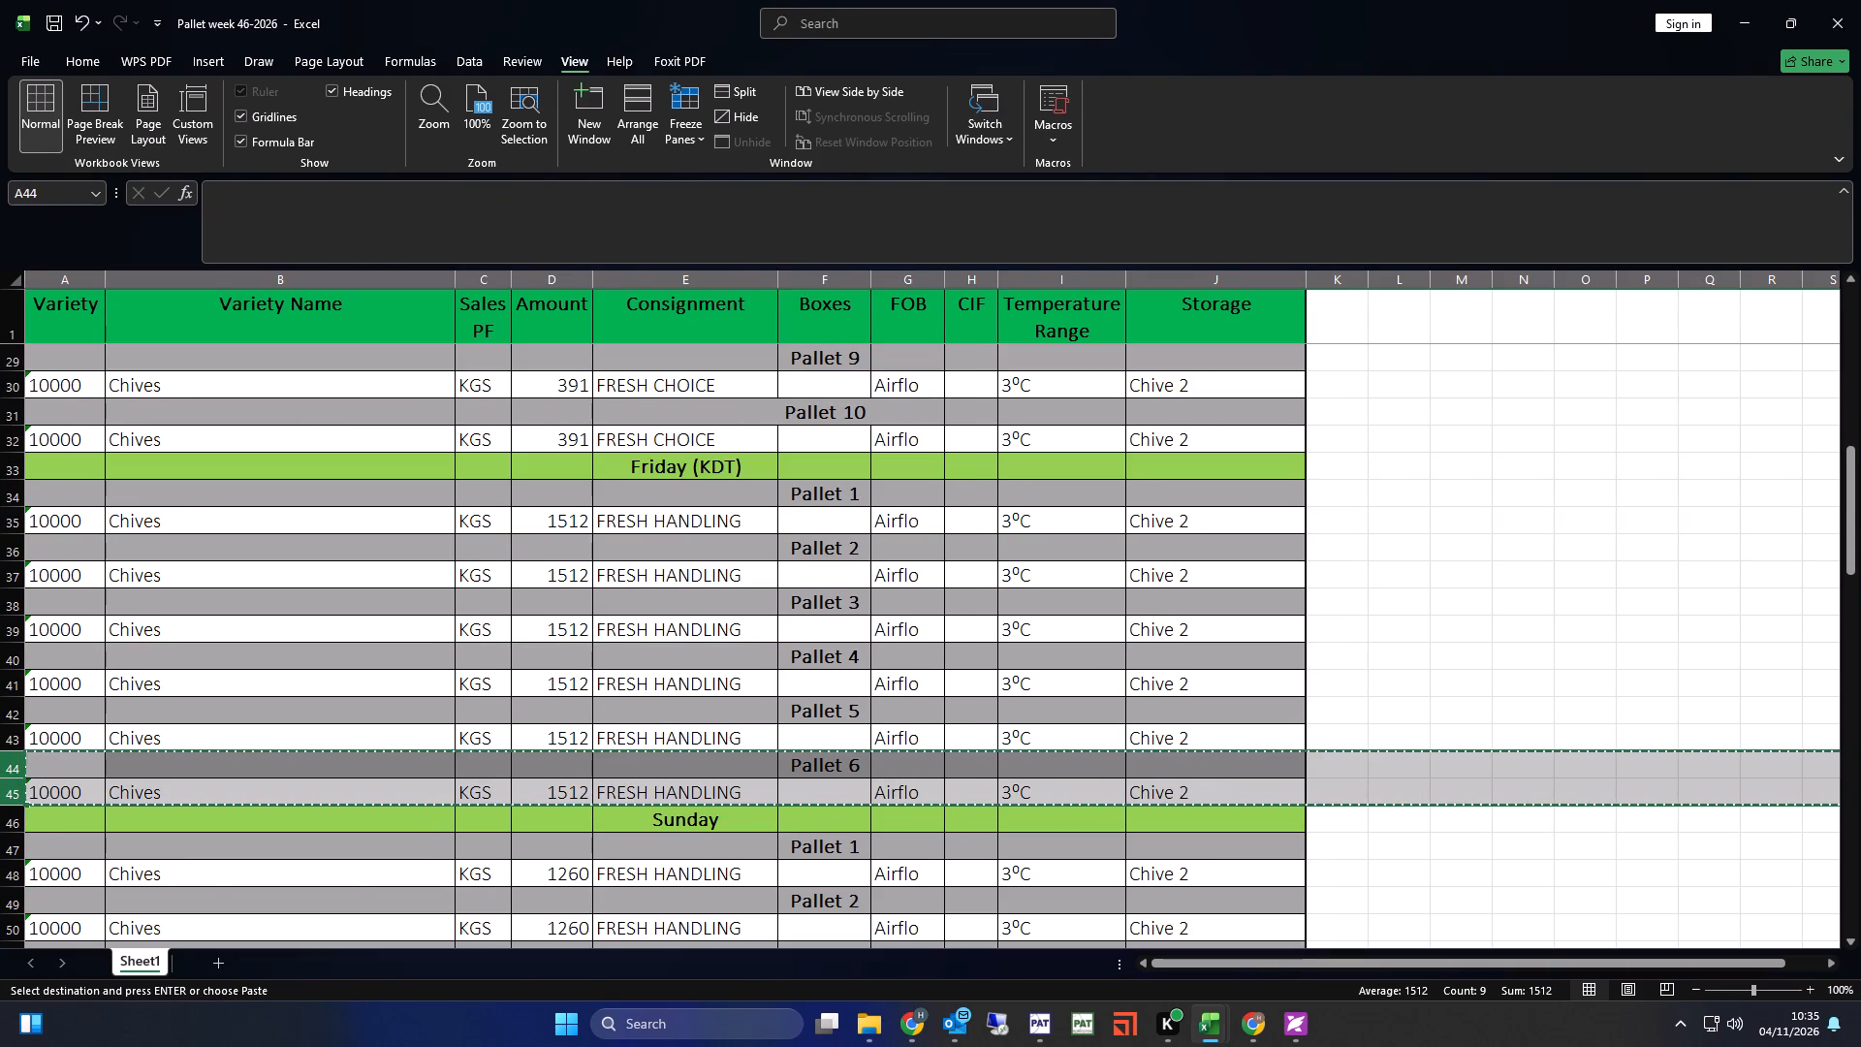
key(ctrl+plus)
Set the chives row directly above the Sunday heading to consignment XHERBS and amount 600.
click(674, 844)
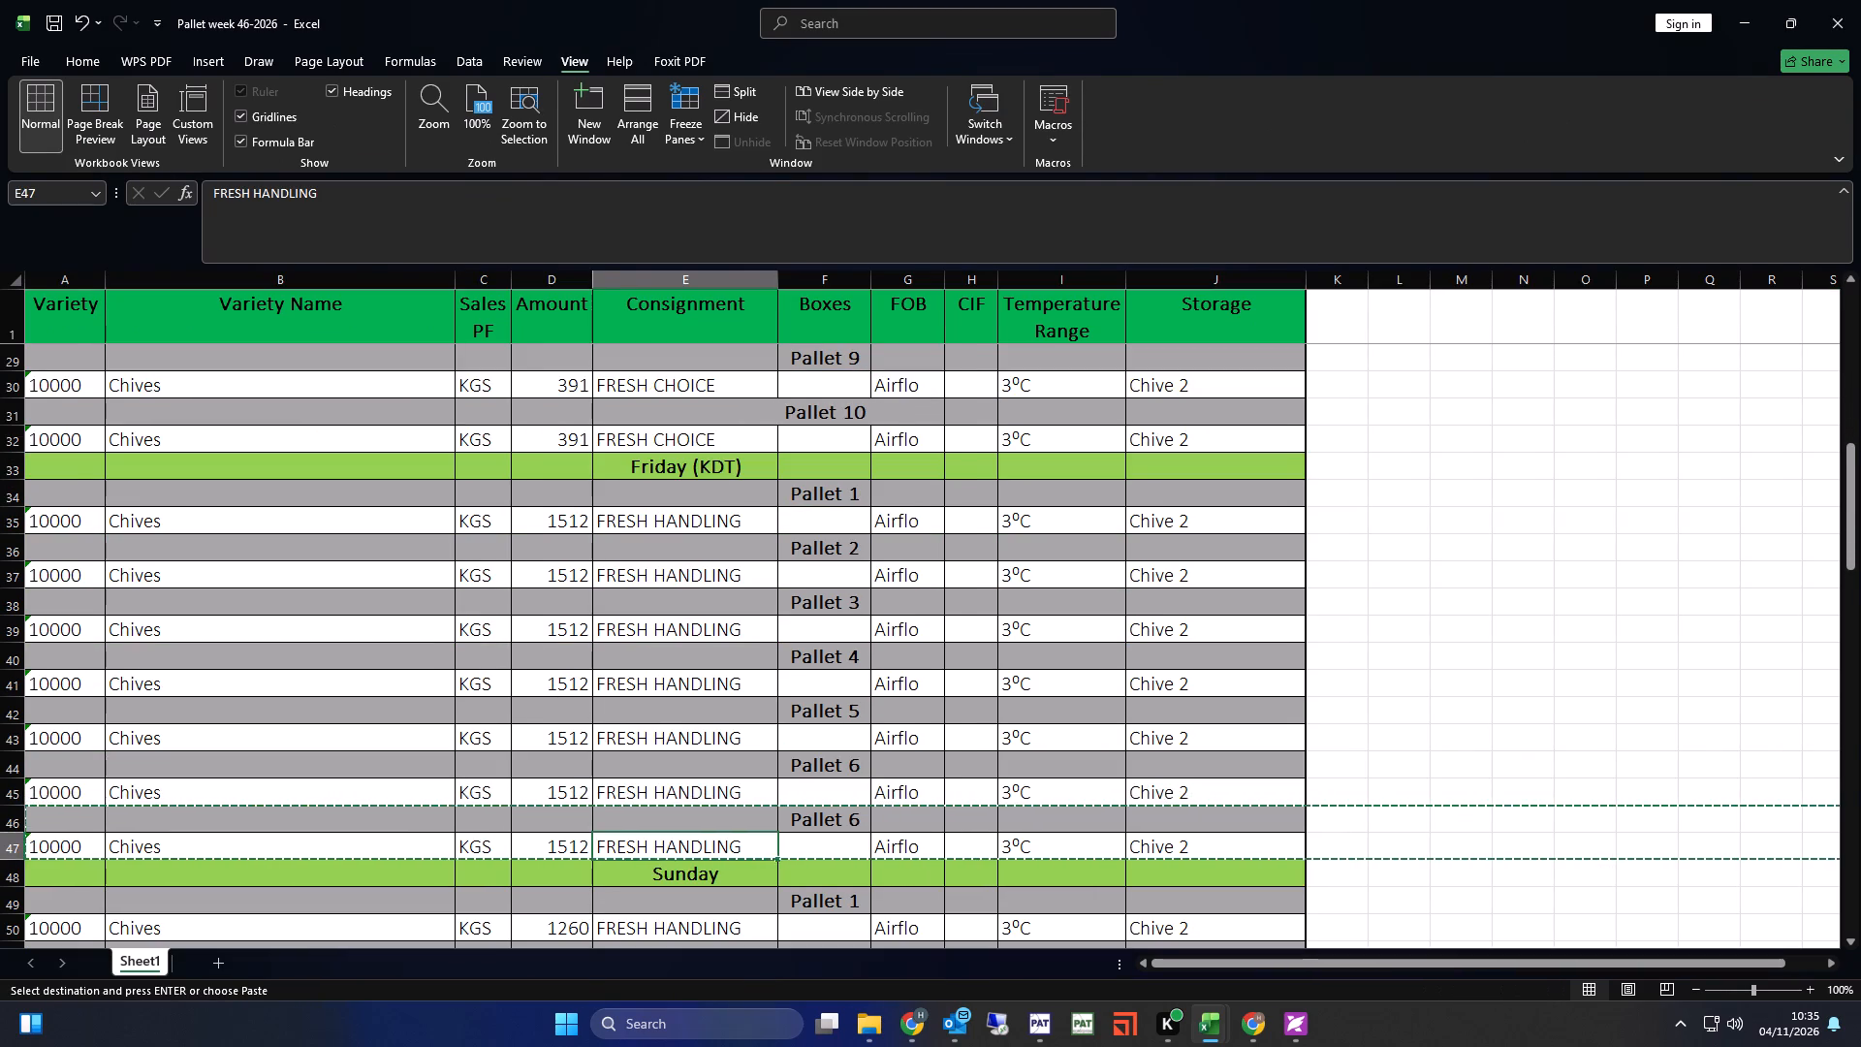
text(XHERBS)
key(Tab)
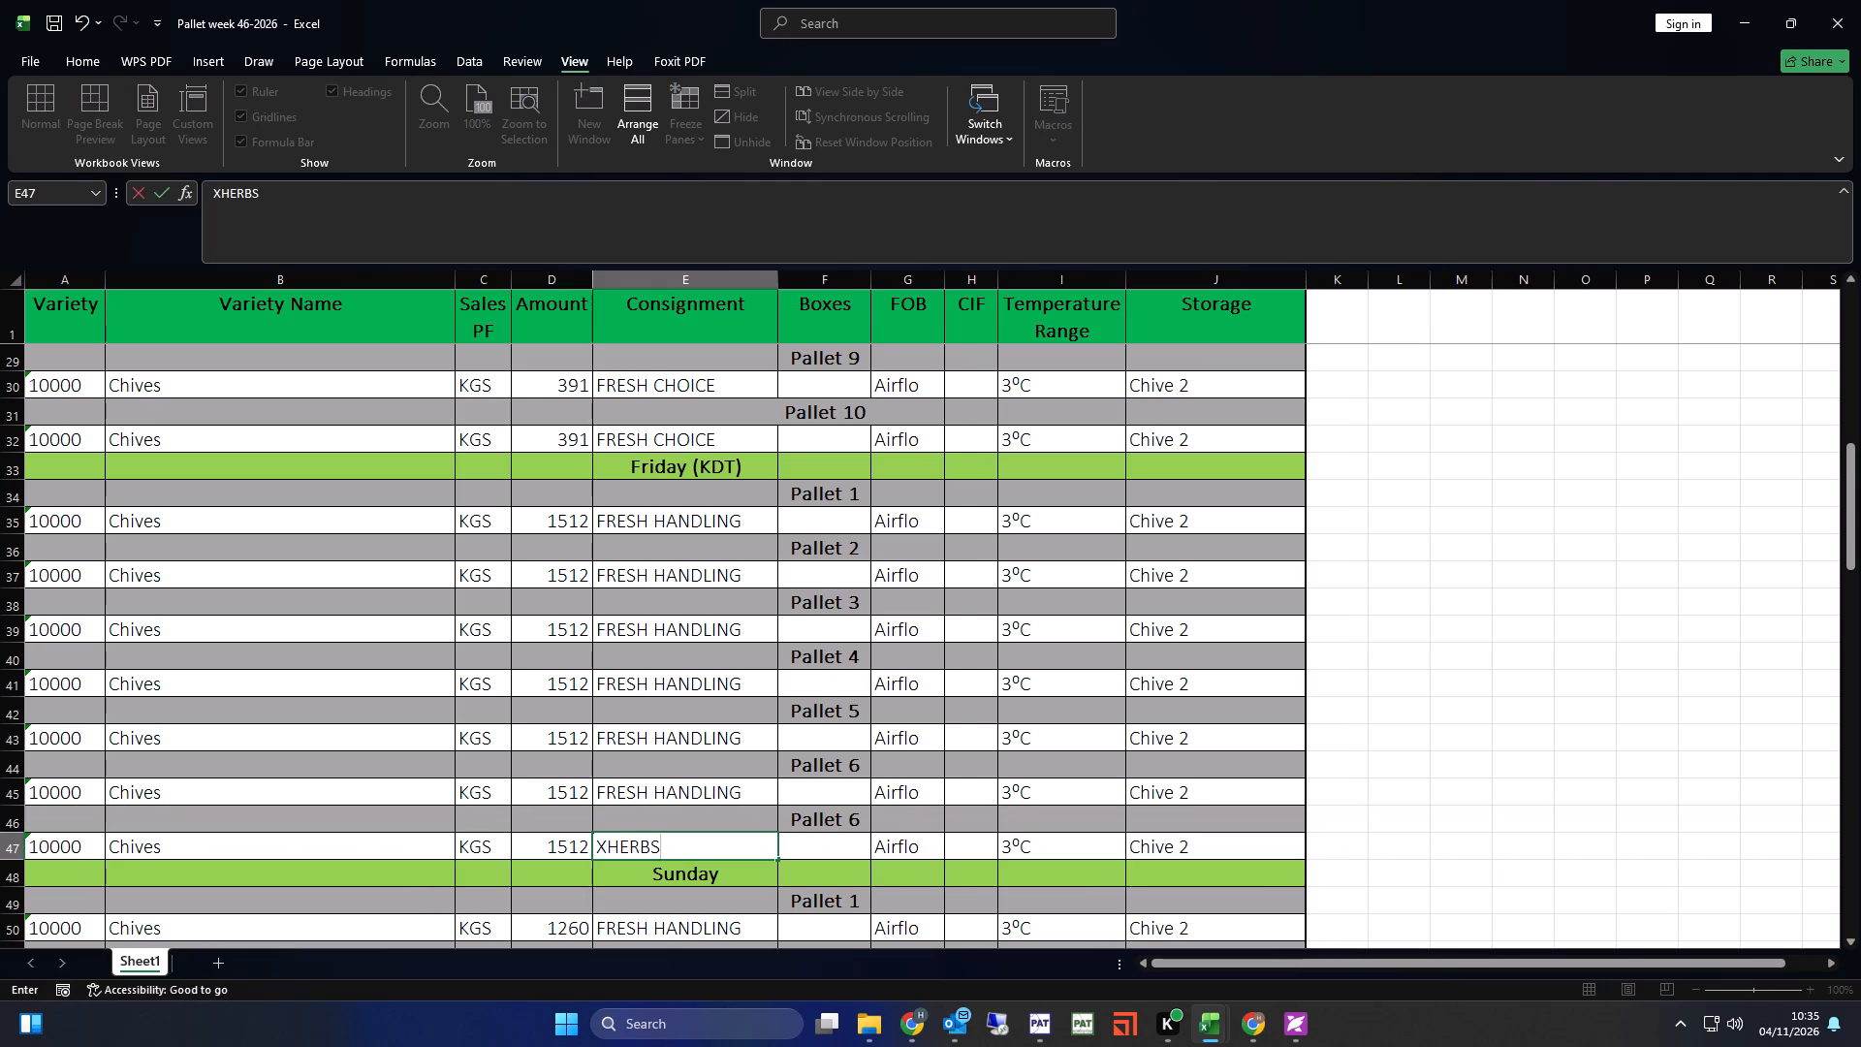
click(580, 847)
text(600)
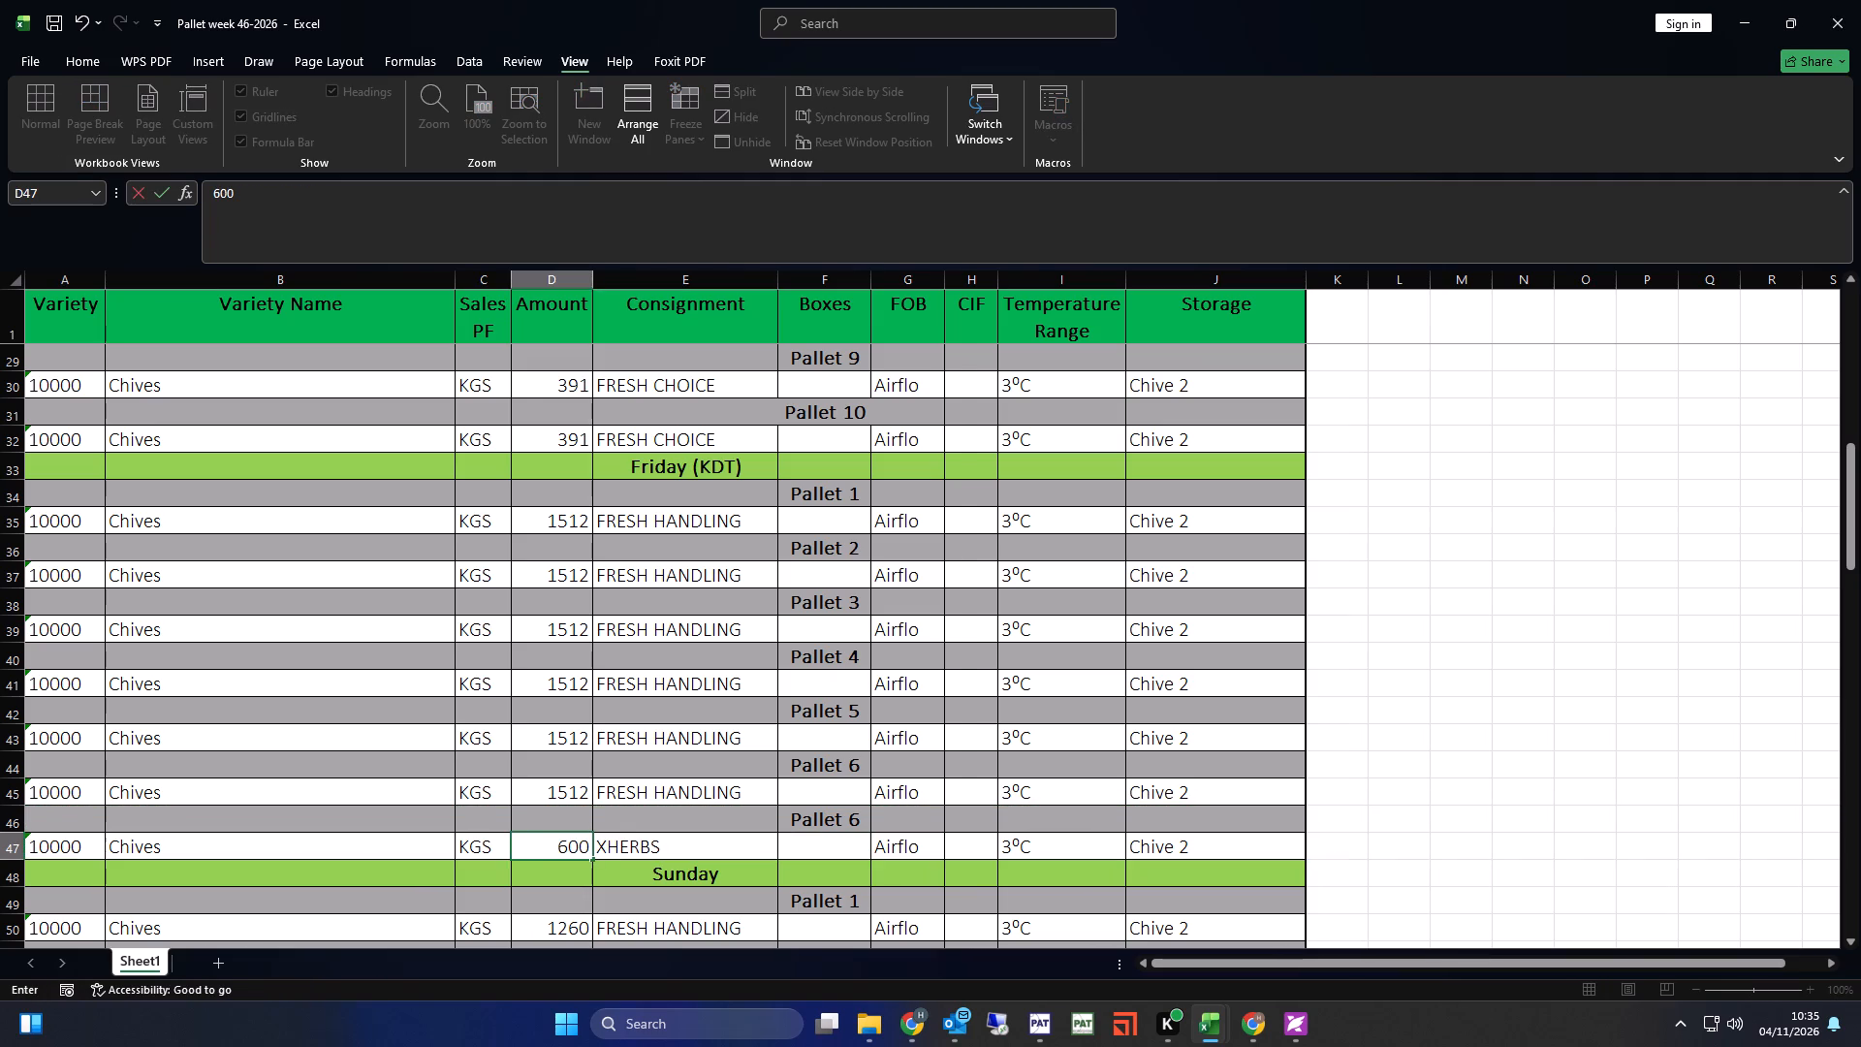
click(841, 810)
Insert two more copies of the pallet heading and XHERBS row within the Friday (KDT) section.
drag(1, 820, 5, 826)
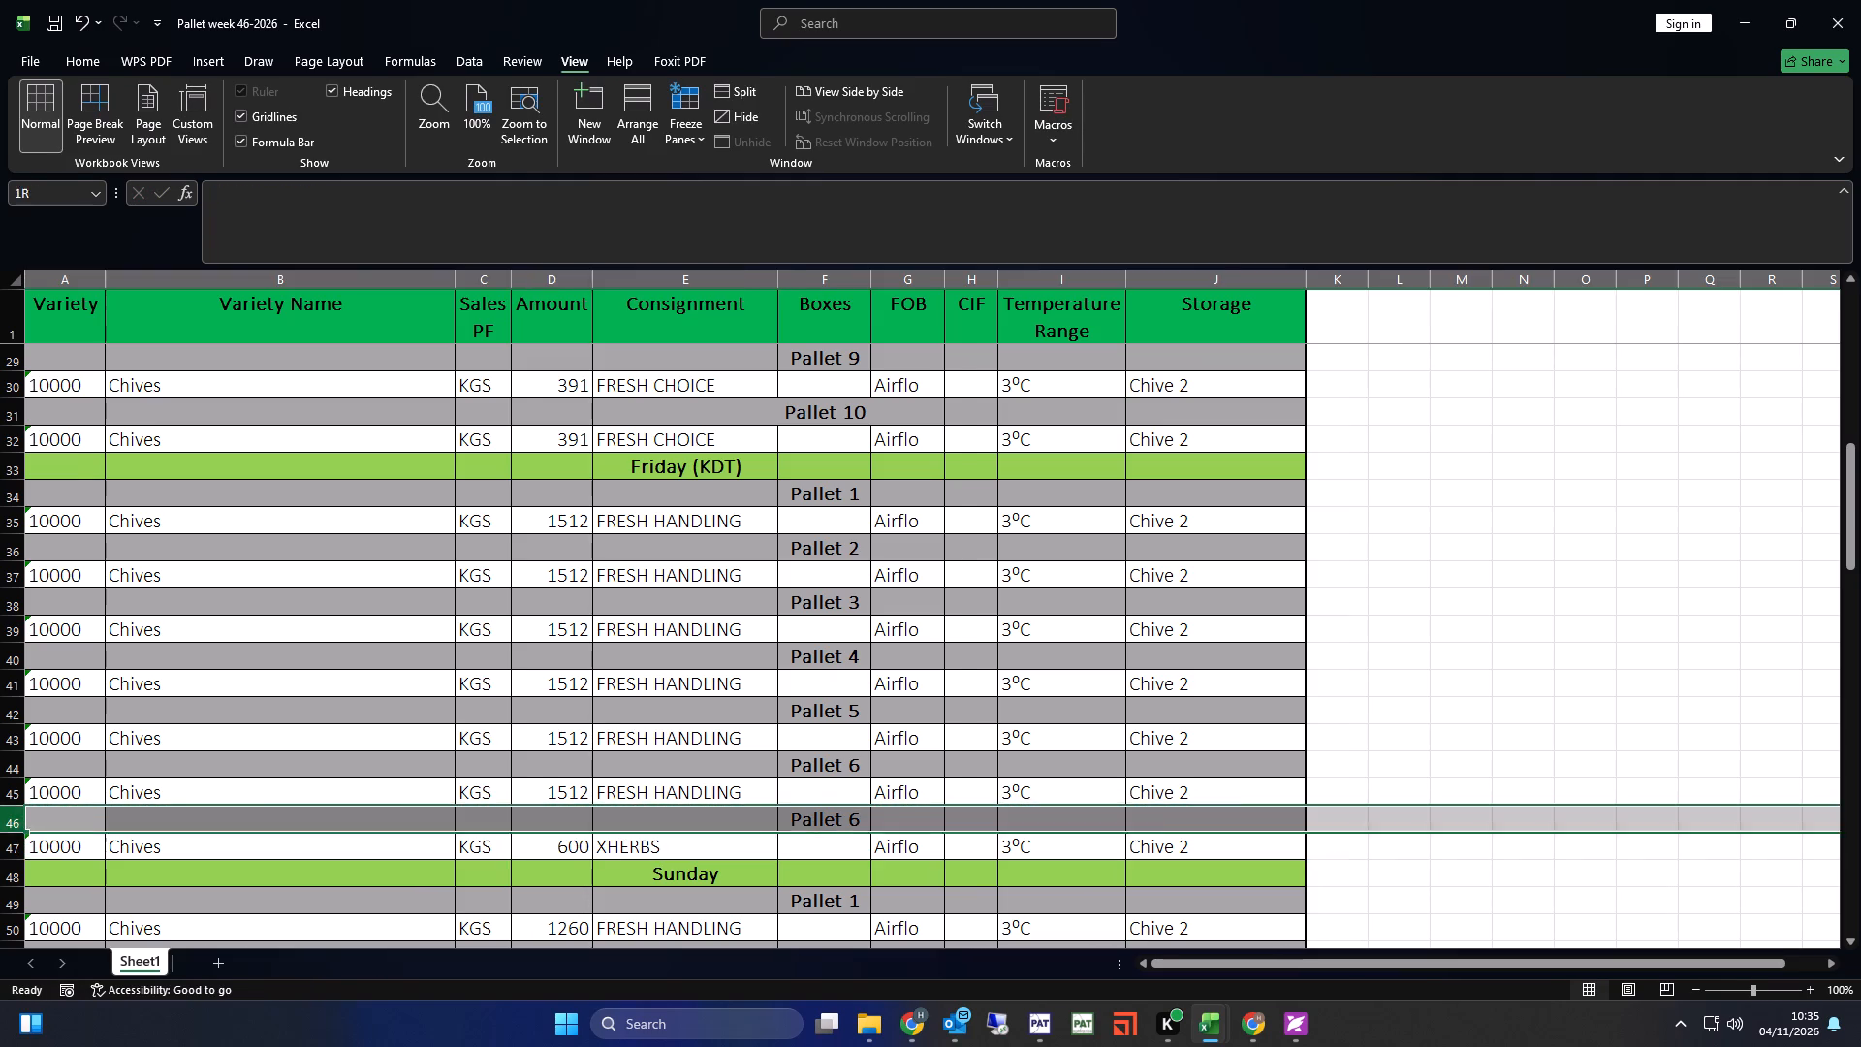
drag(5, 826, 11, 852)
key(ctrl+c)
drag(9, 819, 17, 884)
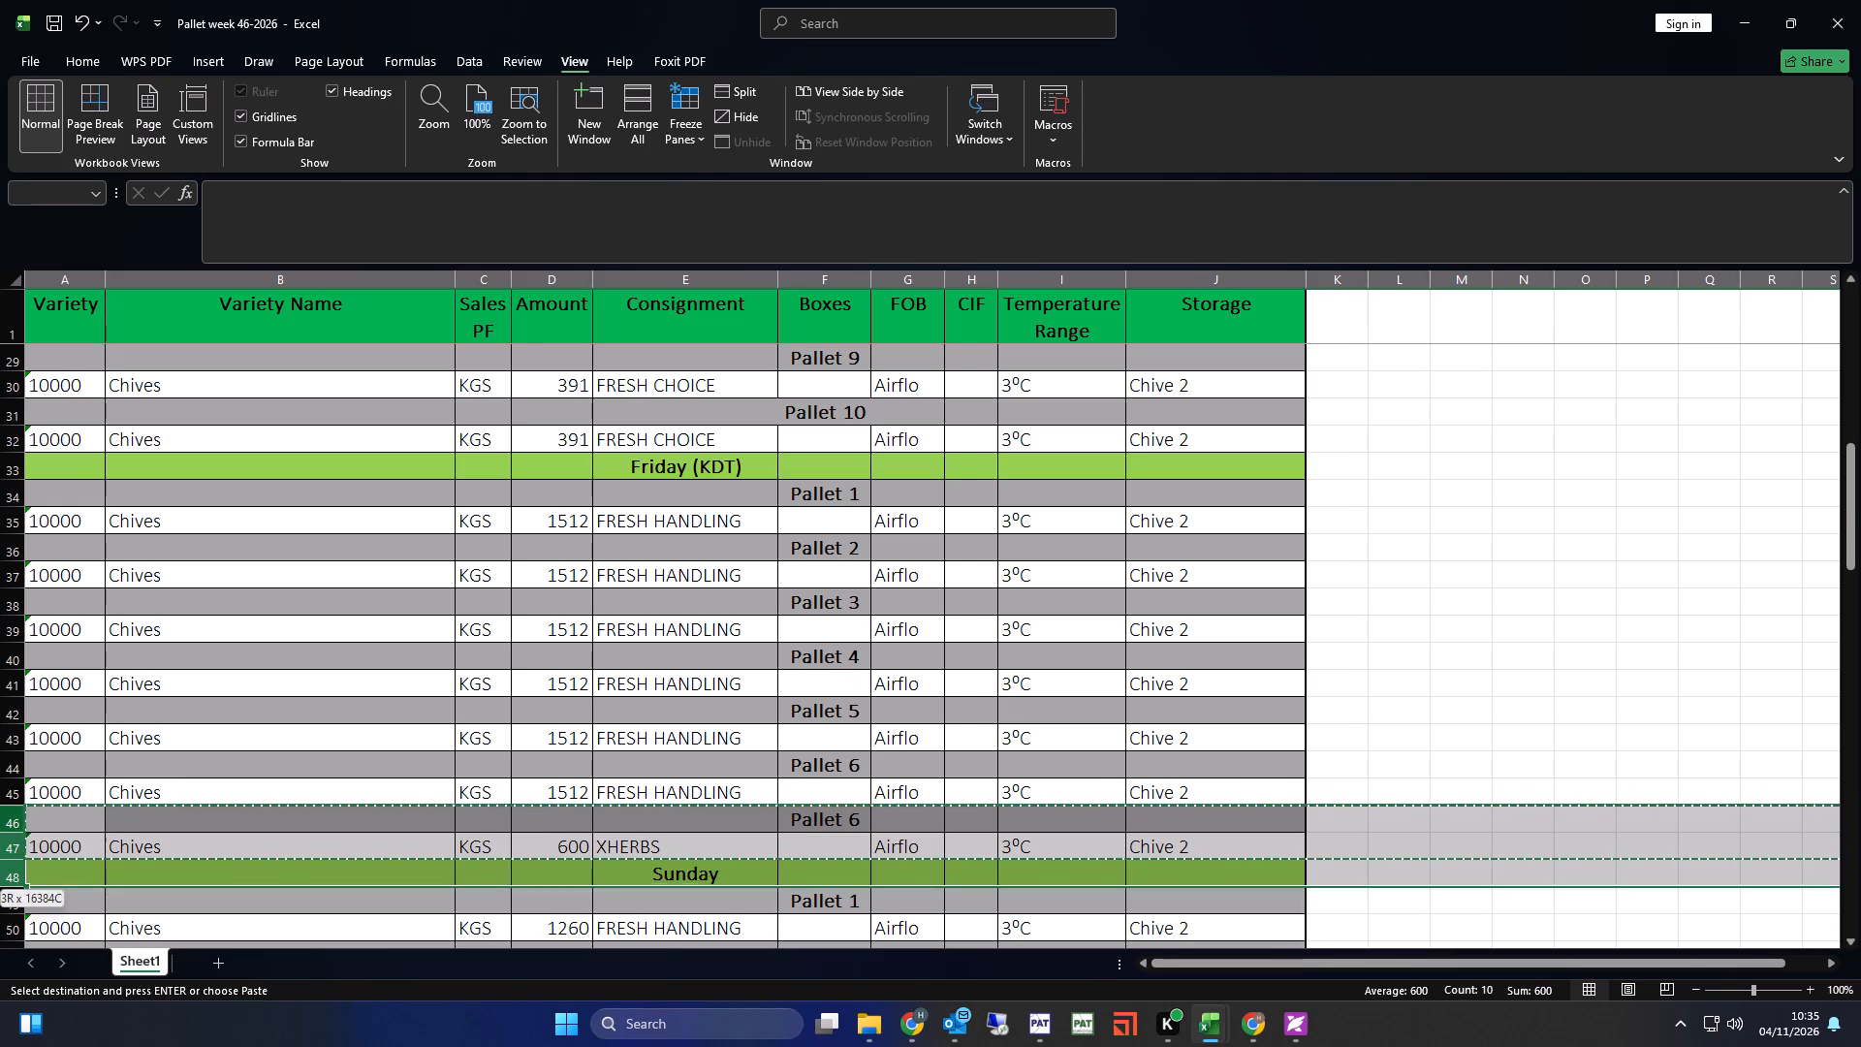
drag(17, 884, 19, 904)
key(ctrl+plus)
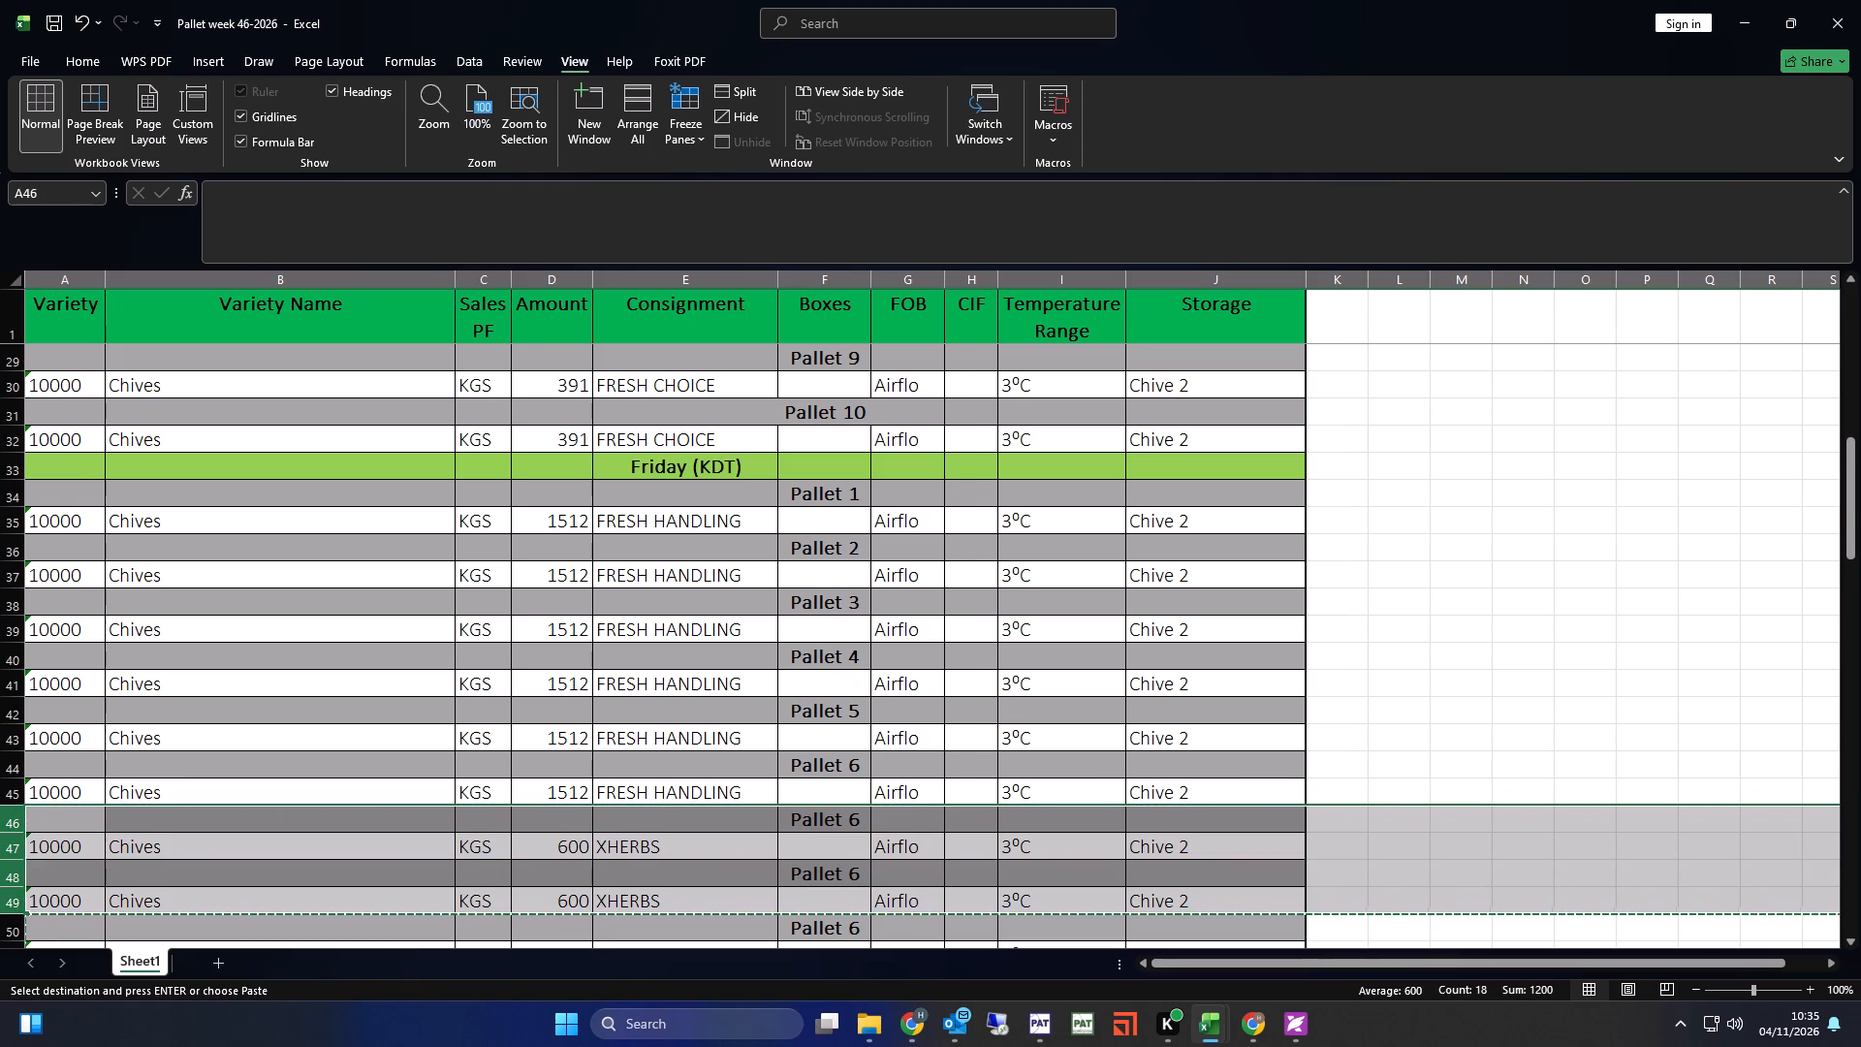
Renumber the three XHERBS pallet headings in the Friday (KDT) section as Pallet 7, Pallet 8 and Pallet 9.
double_click(862, 825)
key(BackSpace)
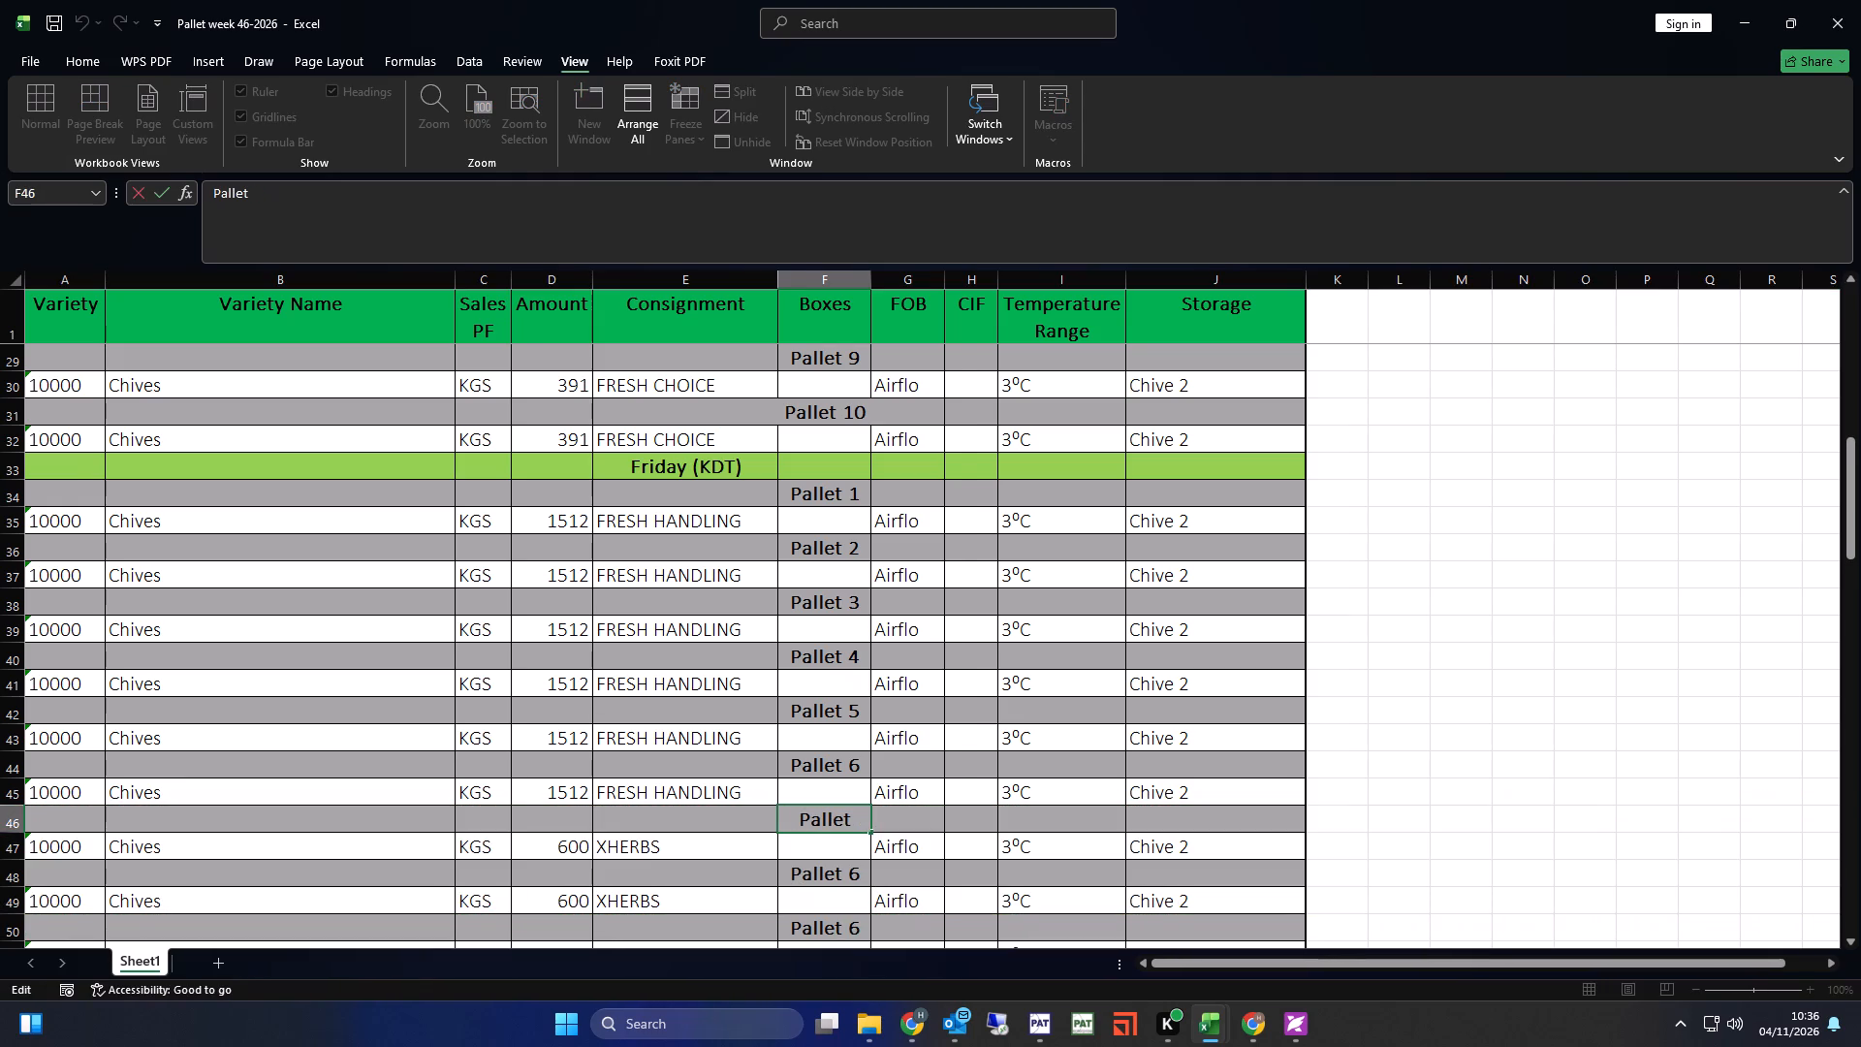
key(7)
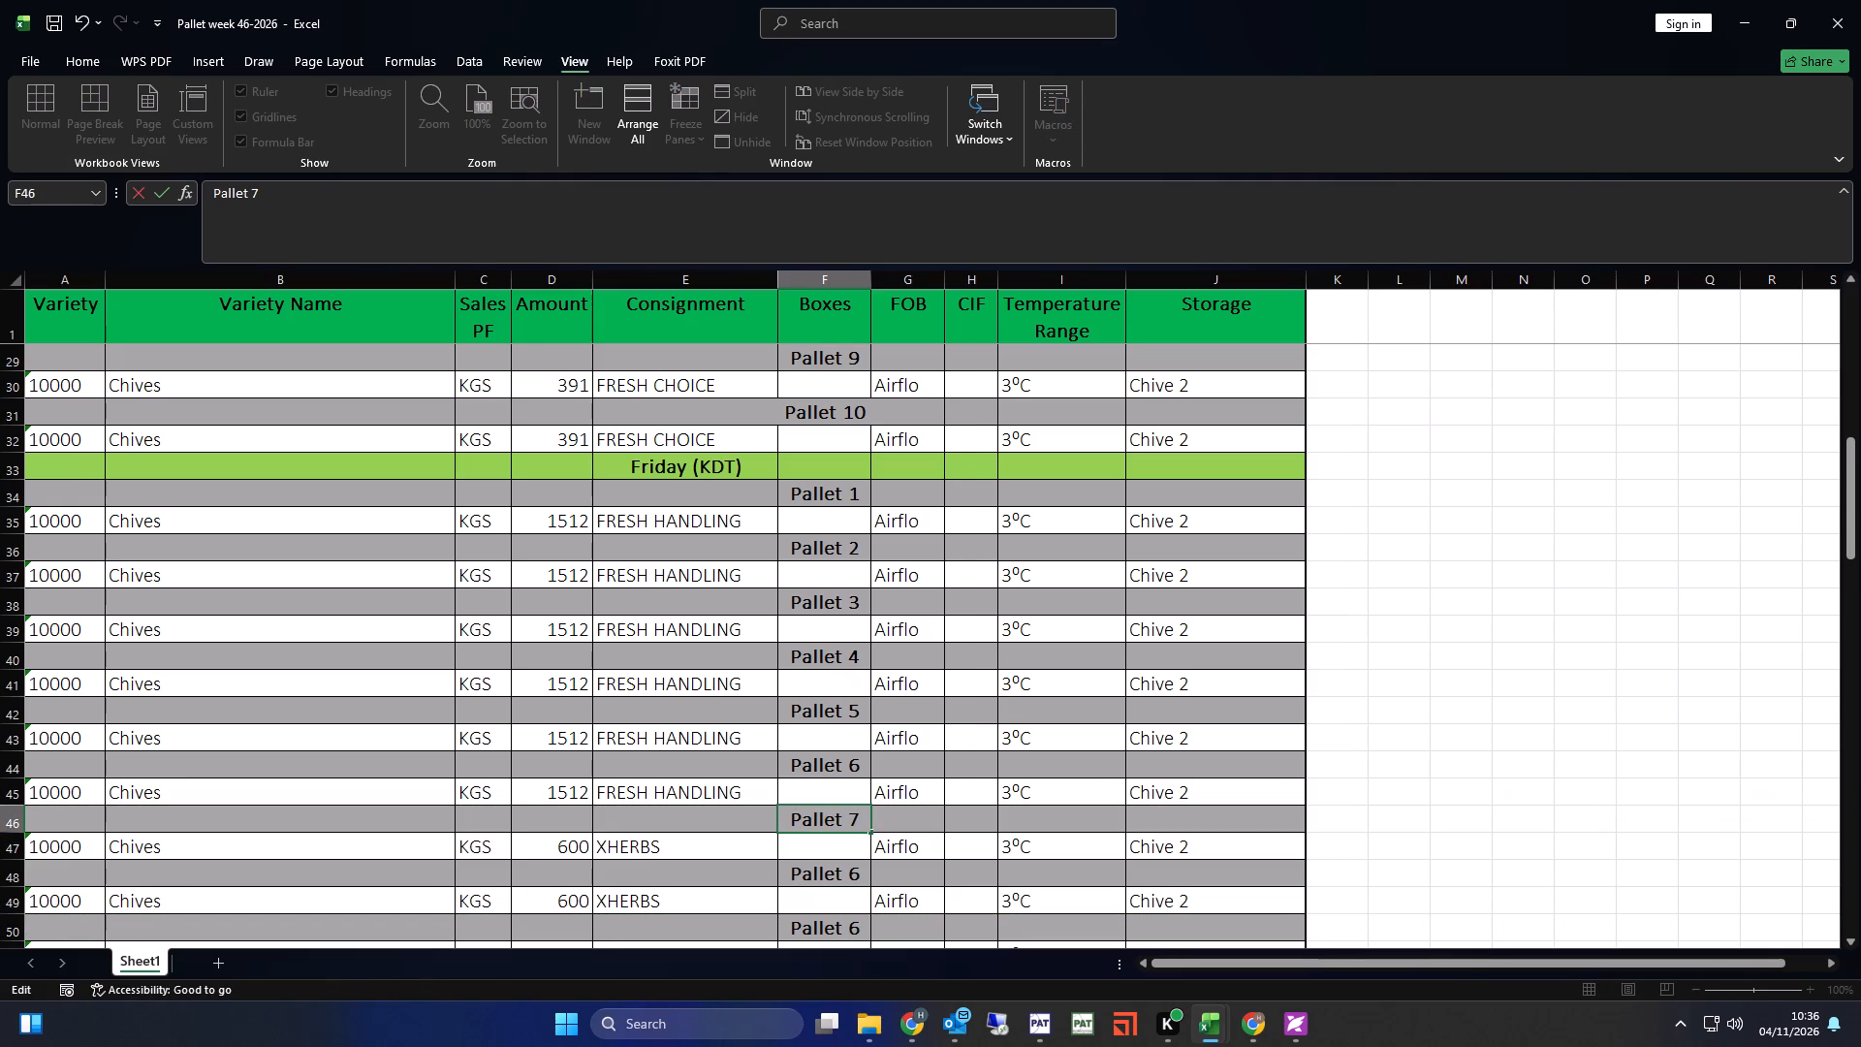
double_click(867, 876)
key(BackSpace)
key(8)
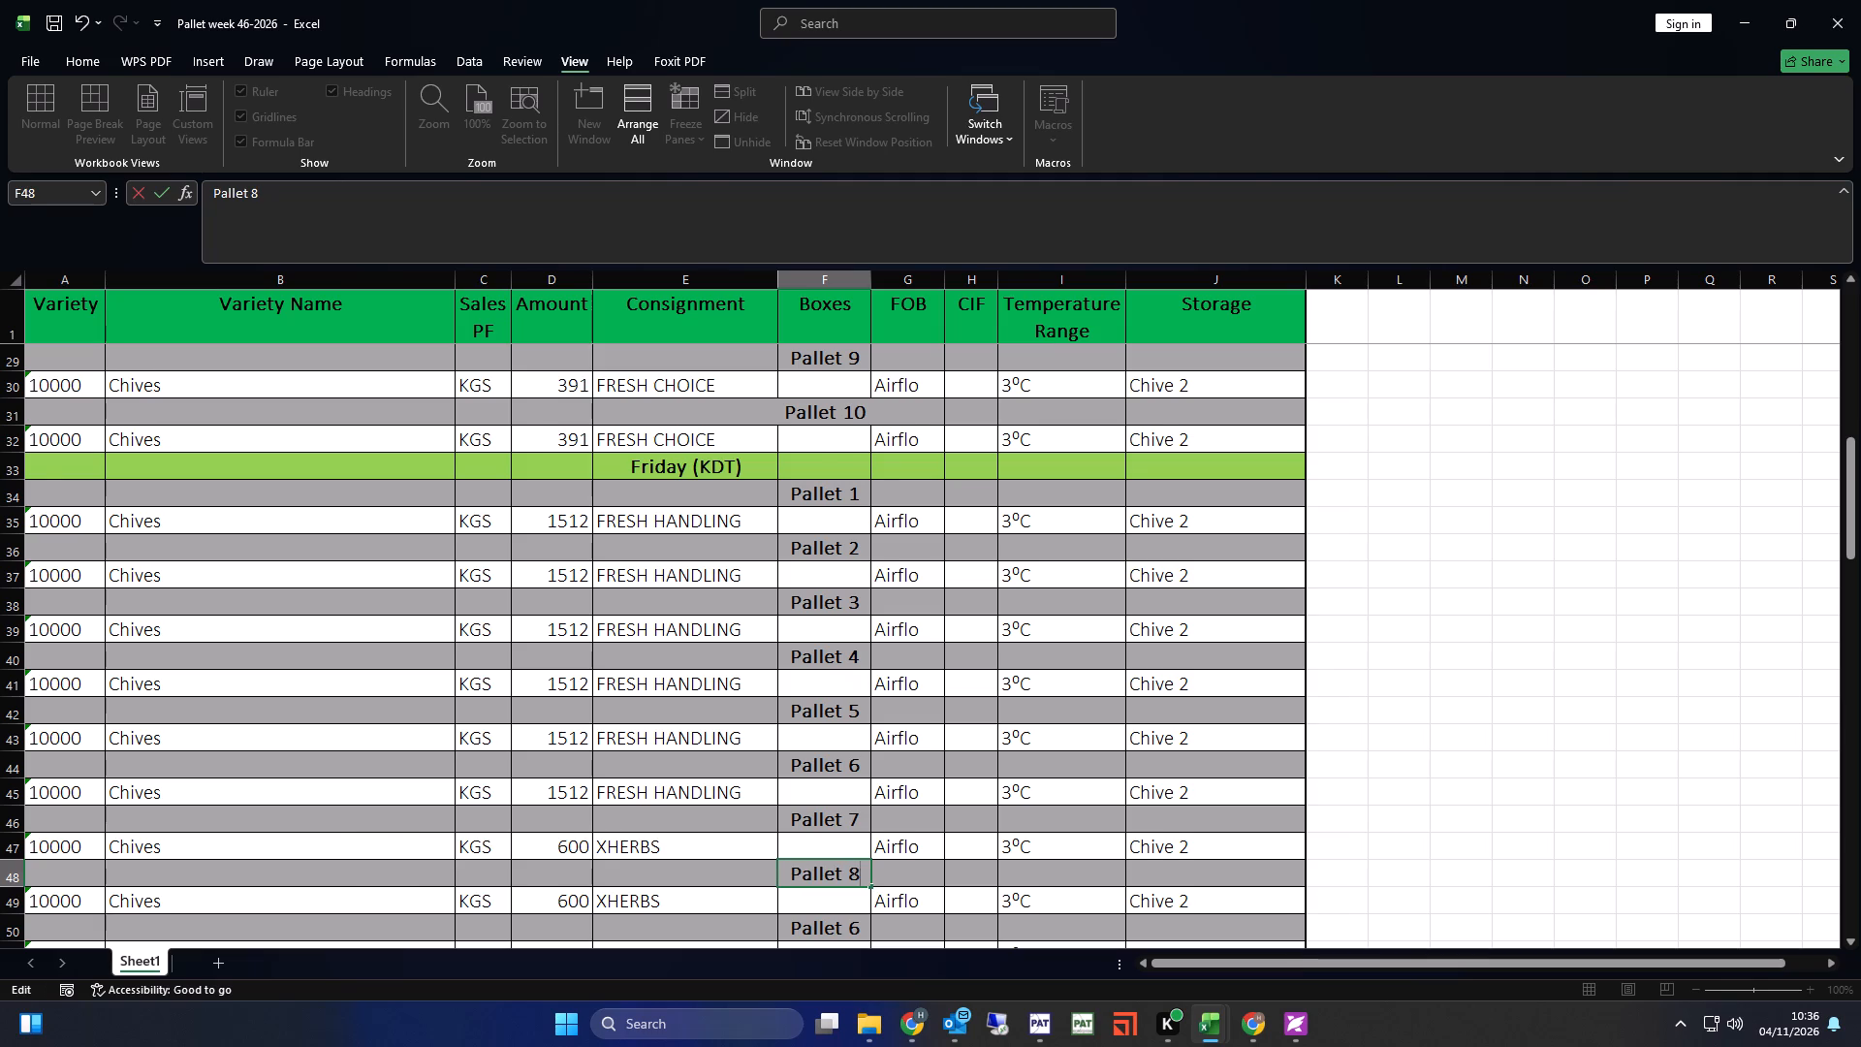
scroll(867, 876, down, 2)
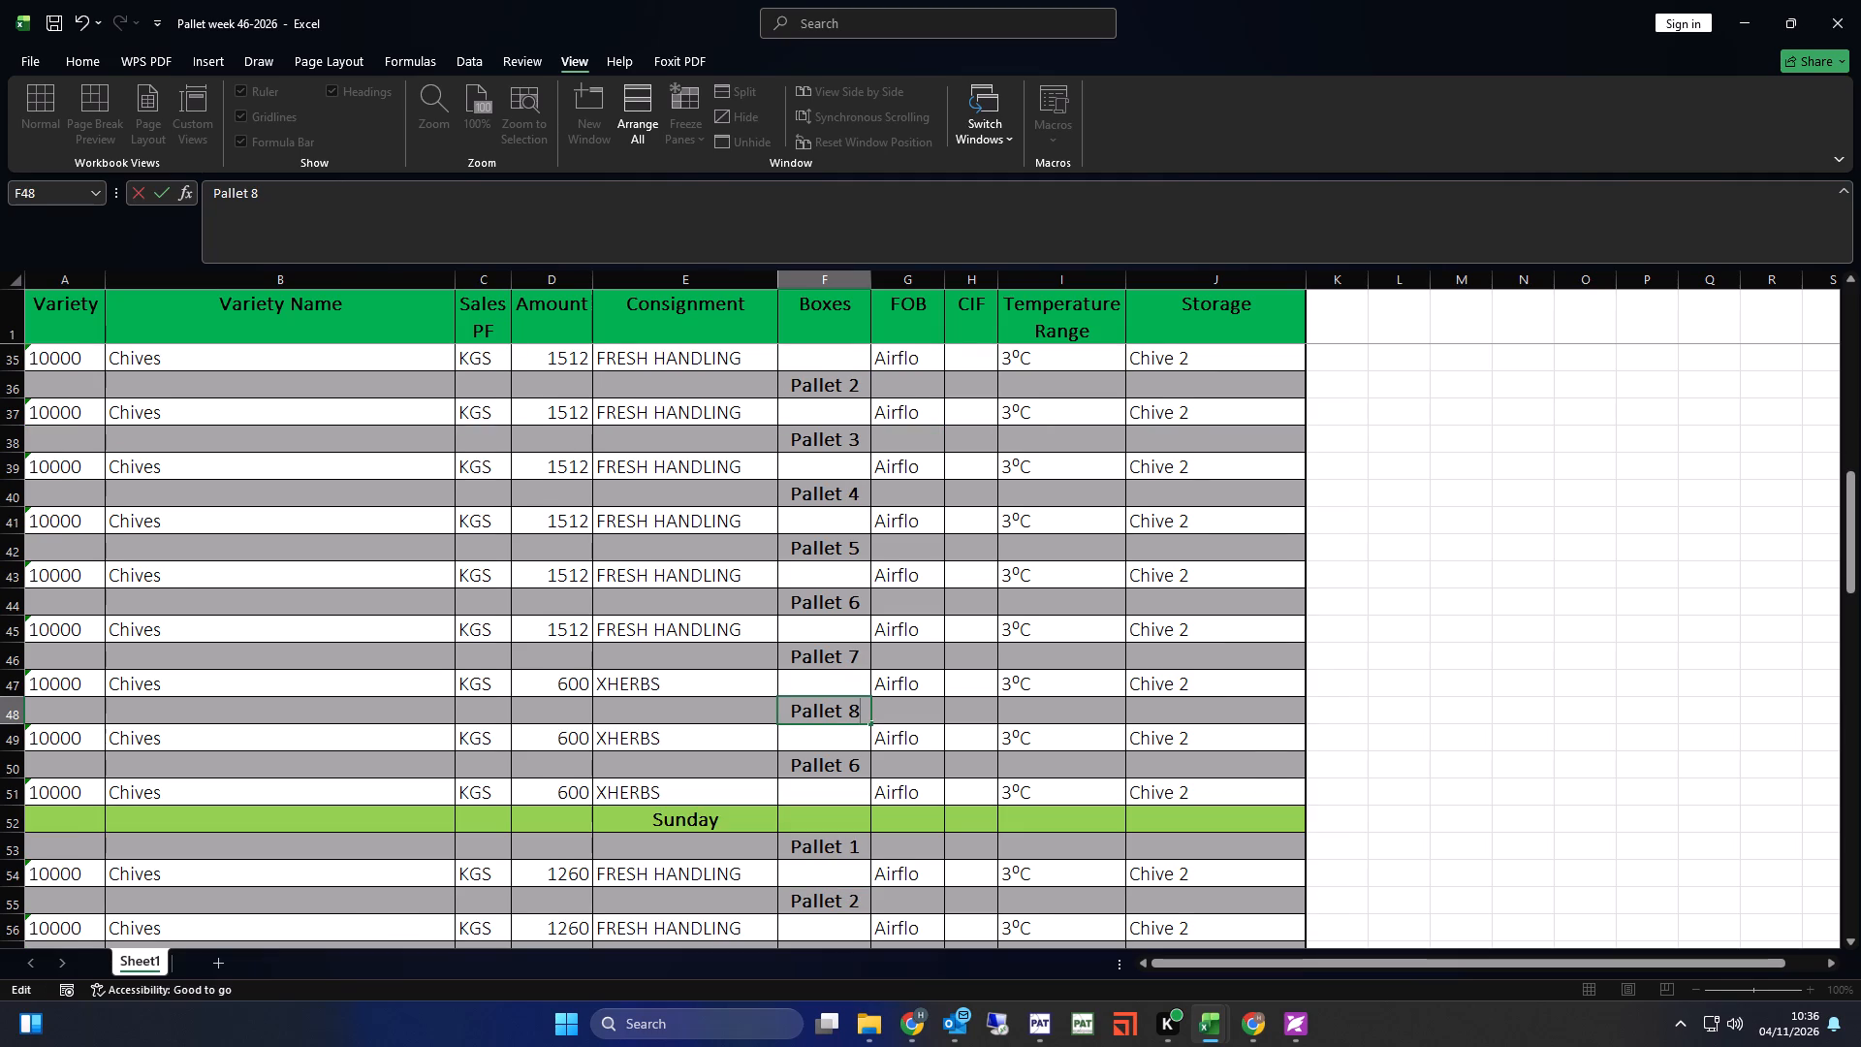
double_click(862, 768)
key(BackSpace)
key(9)
key(Return)
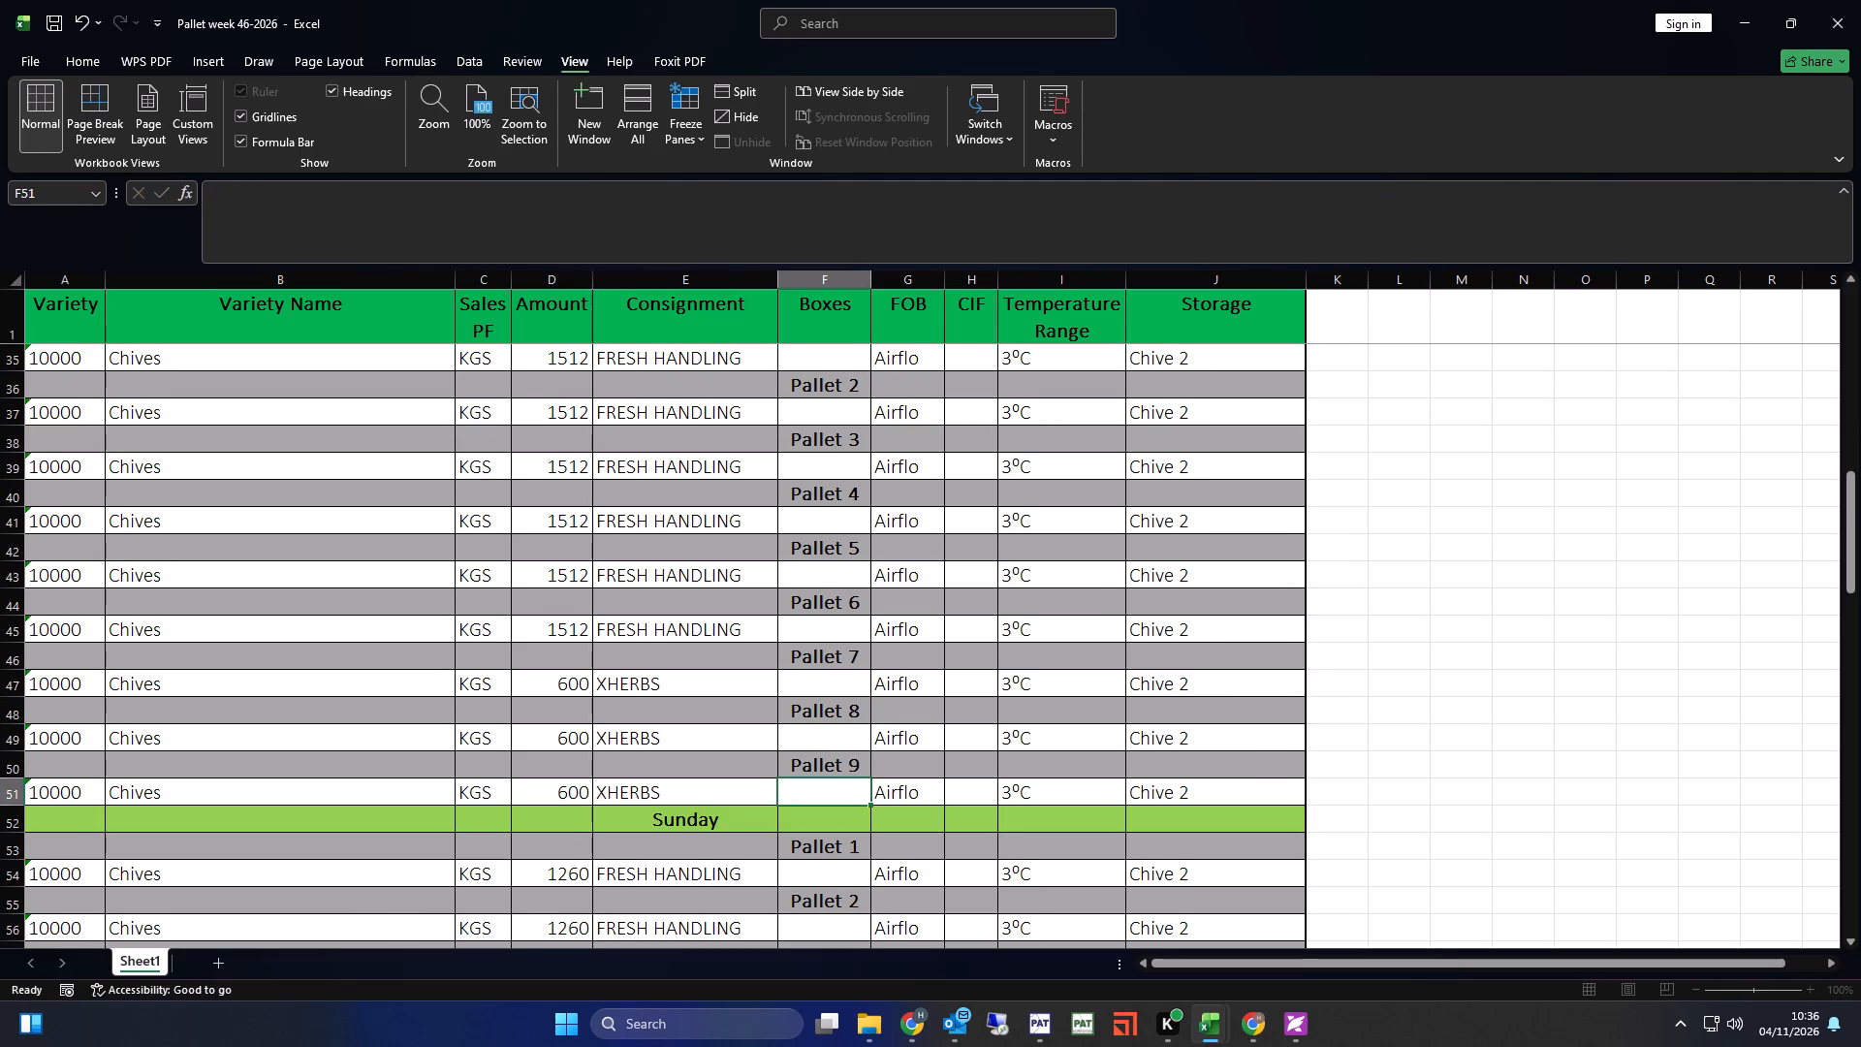
Save the pallet workbook and check the amounts of the XHERBS rows under Pallets 7 to 9.
key(ctrl+s)
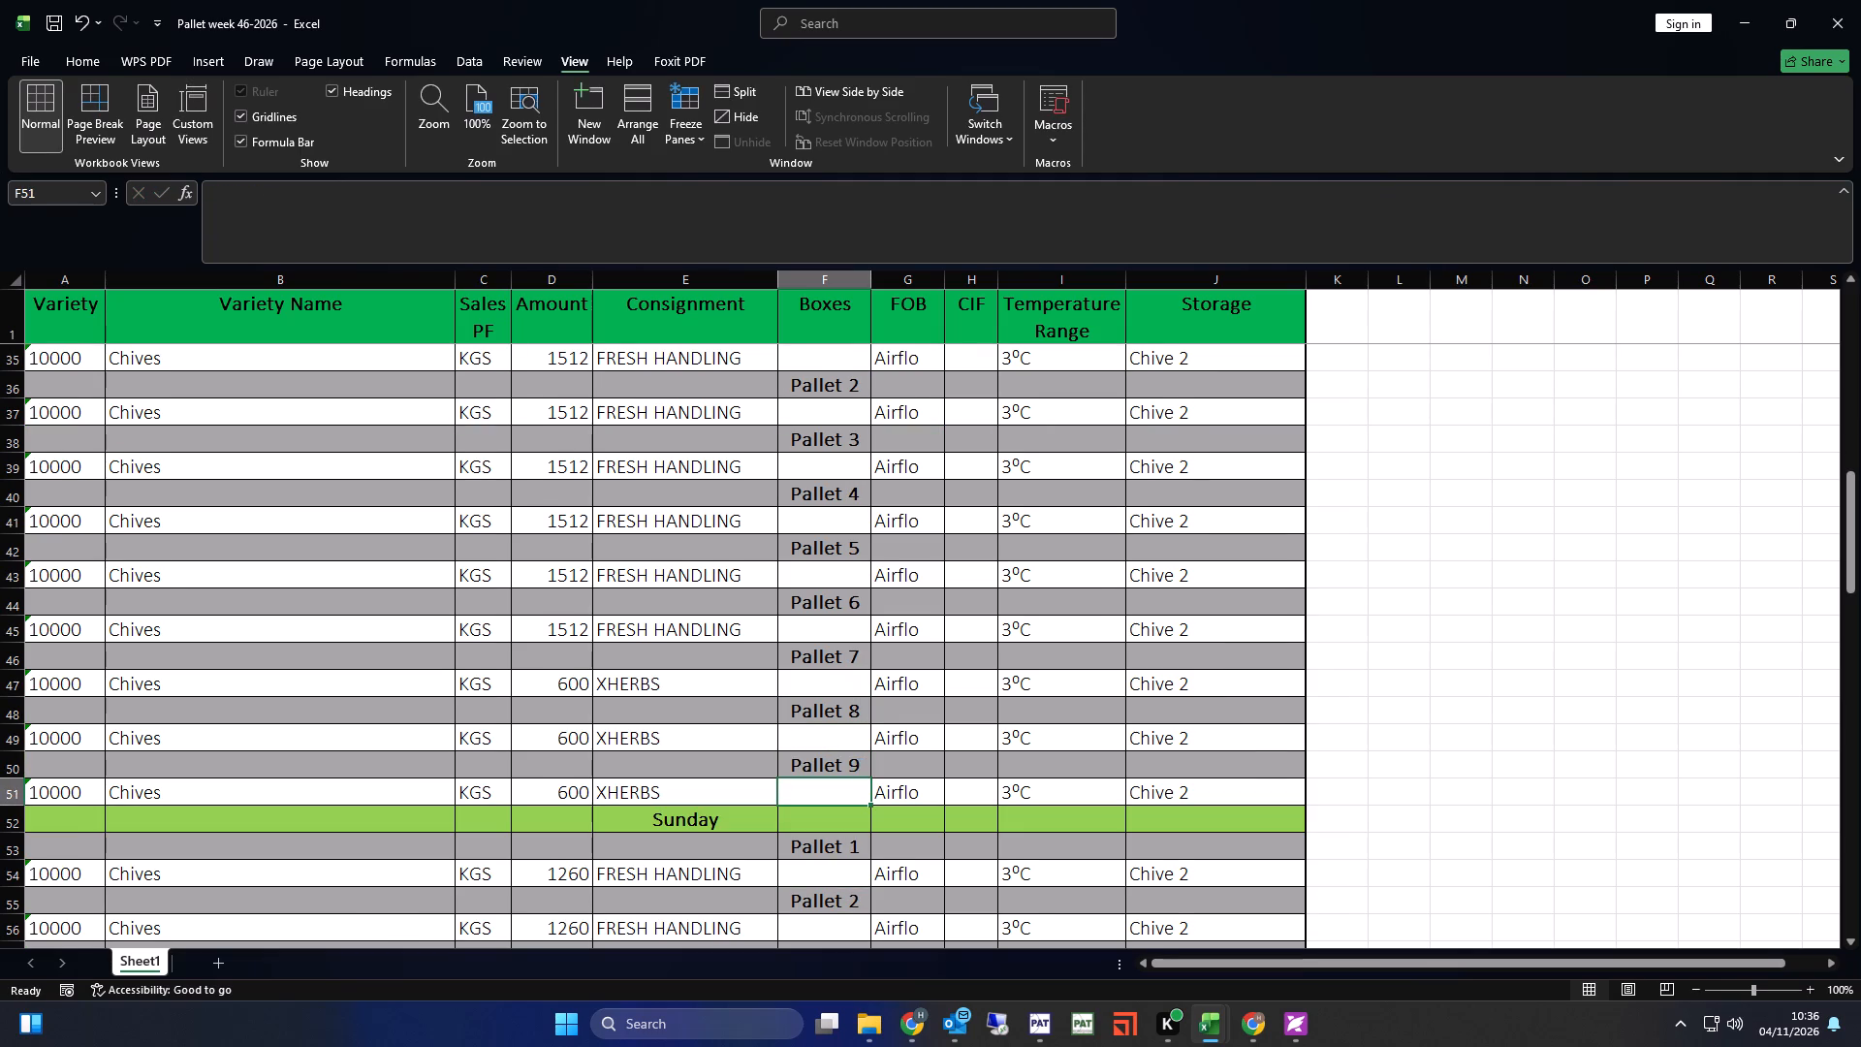
click(677, 688)
click(584, 688)
click(571, 740)
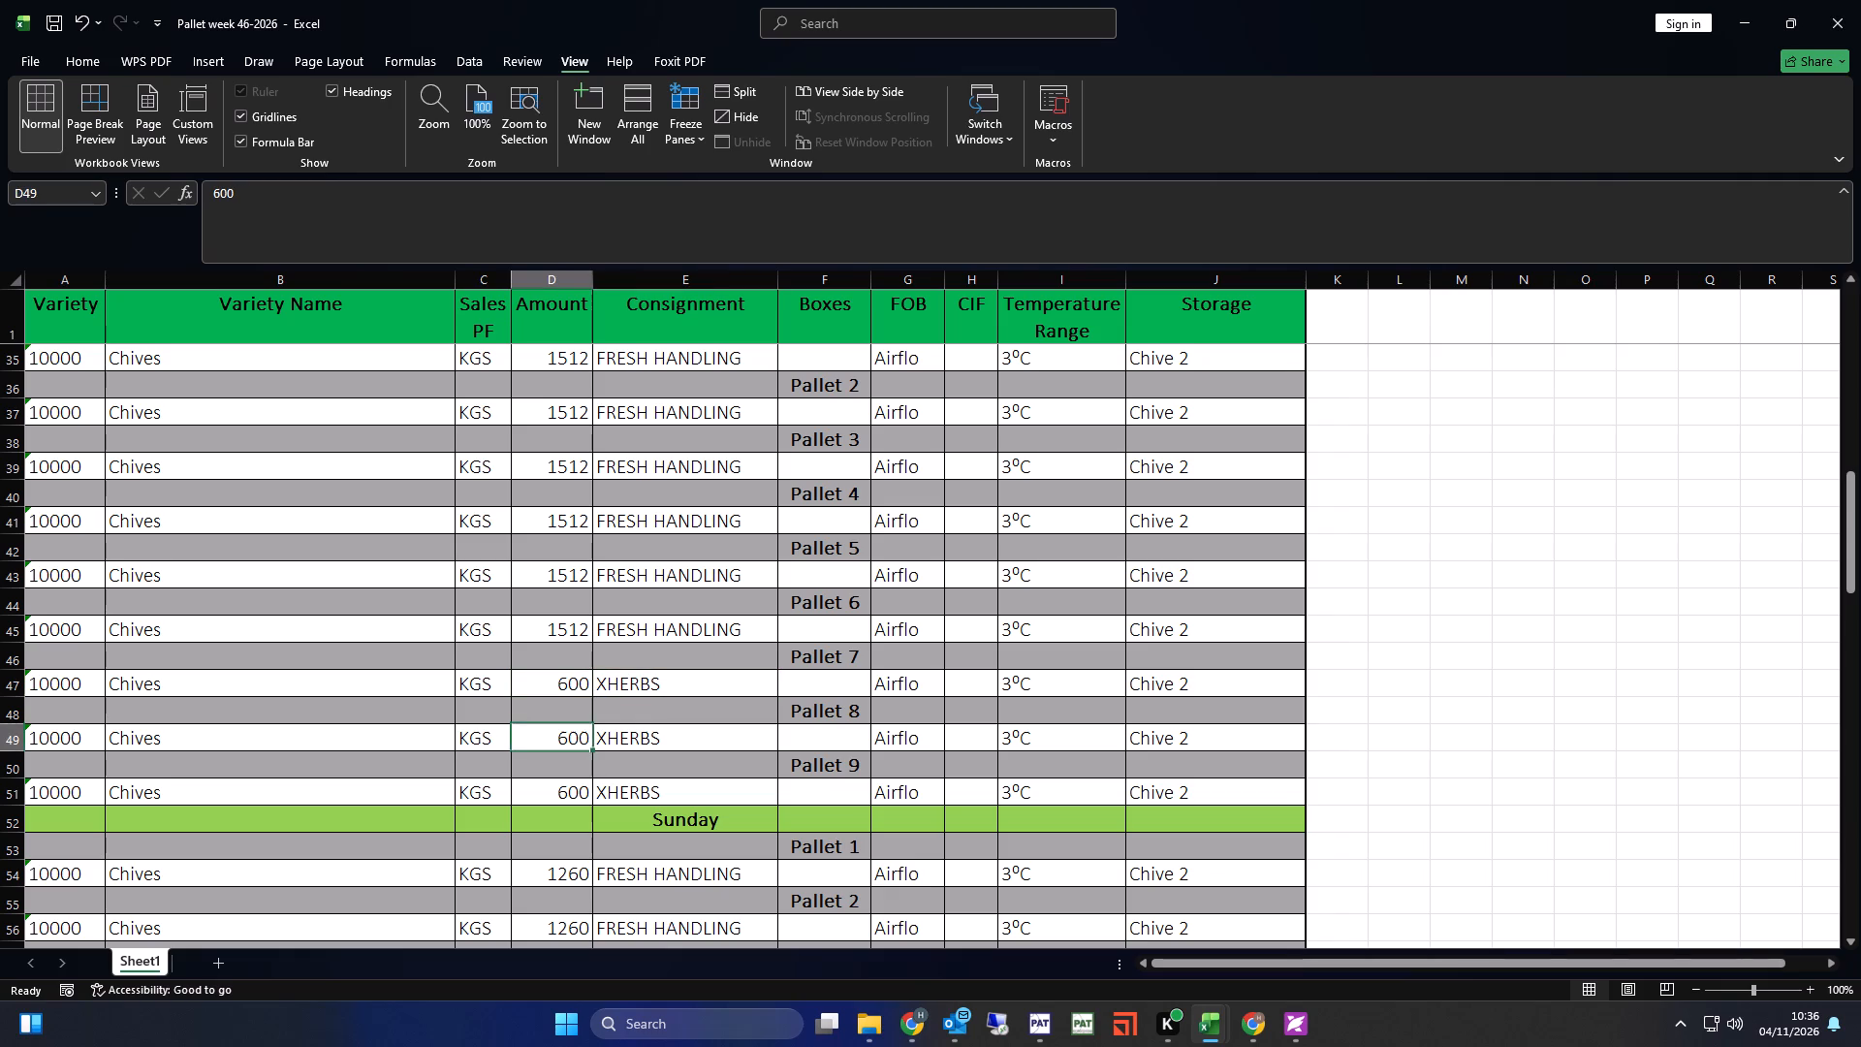
click(573, 793)
key(ctrl+s)
scroll(672, 736, up, 1)
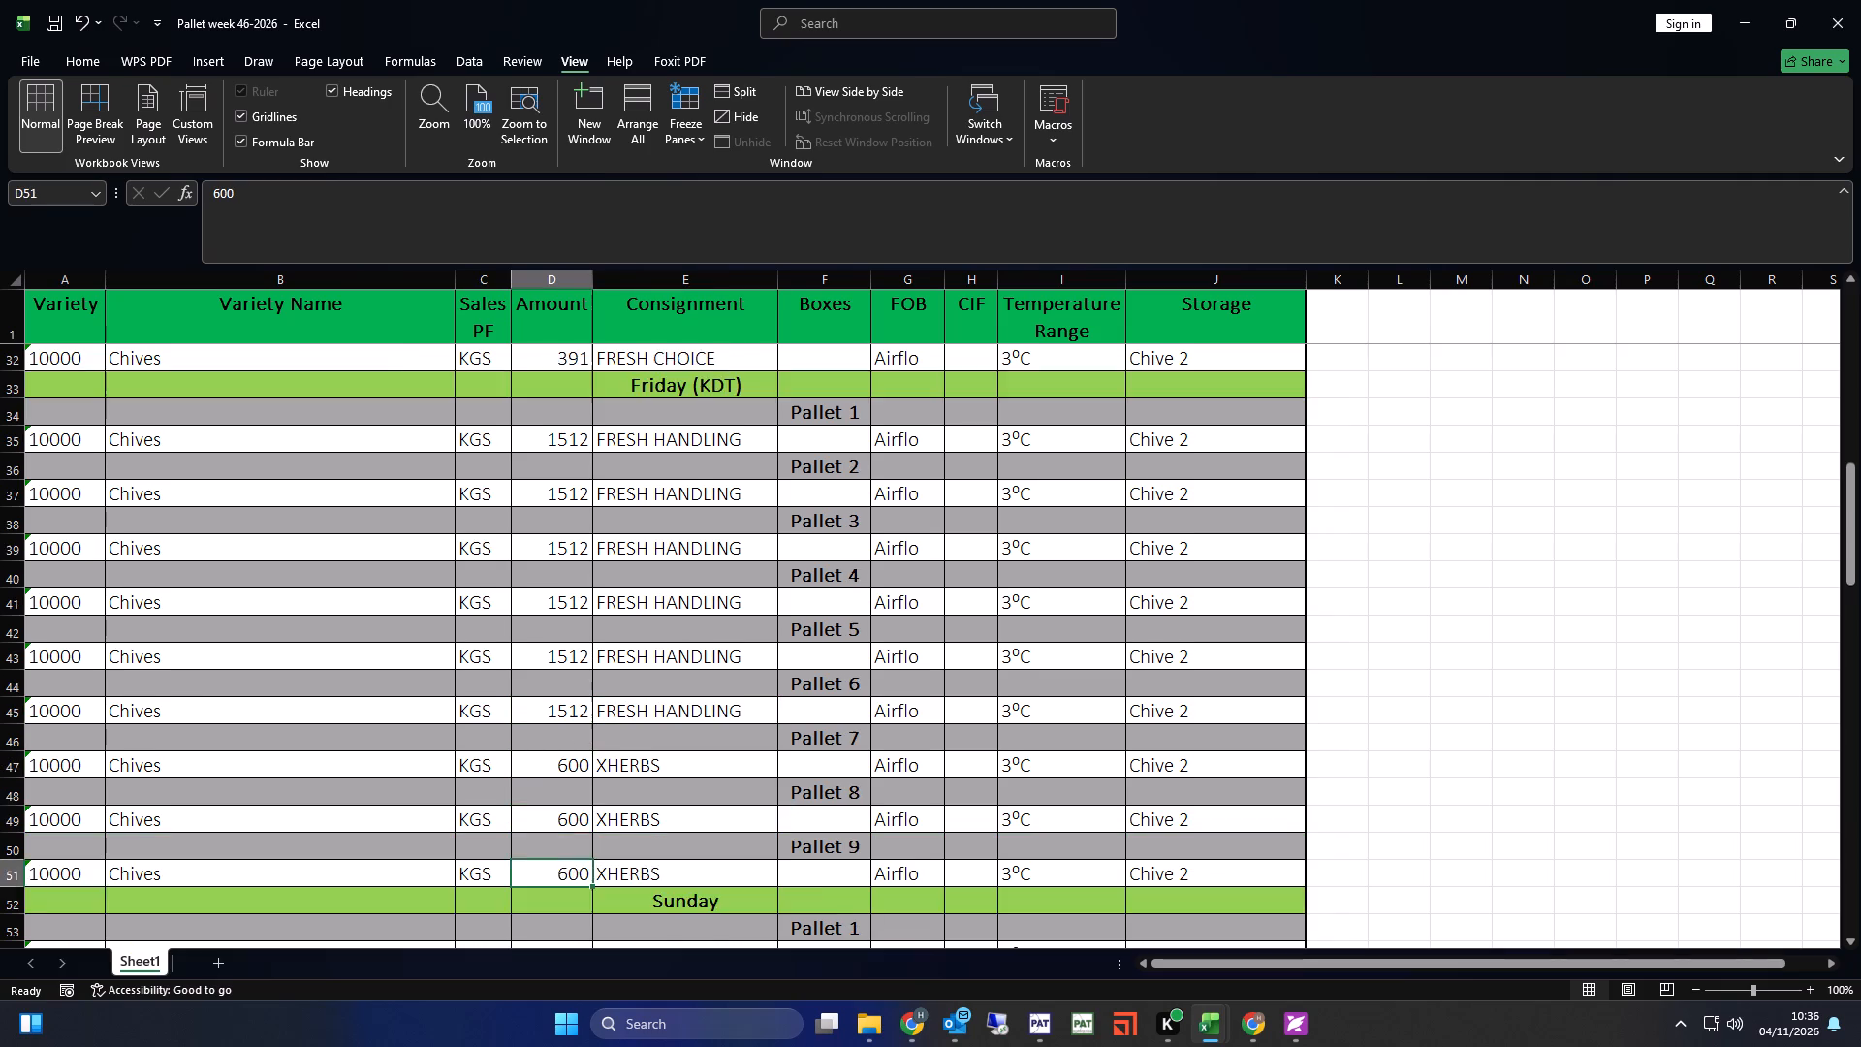
In Book2, fill Friday's XHERBS, VHB and FRESH HANDLING rows, including their total rows, with blue.
scroll(672, 736, up, 3)
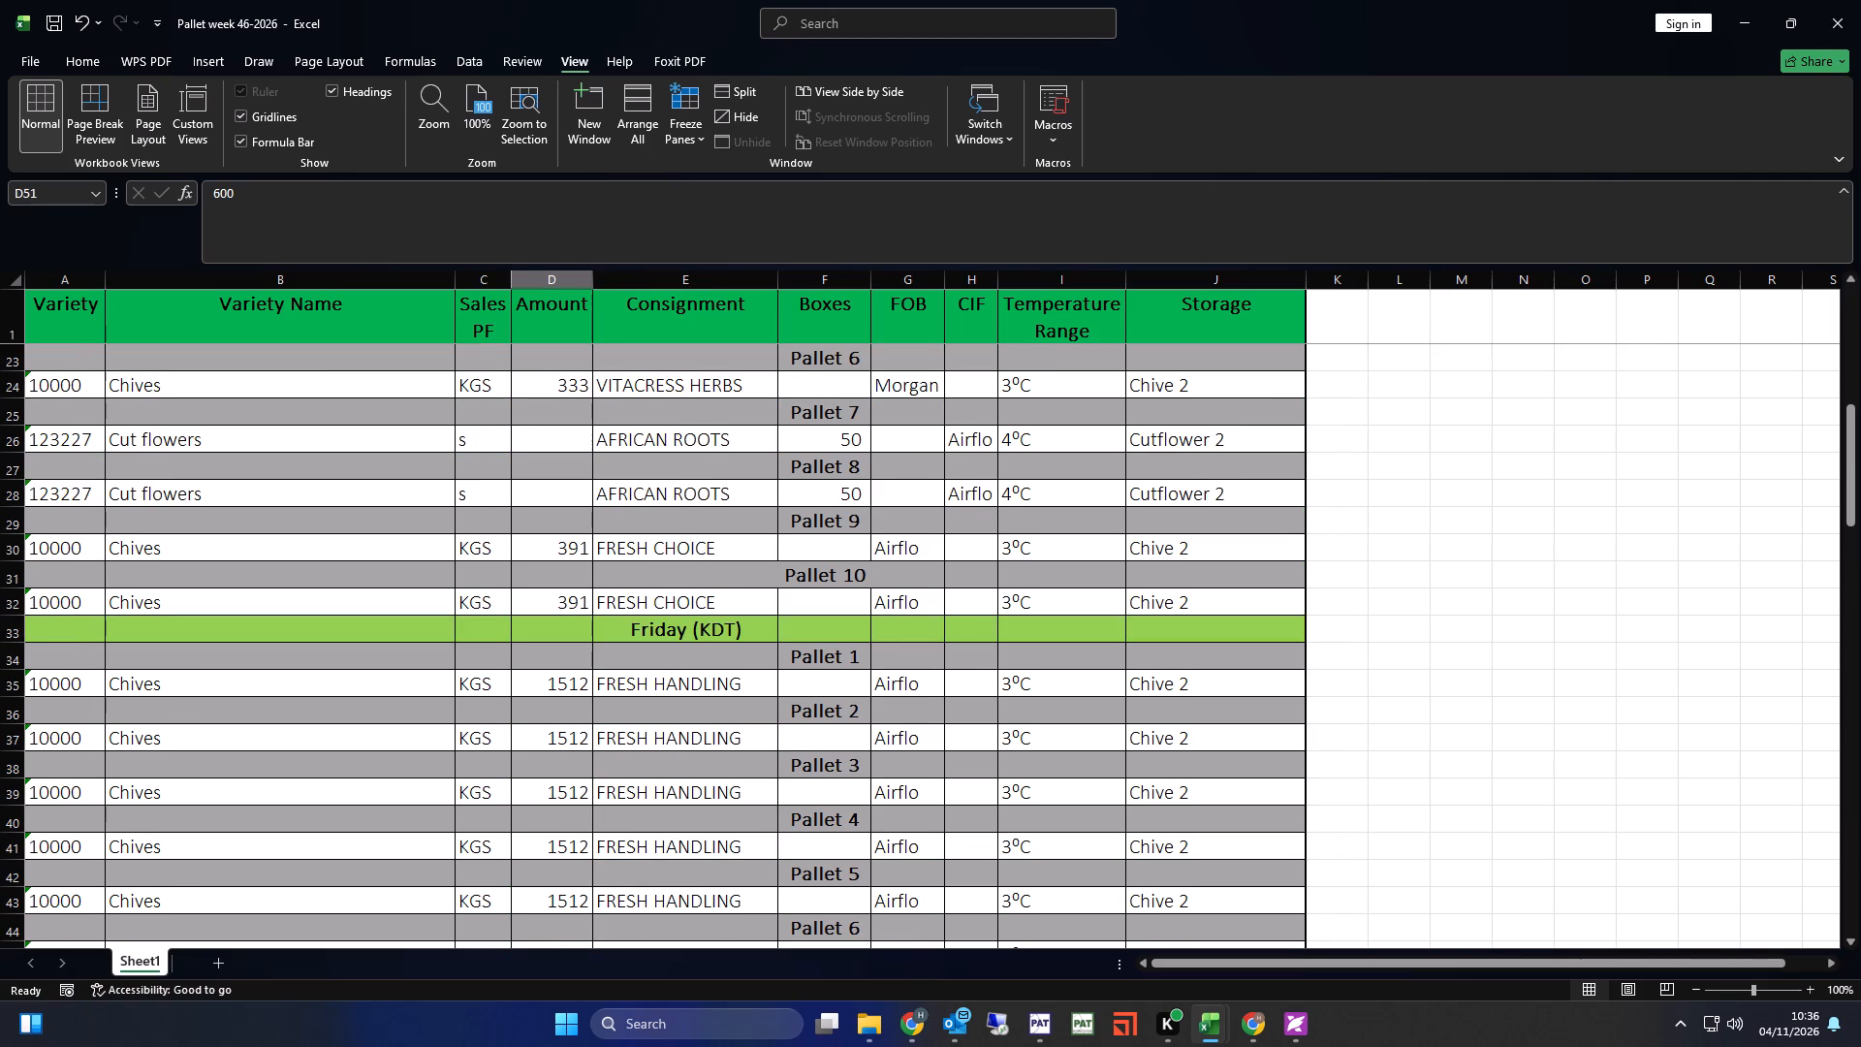
scroll(672, 737, up, 2)
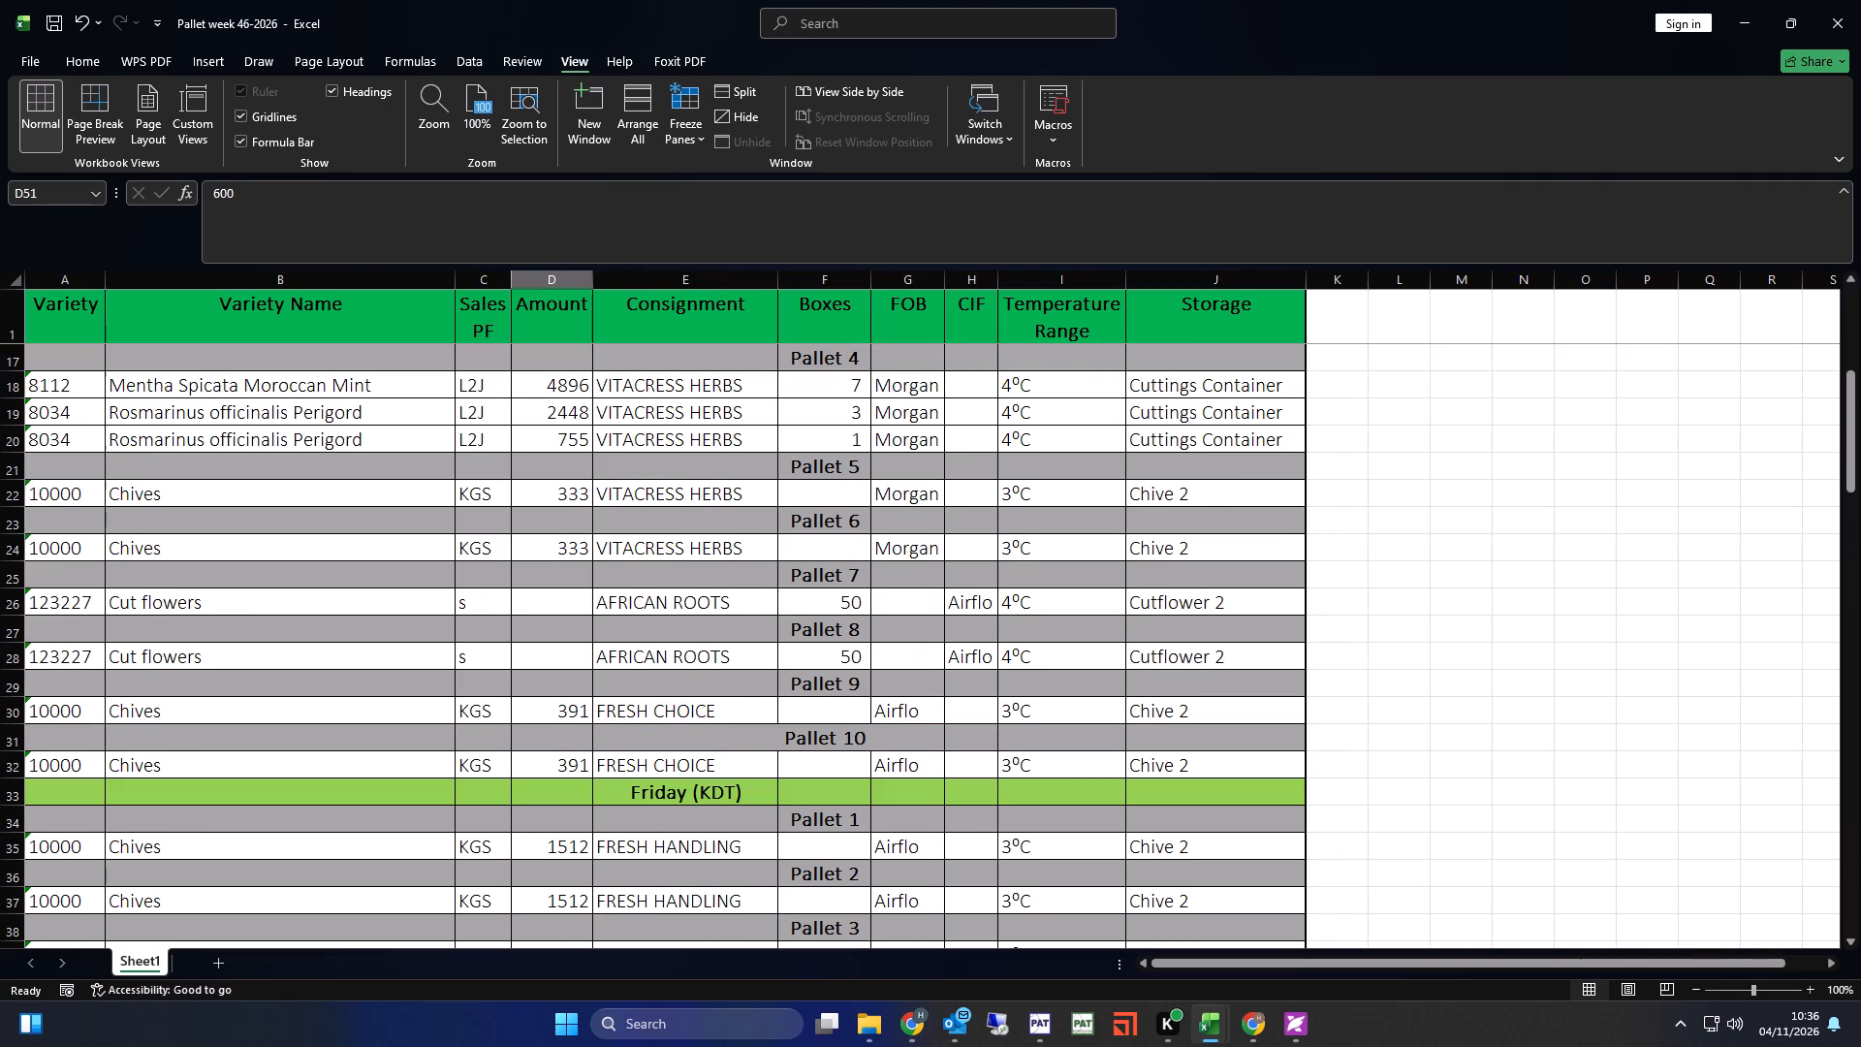
key(alt+Tab)
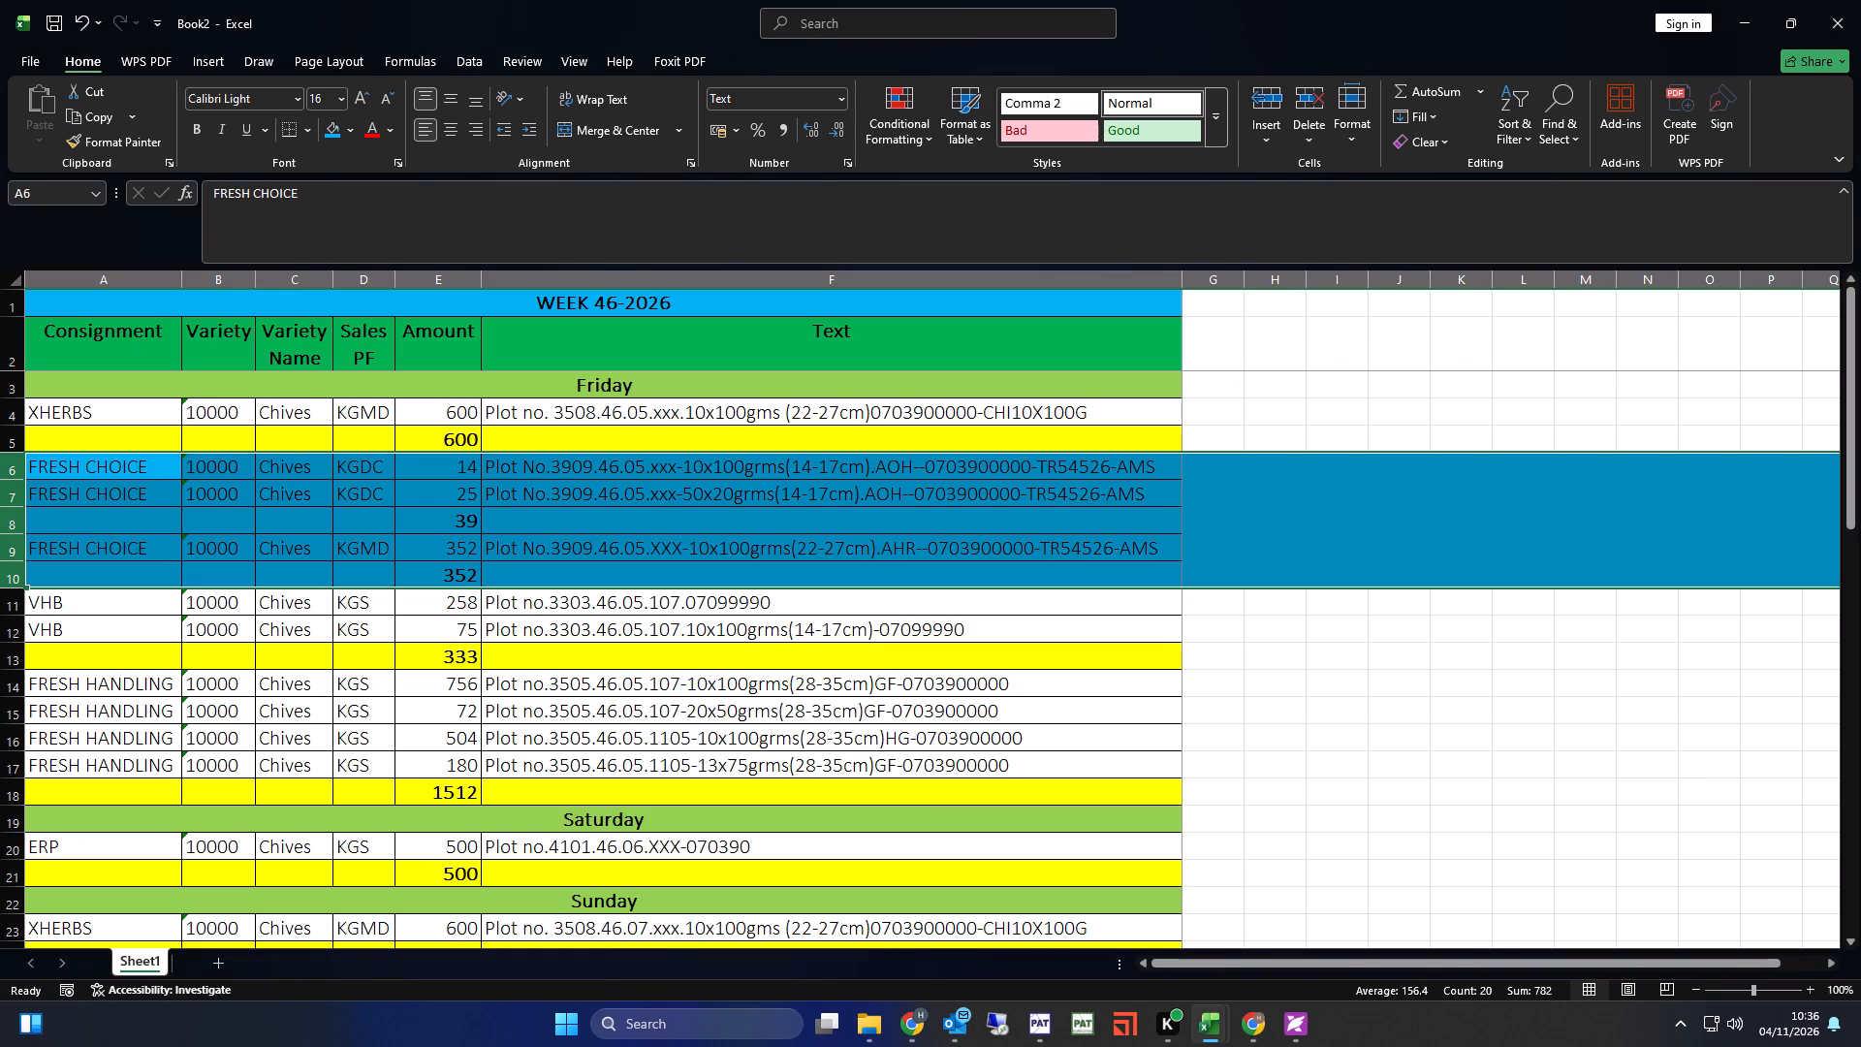
scroll(174, 518, up, 2)
drag(13, 408, 13, 447)
click(331, 129)
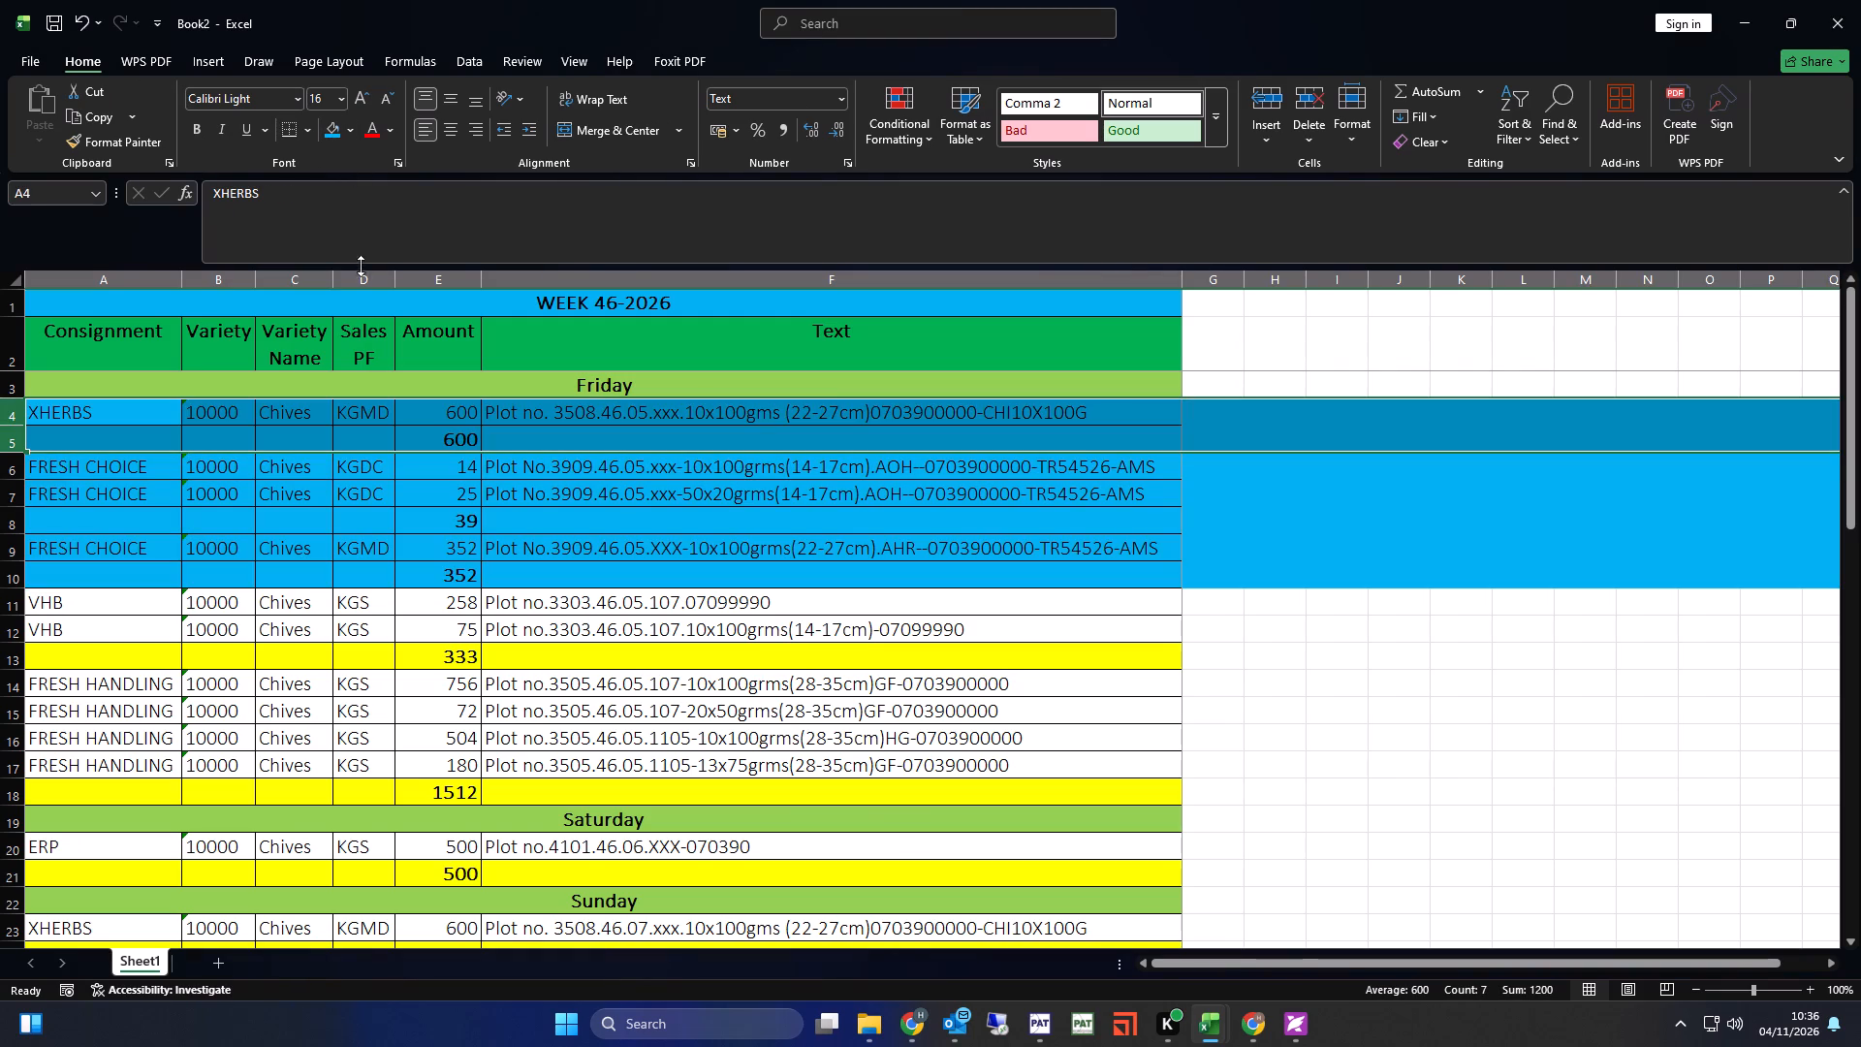
drag(0, 594, 28, 782)
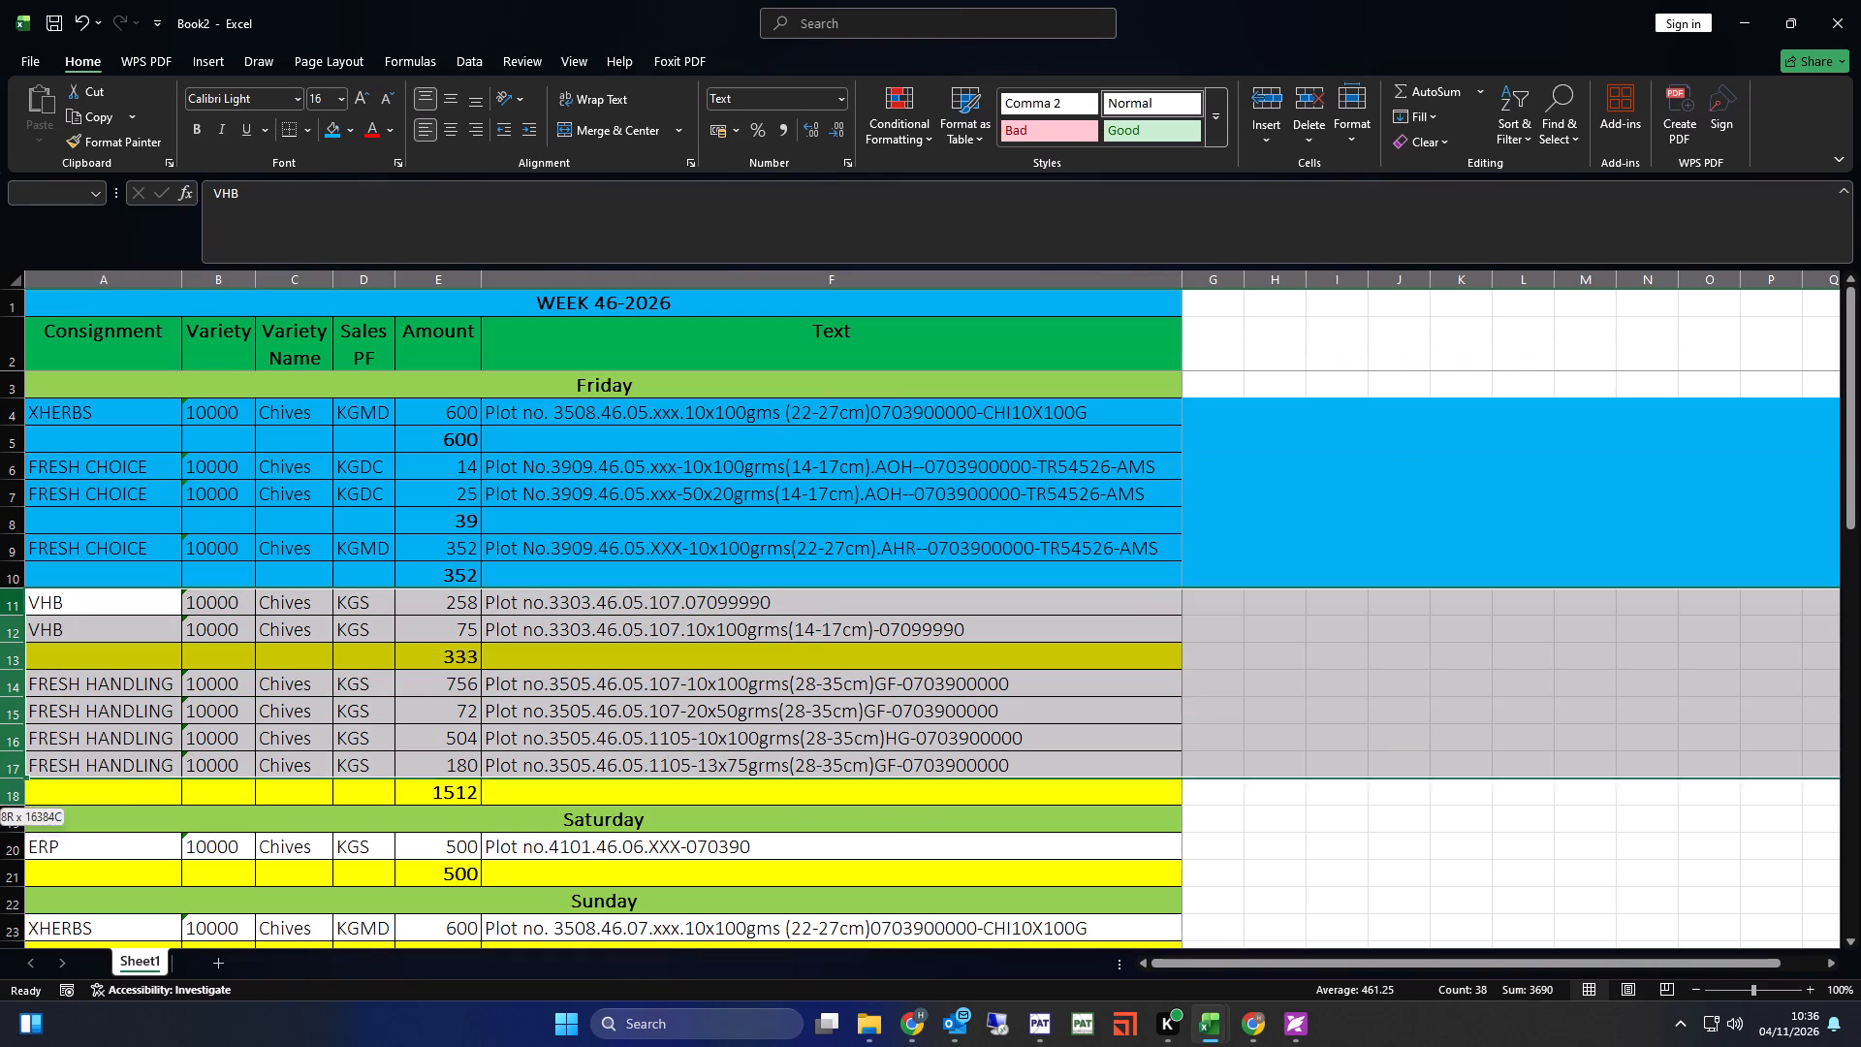
drag(28, 782, 28, 790)
click(336, 126)
In the pallet plan, check the VITACRESS HERBS and FRESH HANDLING chives amounts and the pallet numbering in the Friday (KDT) section.
key(alt+Tab)
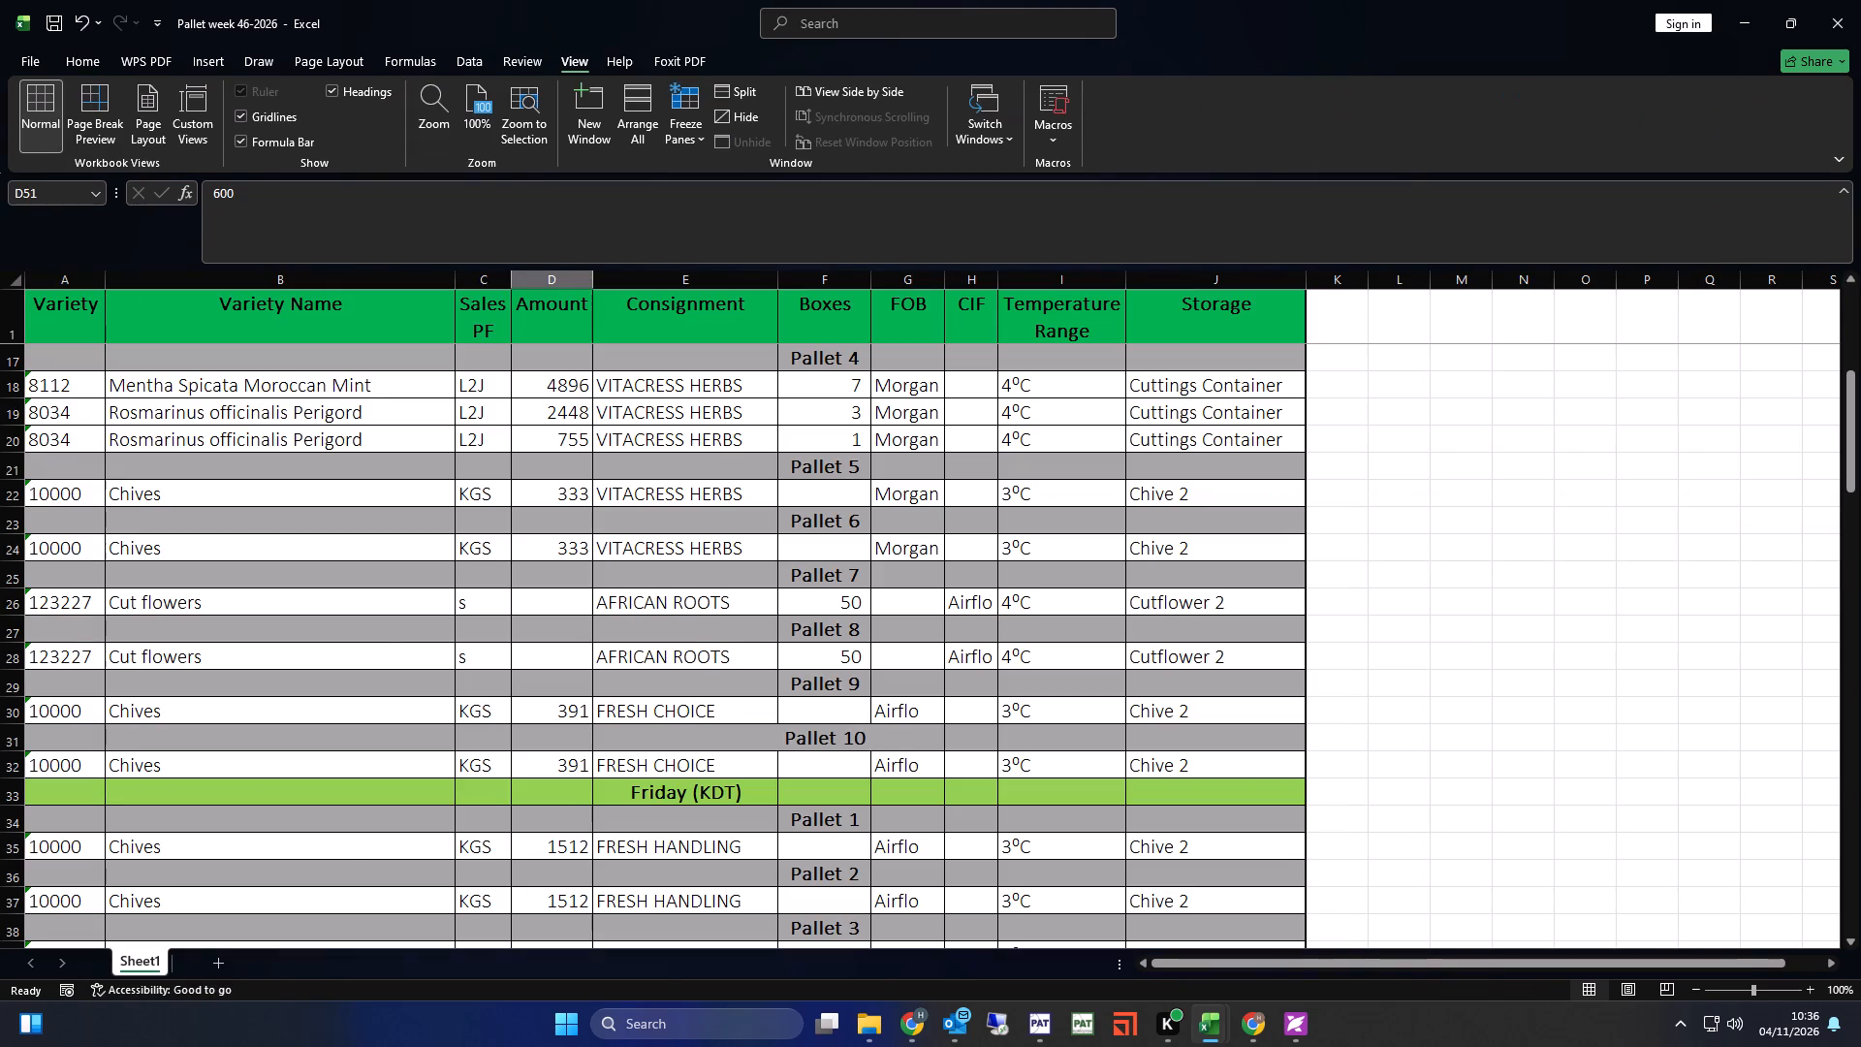
click(581, 551)
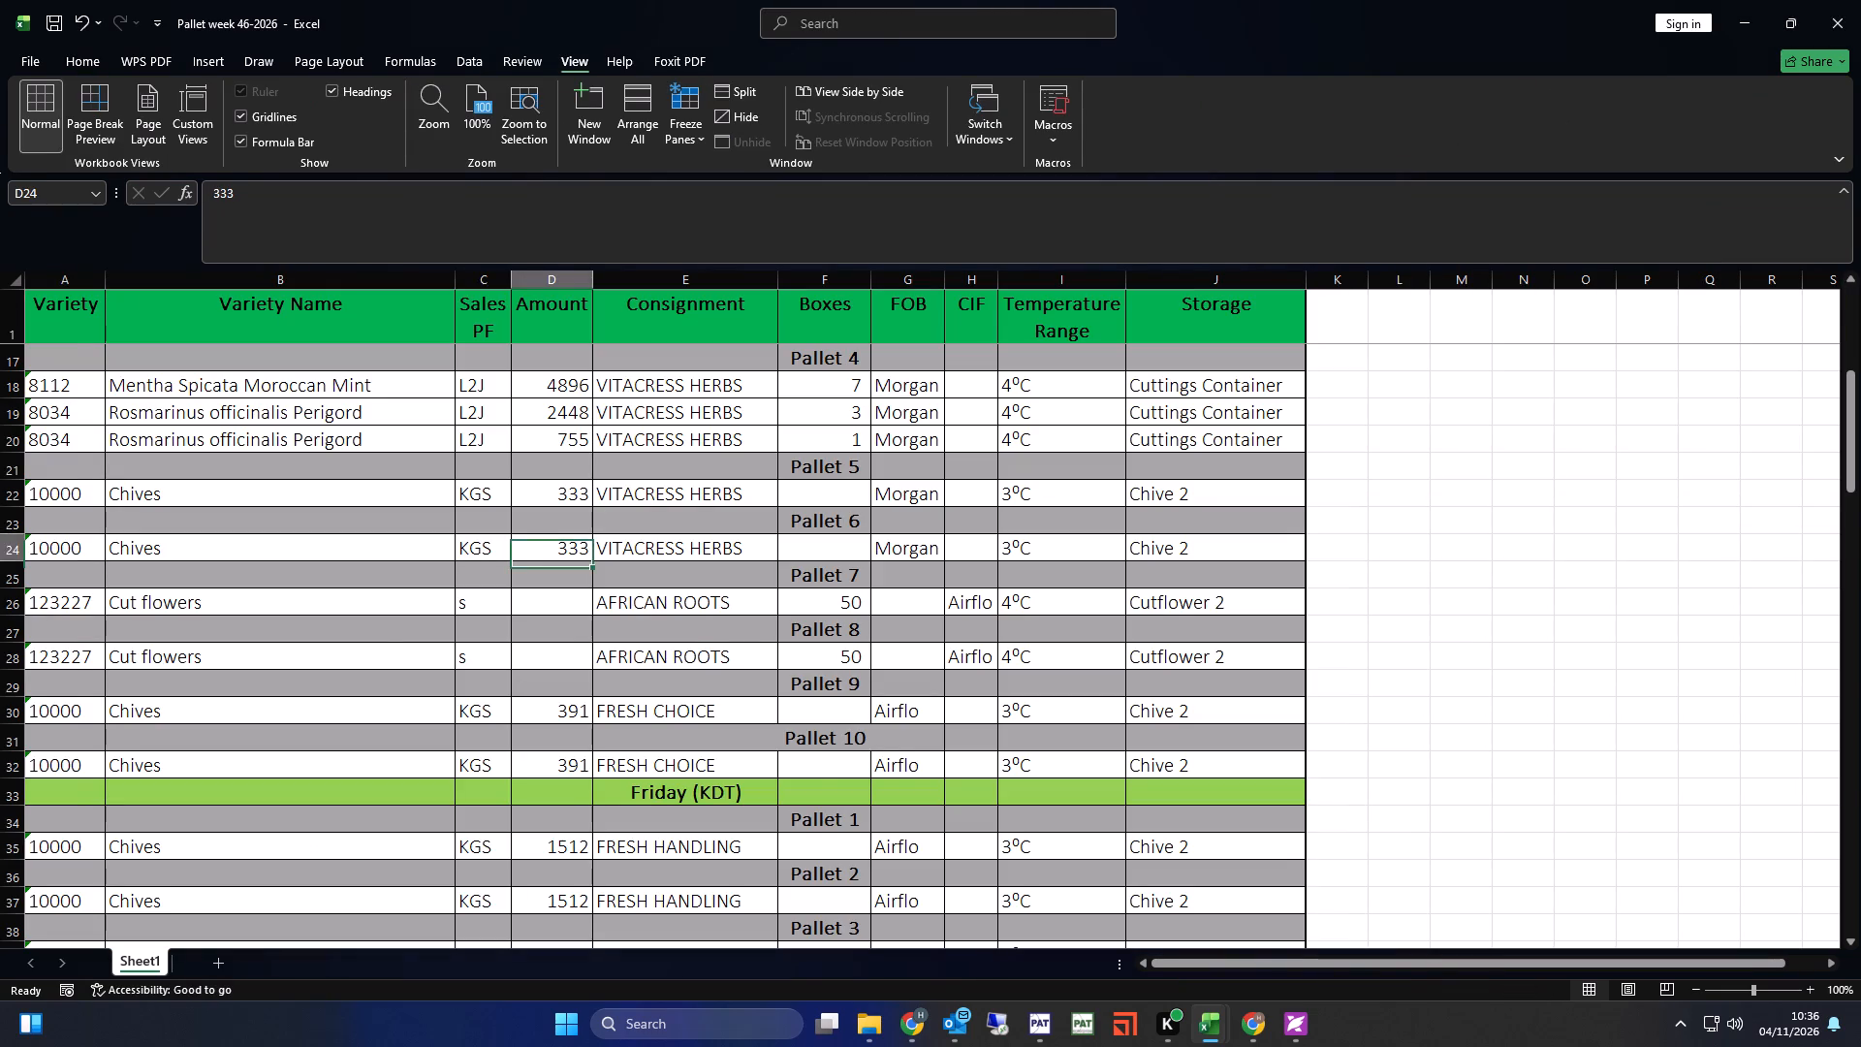
click(573, 487)
scroll(637, 701, down, 3)
click(551, 600)
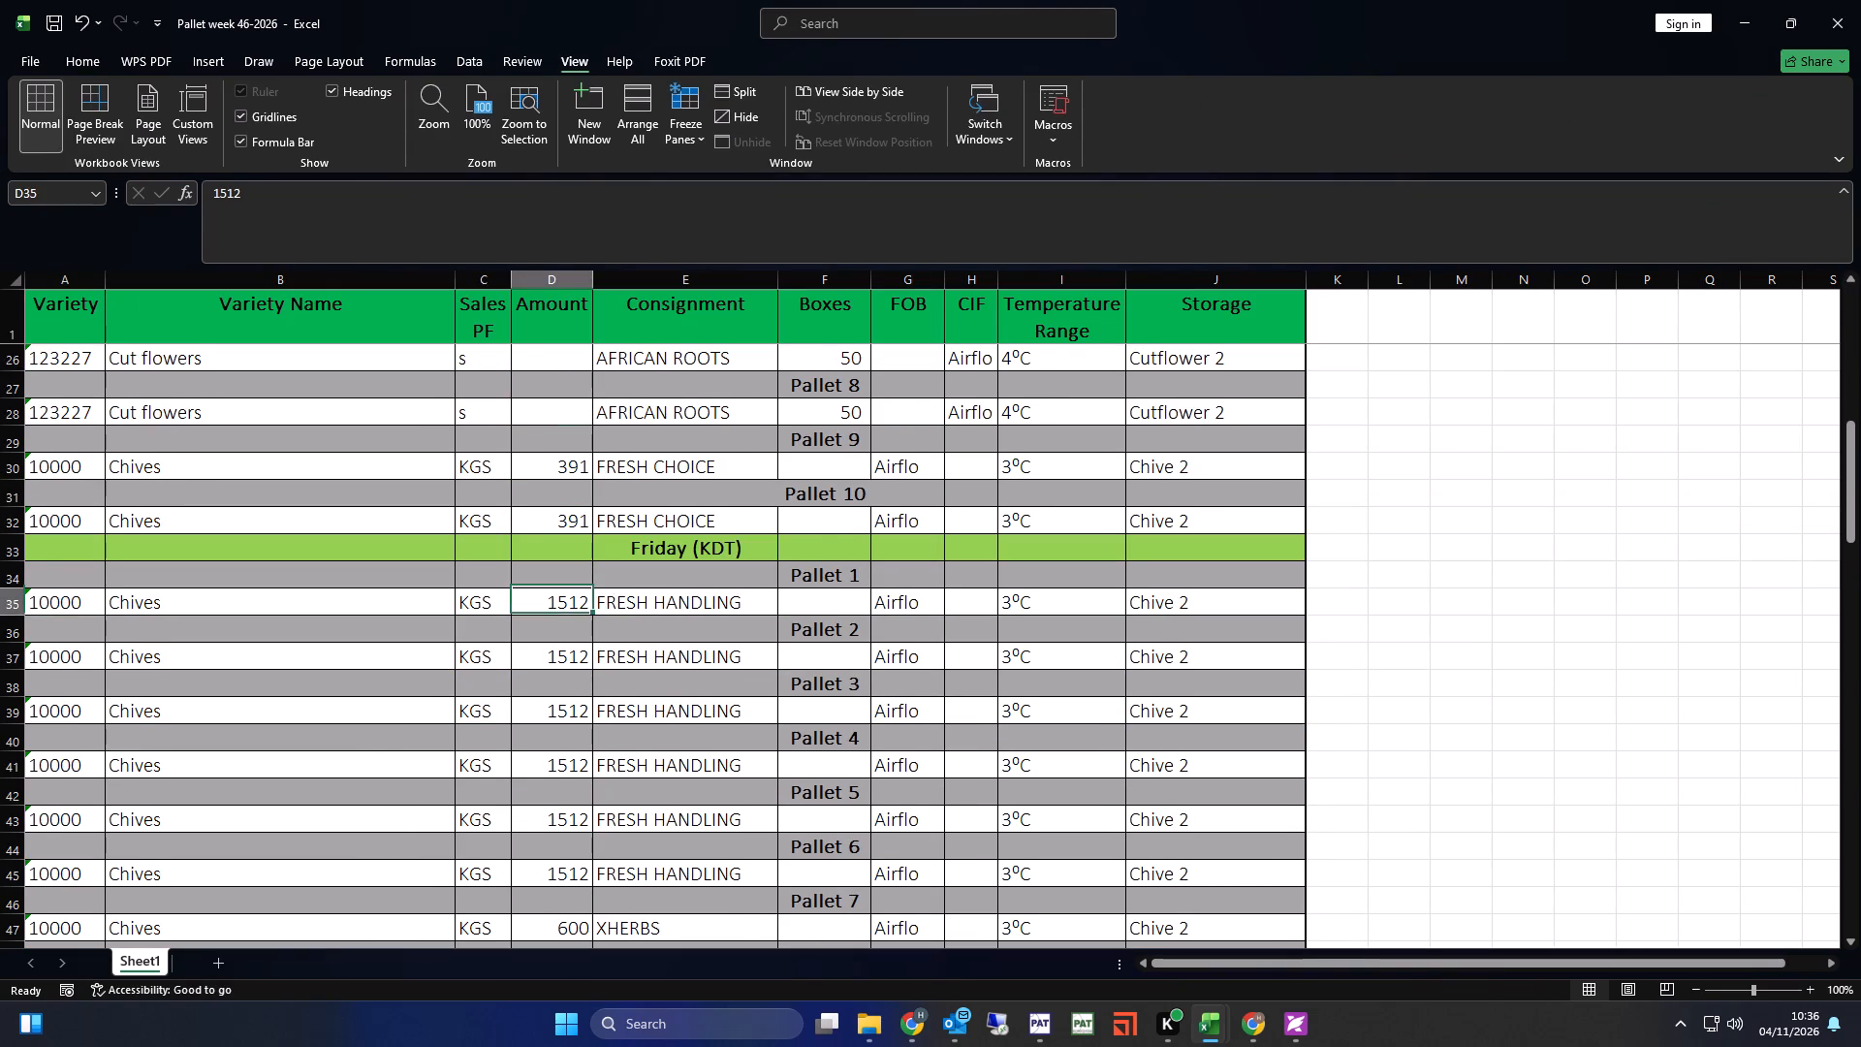
scroll(648, 705, down, 2)
click(851, 421)
click(850, 483)
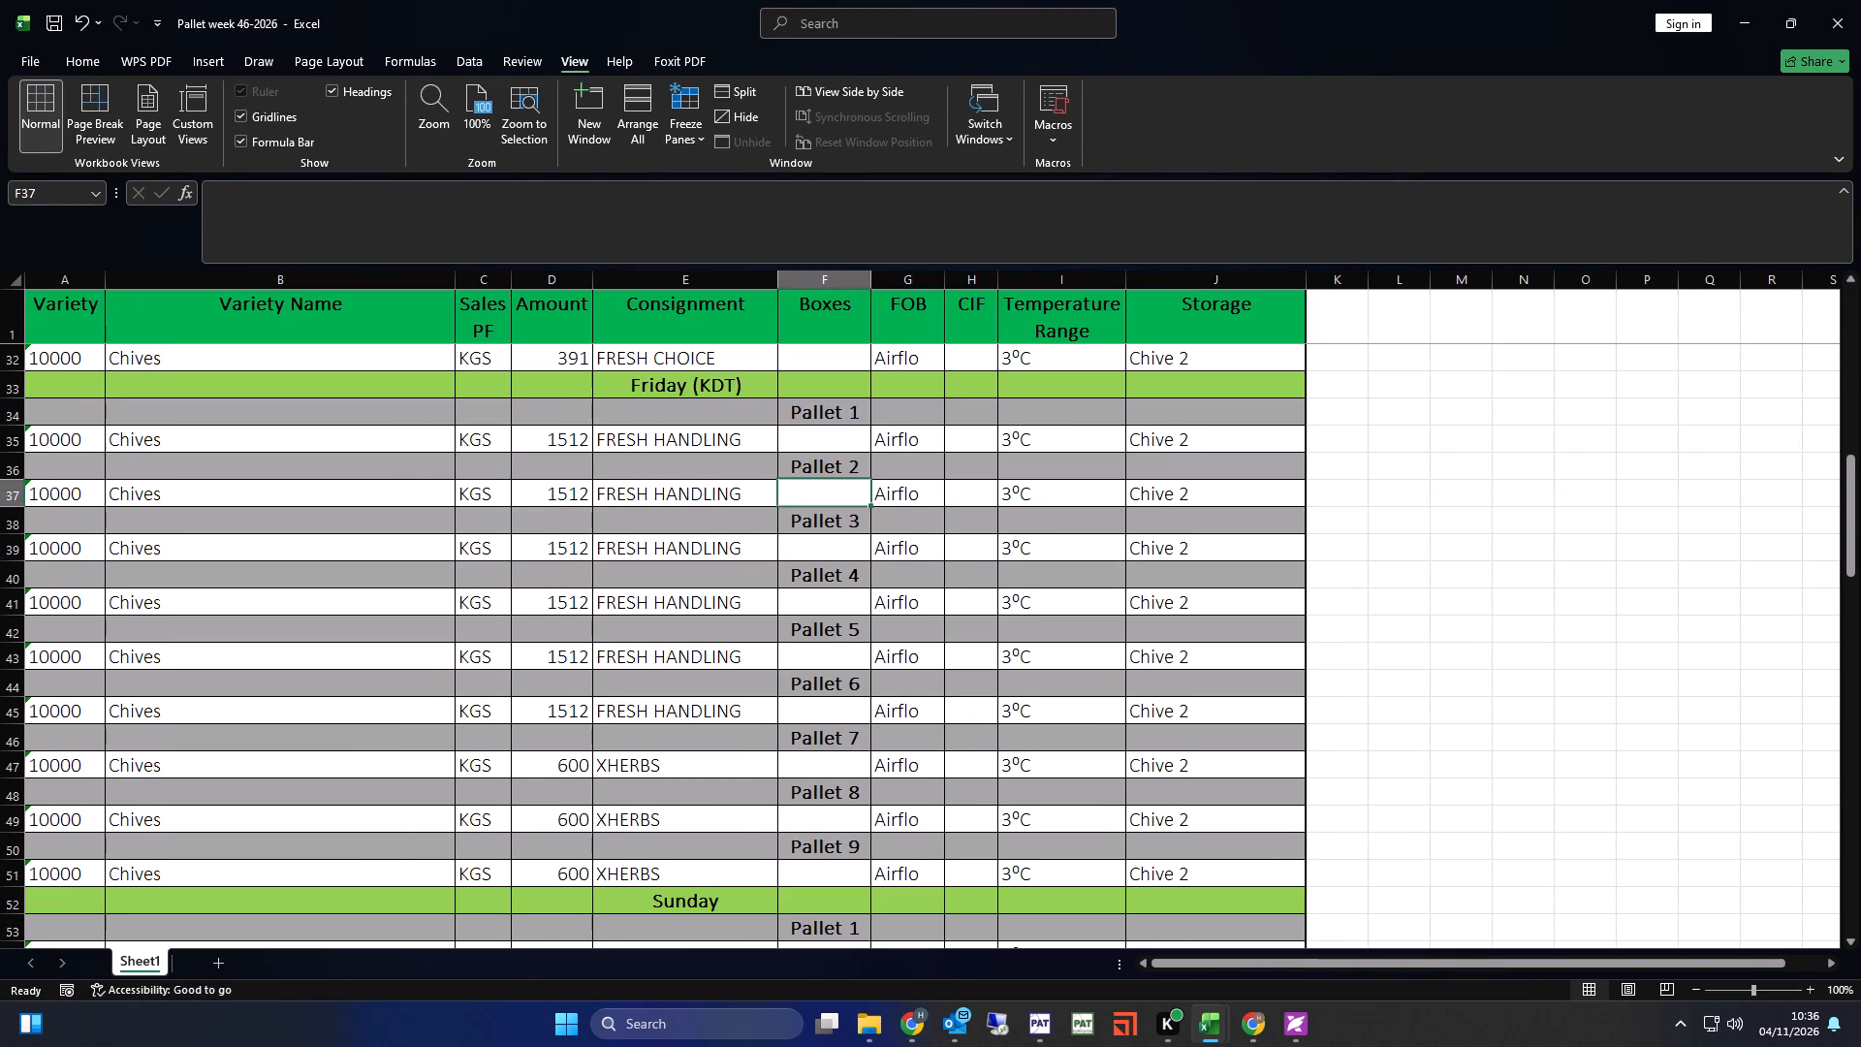
click(851, 529)
click(856, 576)
click(861, 629)
click(862, 685)
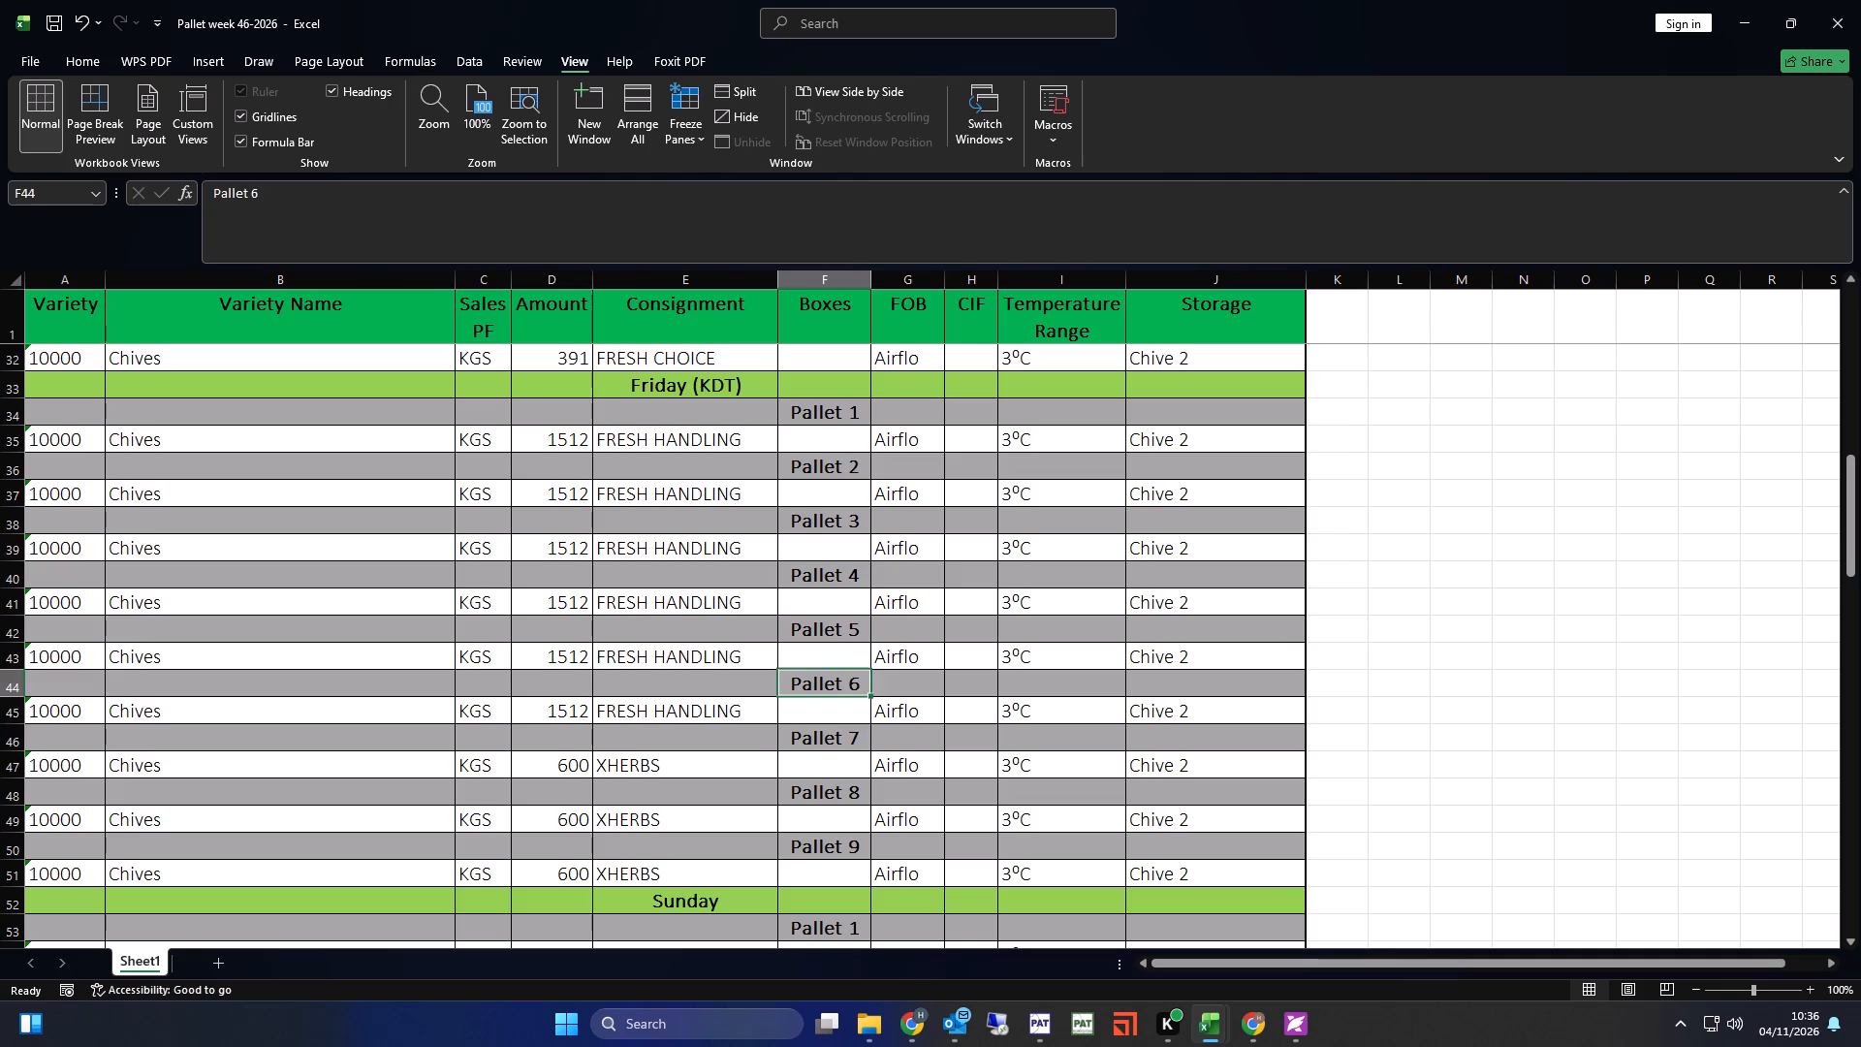
click(853, 743)
click(855, 795)
click(860, 855)
Check the pallet heading numbering through the Friday (KCN) section, from Pallet 1 to Pallet 10.
scroll(749, 681, up, 4)
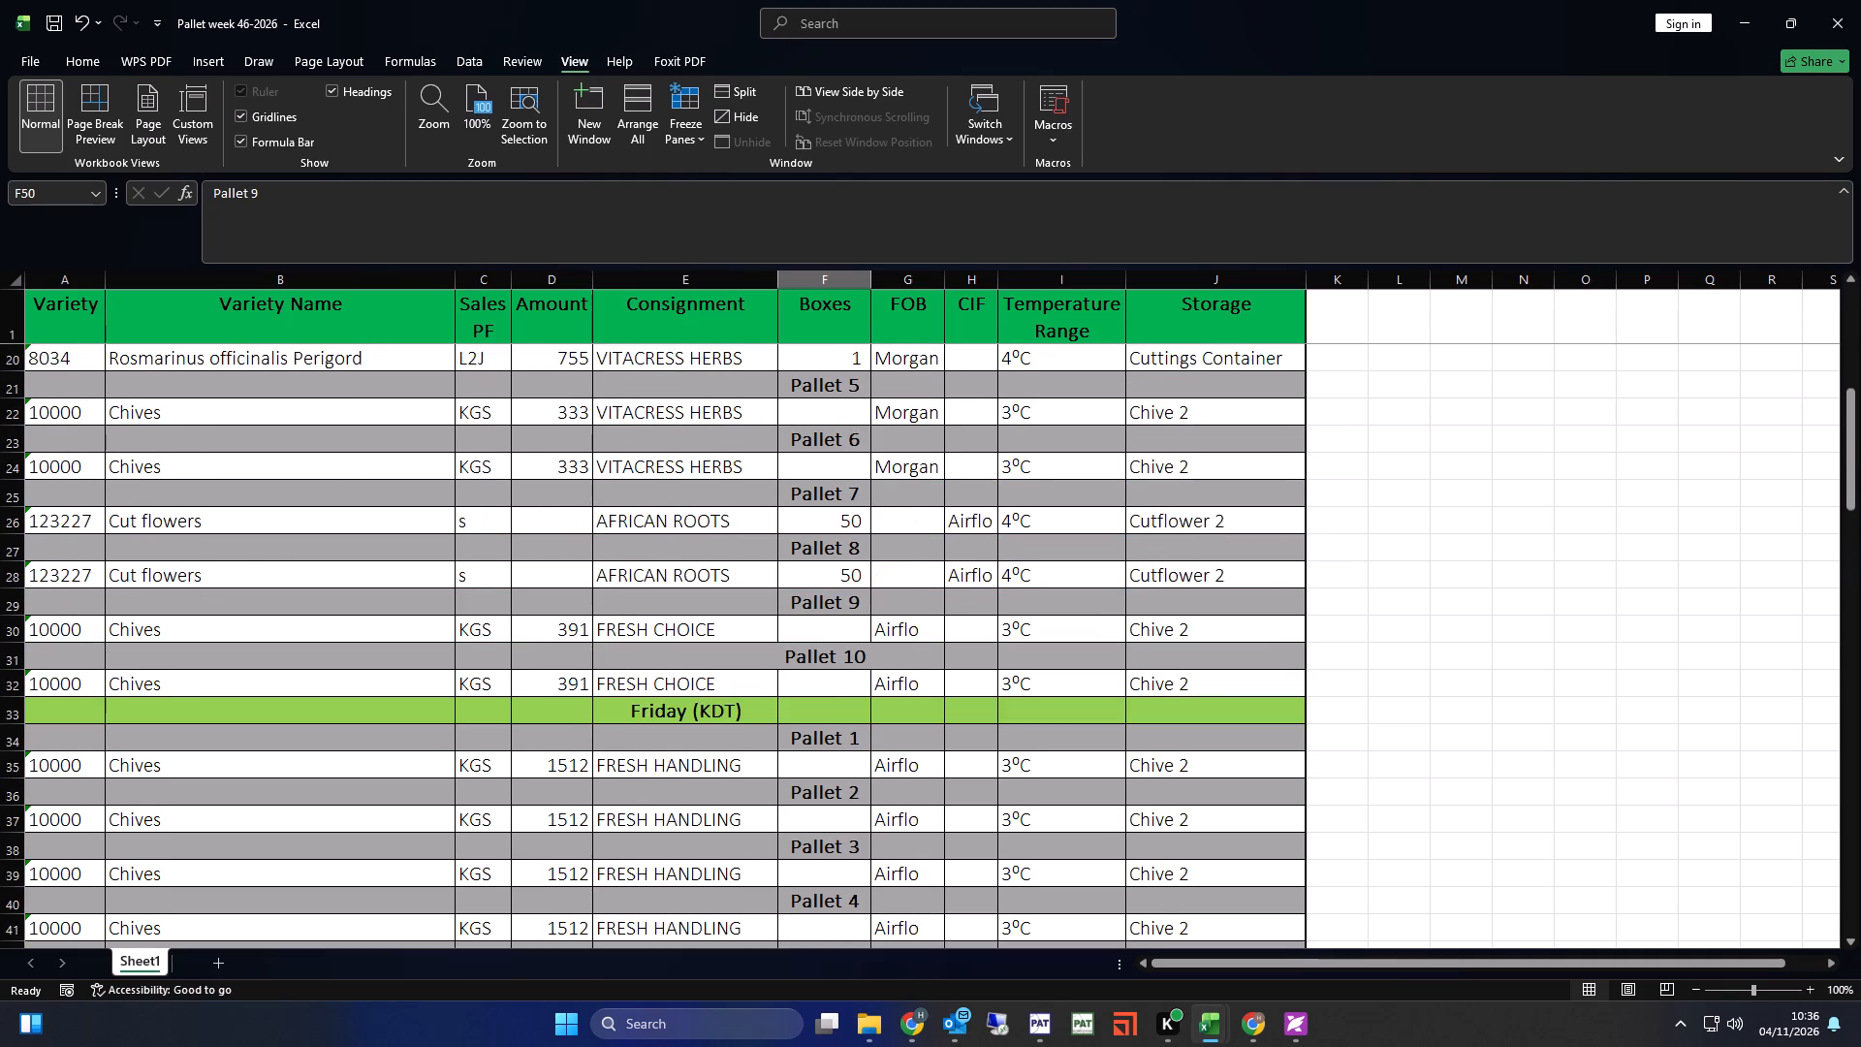
scroll(787, 661, up, 5)
scroll(830, 593, up, 3)
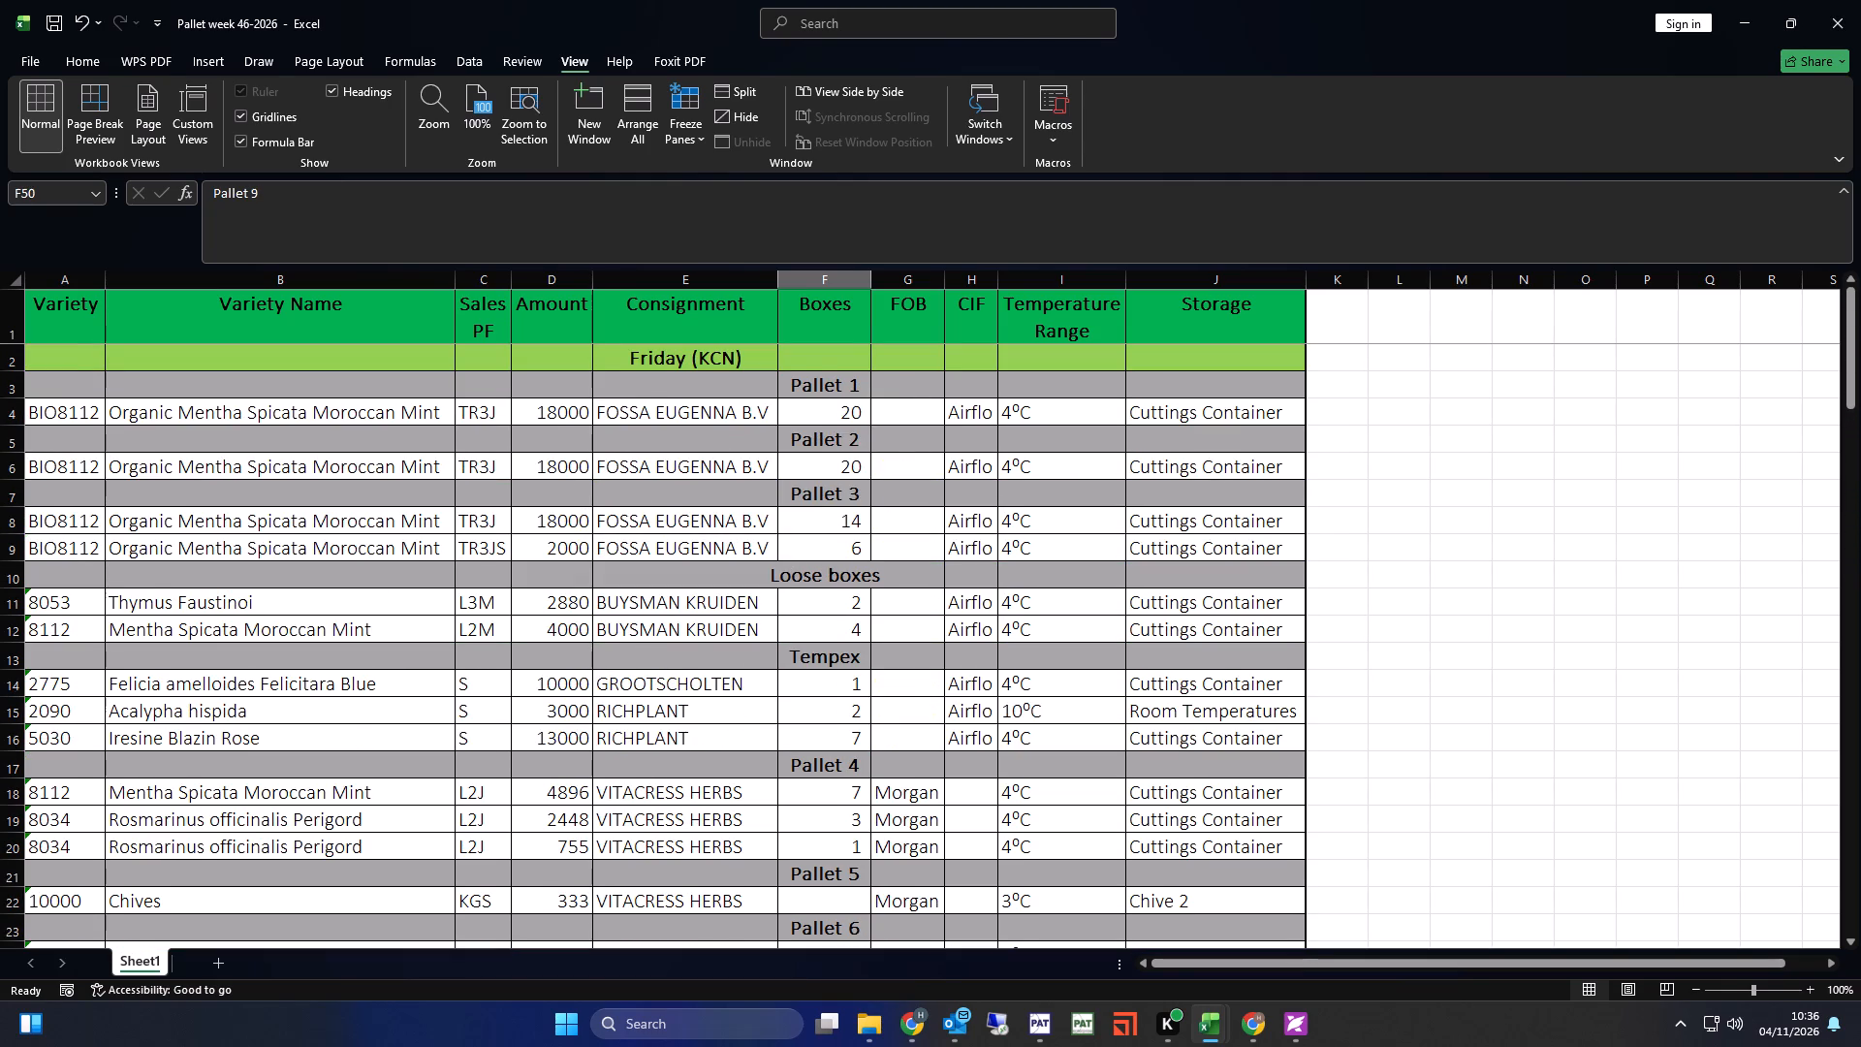
click(851, 387)
click(851, 428)
click(851, 490)
scroll(884, 560, down, 1)
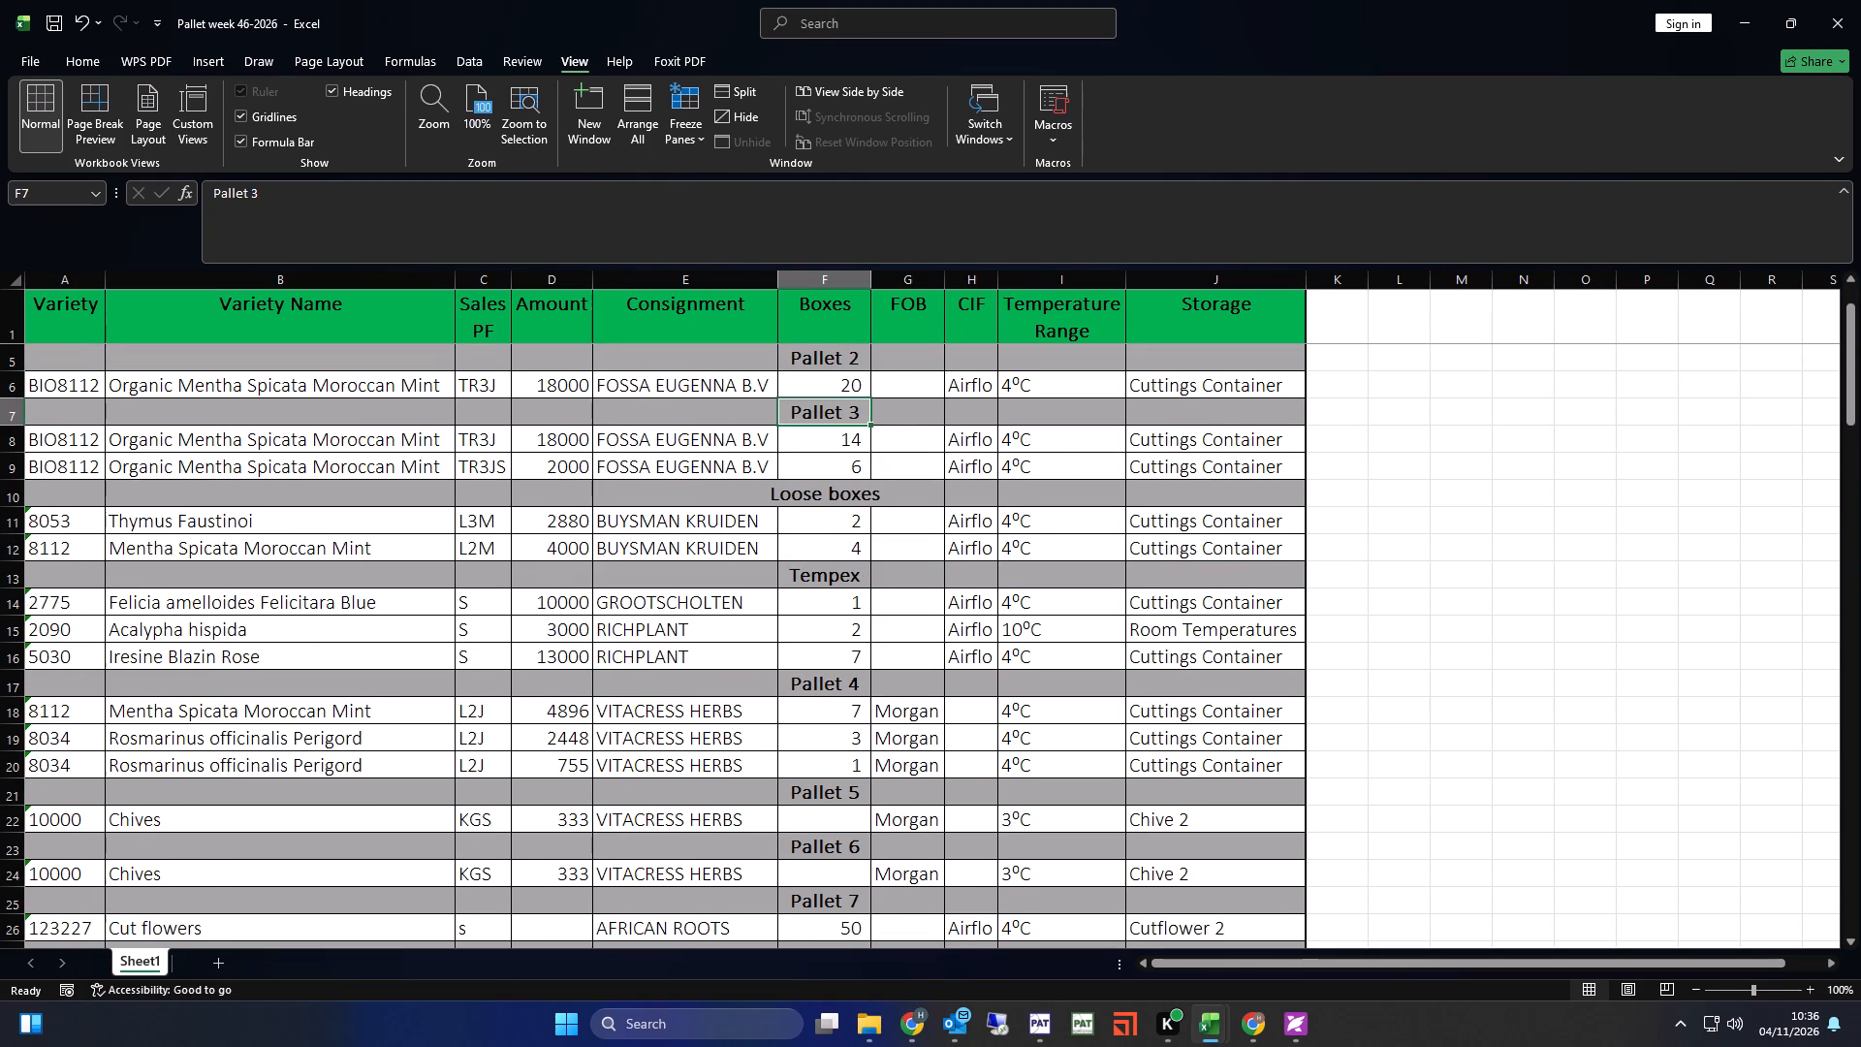
click(853, 679)
scroll(874, 675, down, 2)
click(861, 636)
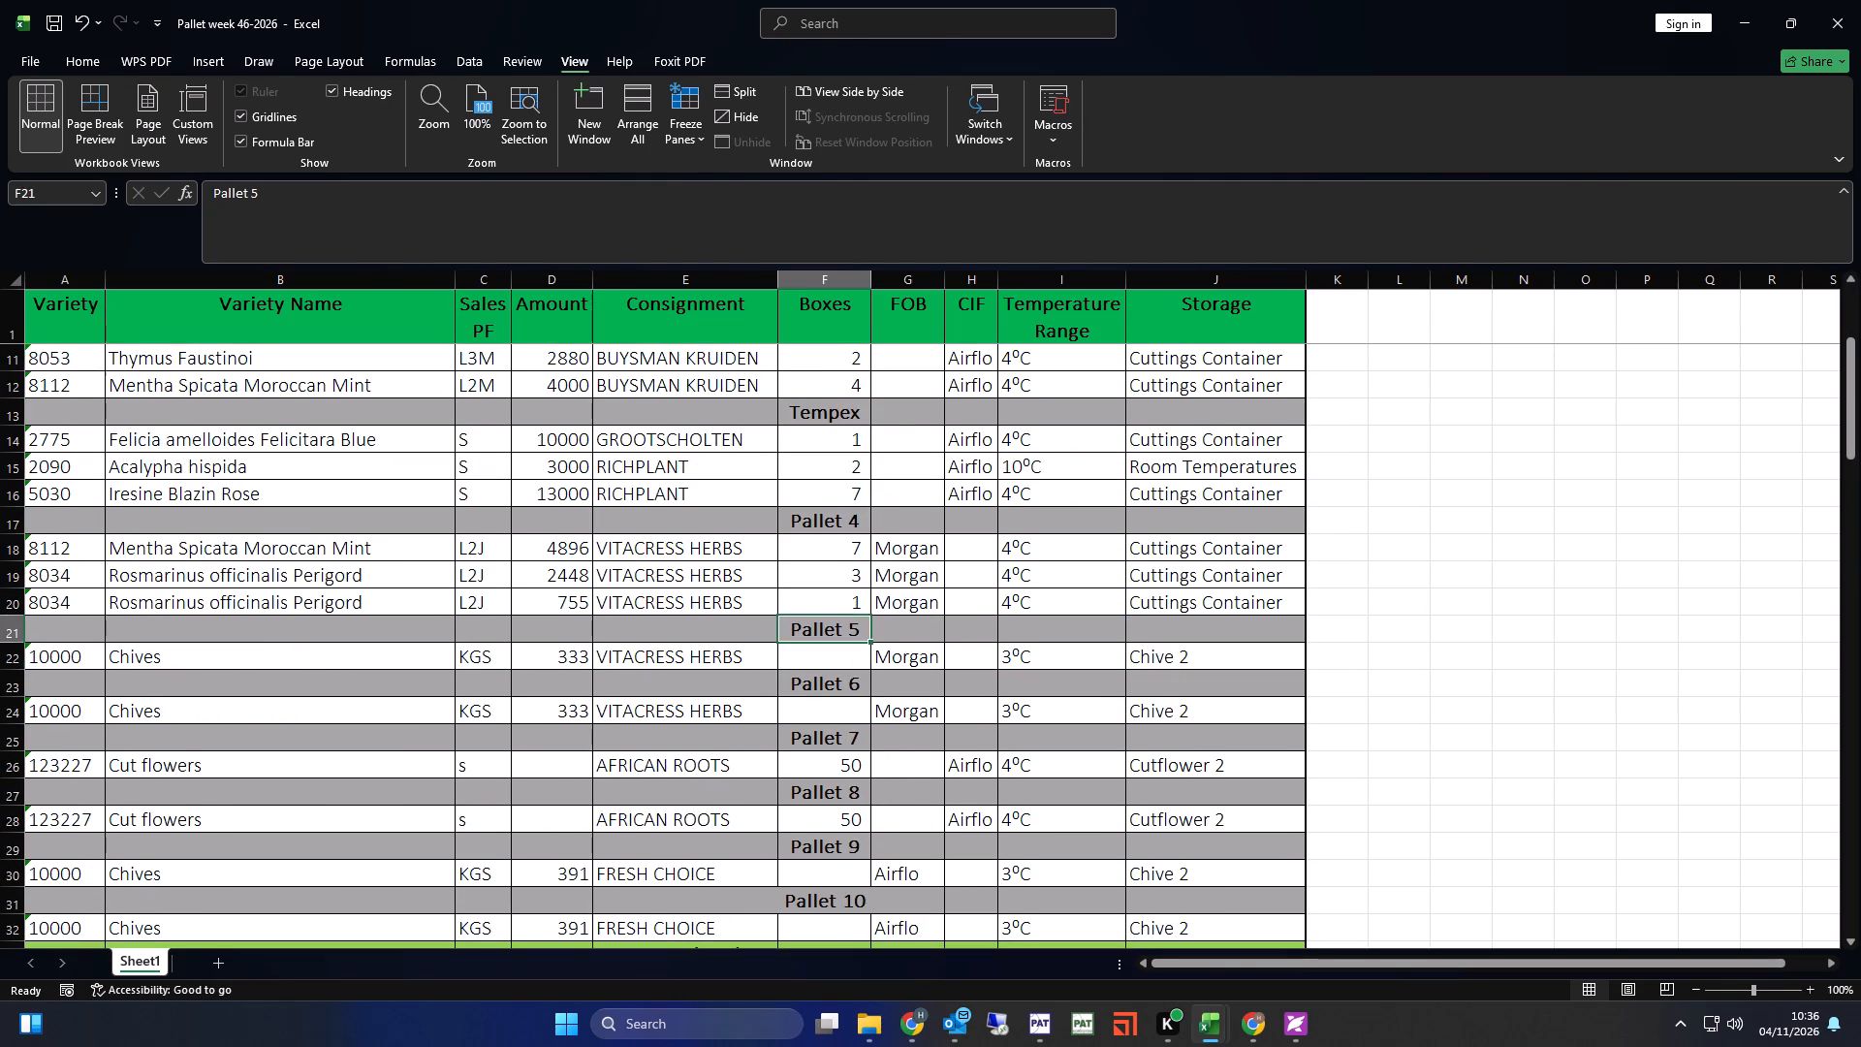
click(854, 688)
click(857, 737)
click(857, 792)
scroll(864, 777, down, 2)
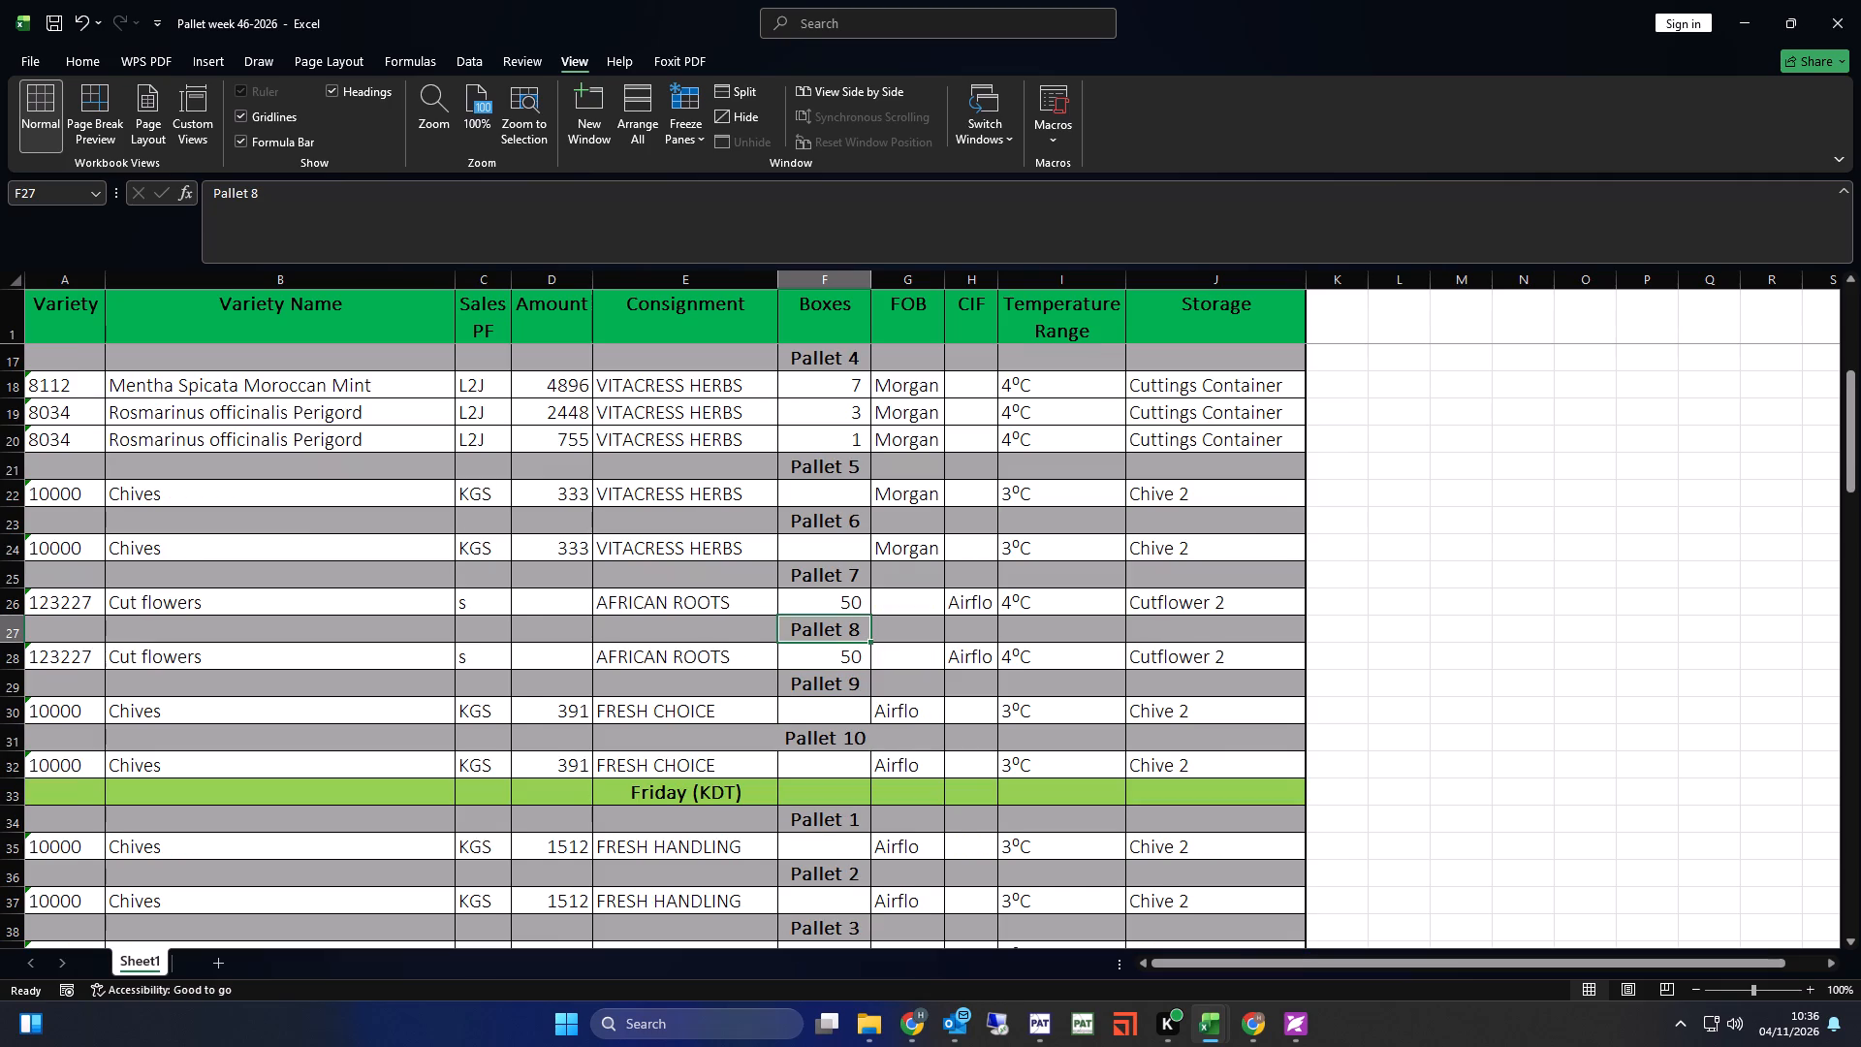
click(858, 689)
click(853, 750)
Save the pallet week 46-2026 workbook.
key(ctrl+s)
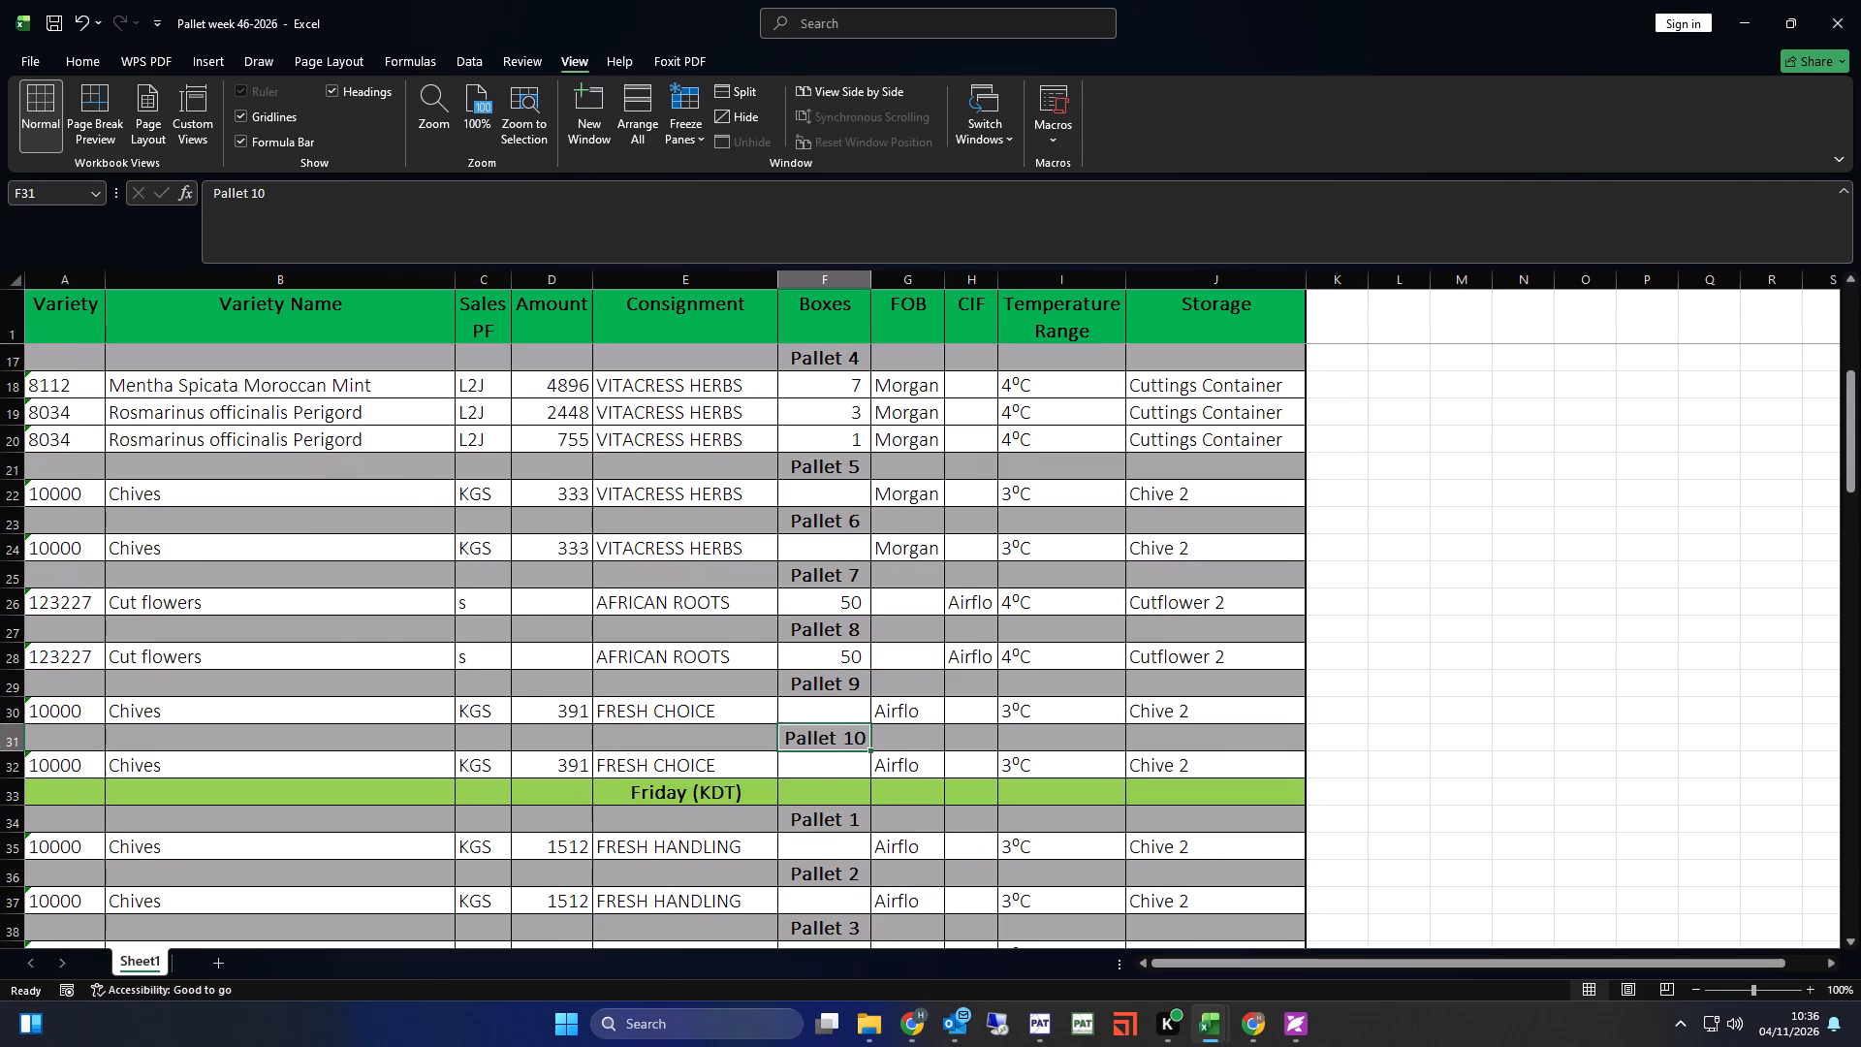
After consulting Book2's Saturday section, insert a copy of the plan's Sunday heading, Pallet 1 heading and first FRESH HANDLING row above the Sunday section.
scroll(625, 683, down, 9)
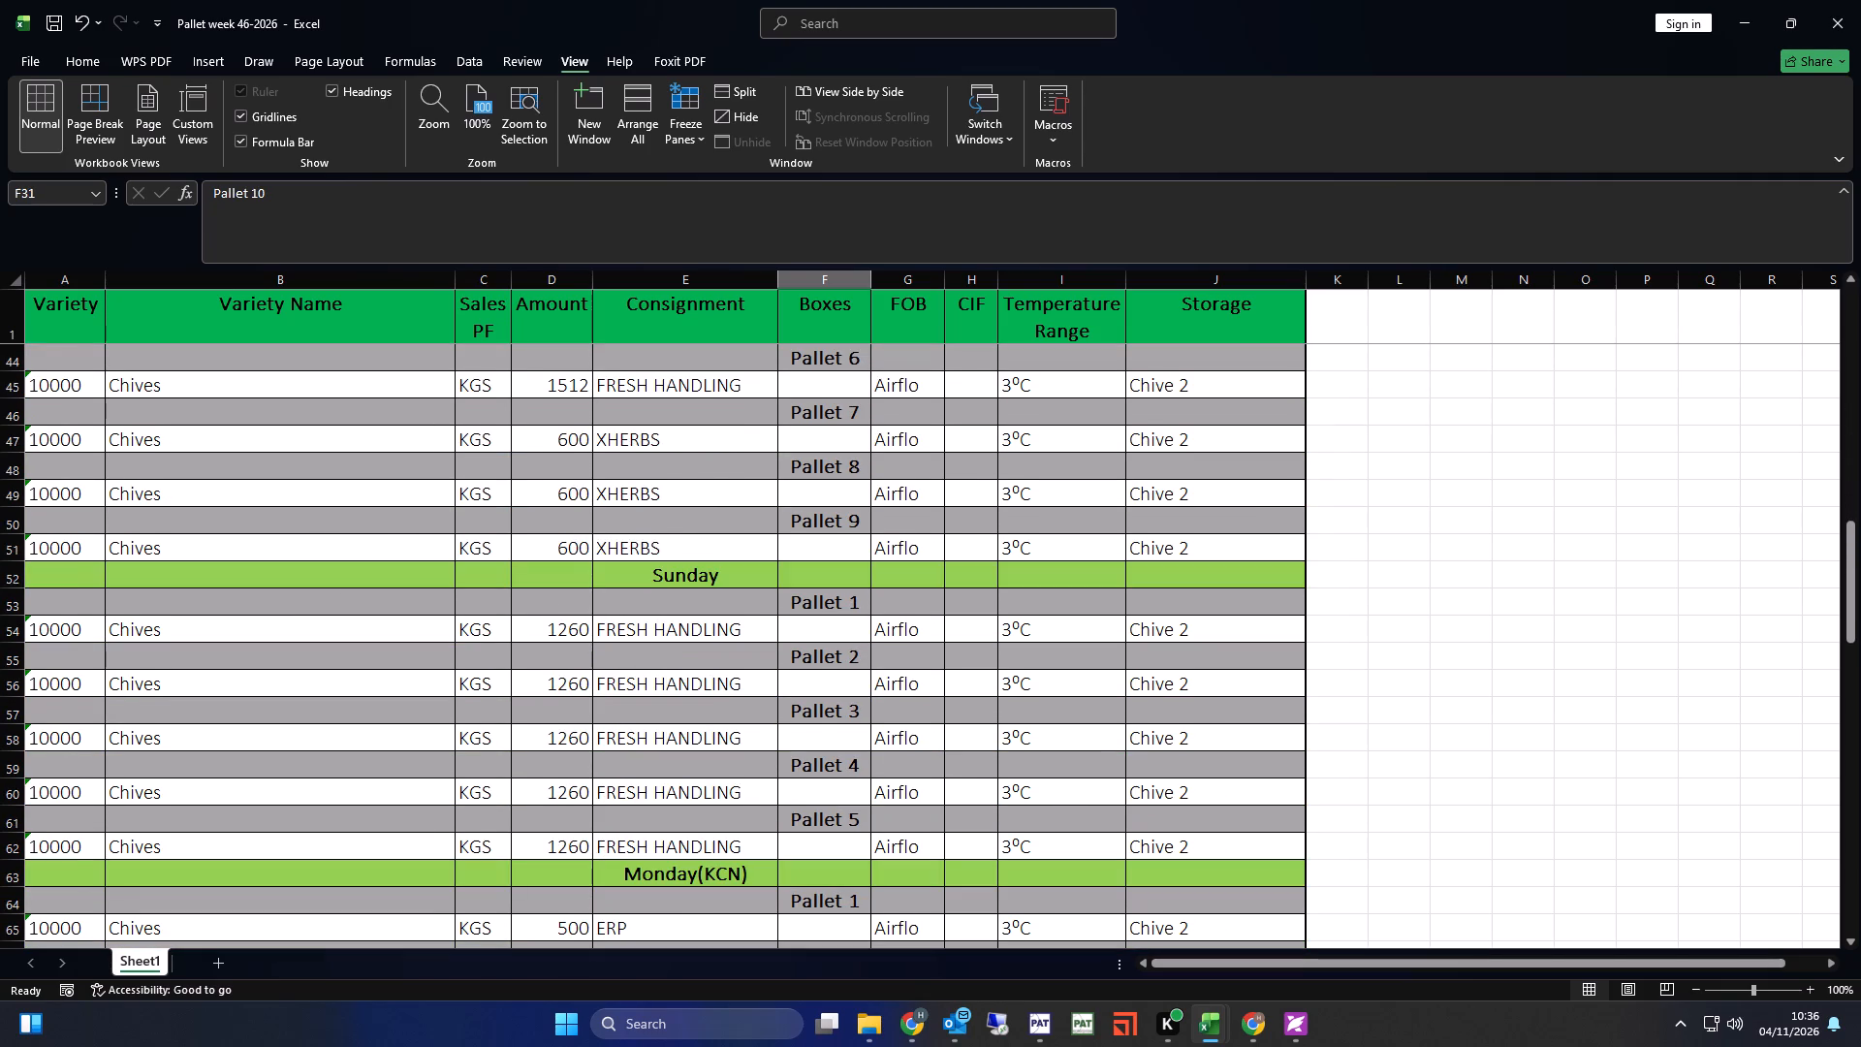
click(711, 574)
key(alt+Tab)
click(609, 648)
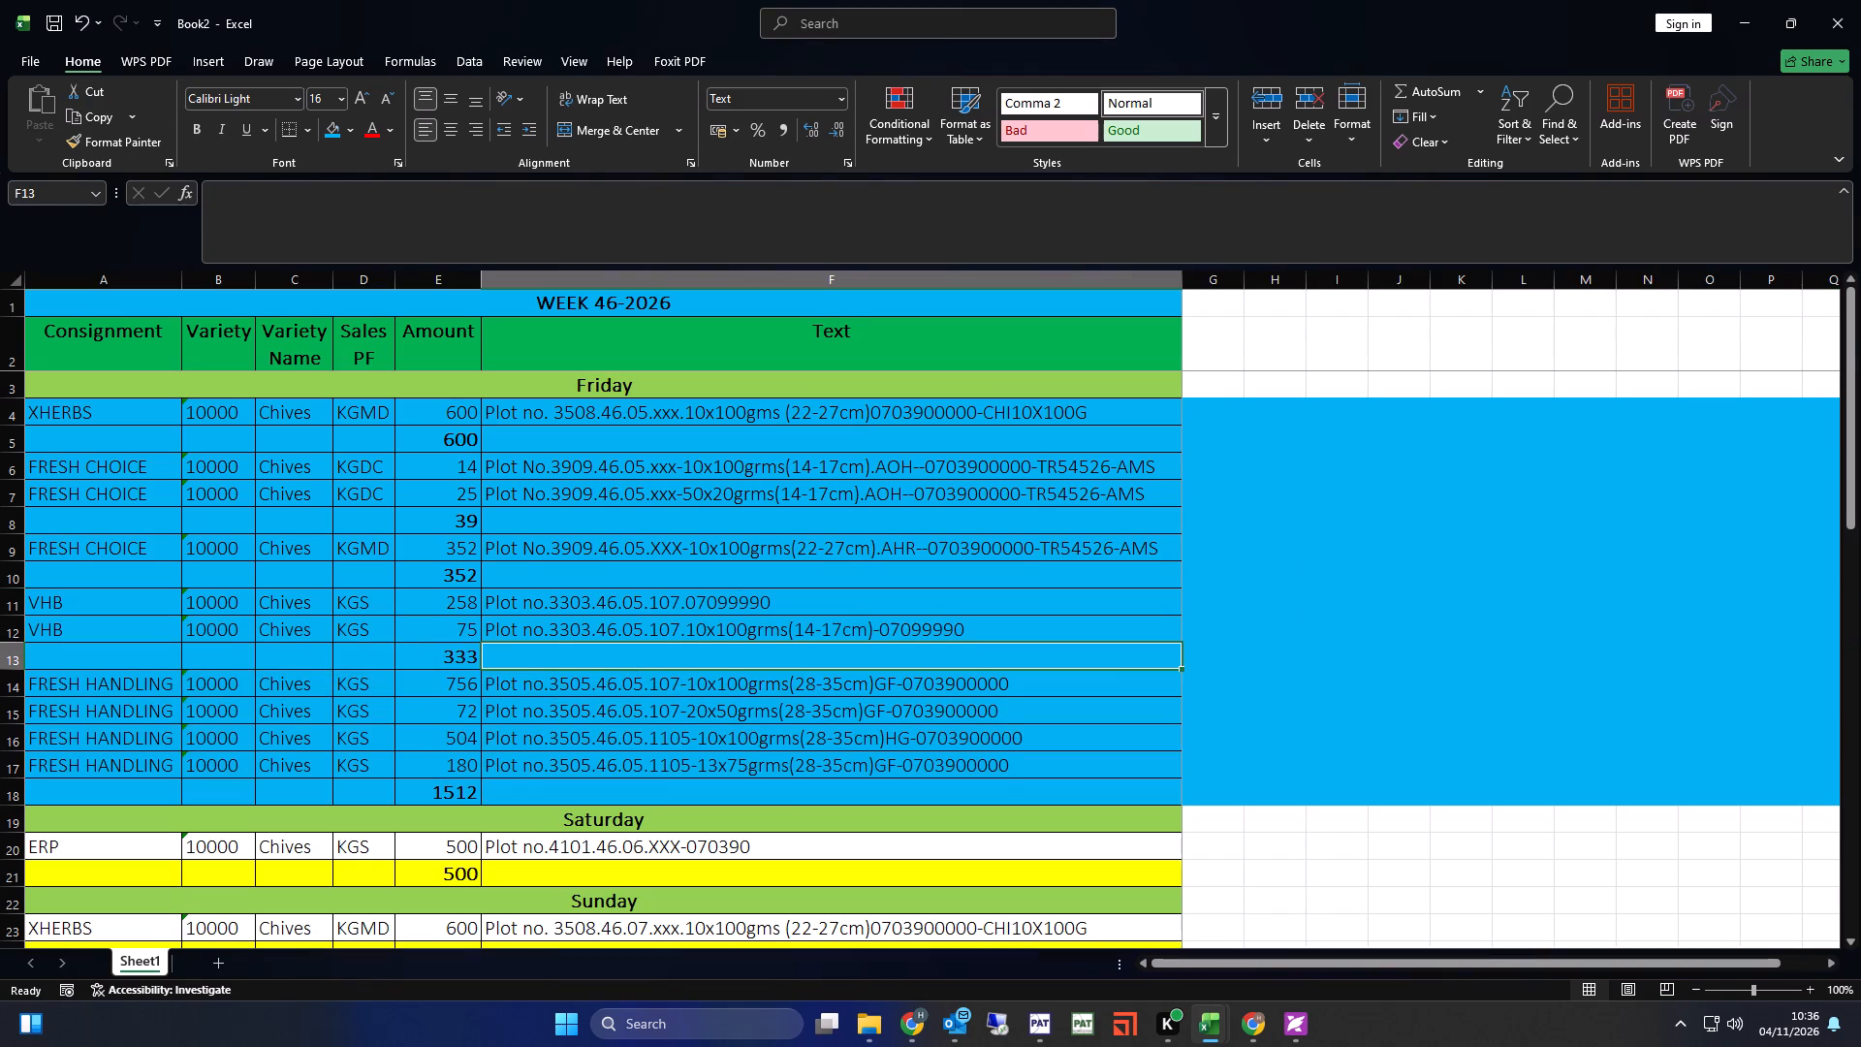
scroll(609, 648, down, 2)
click(600, 684)
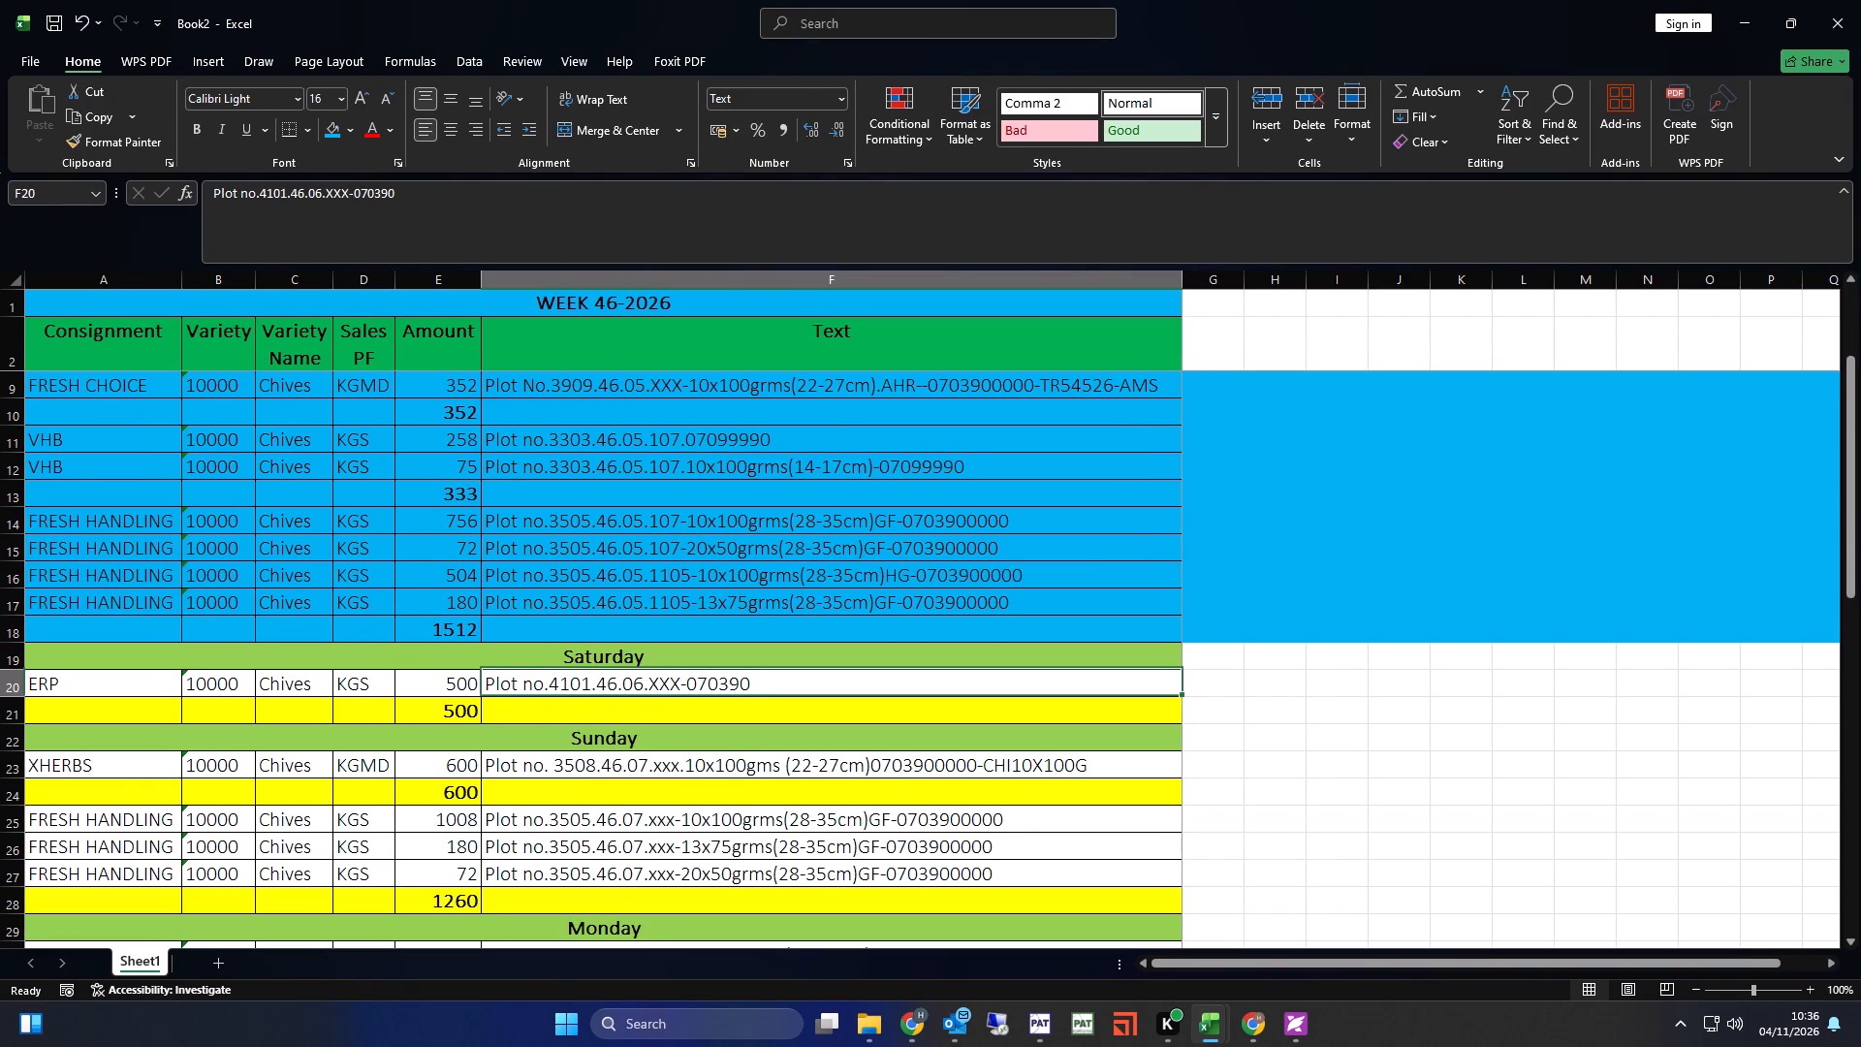
click(586, 658)
key(alt+Tab)
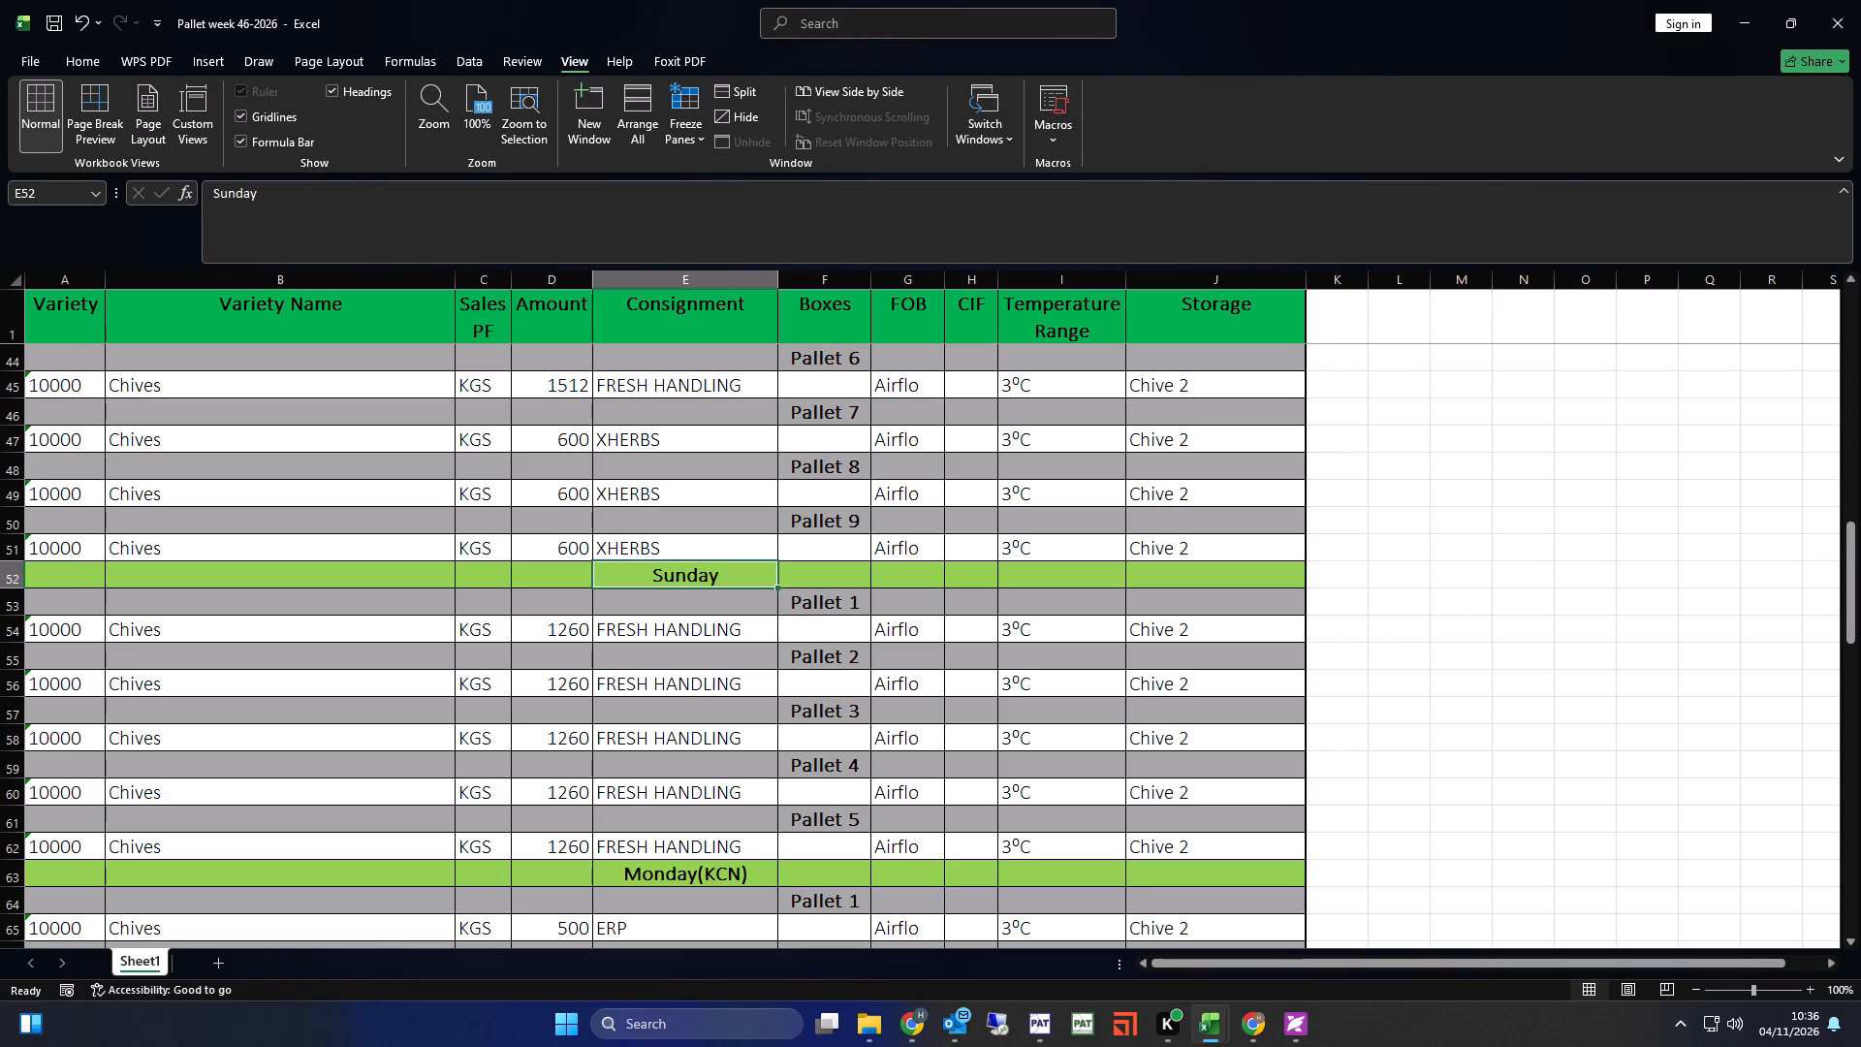
drag(15, 576, 33, 631)
key(ctrl+c)
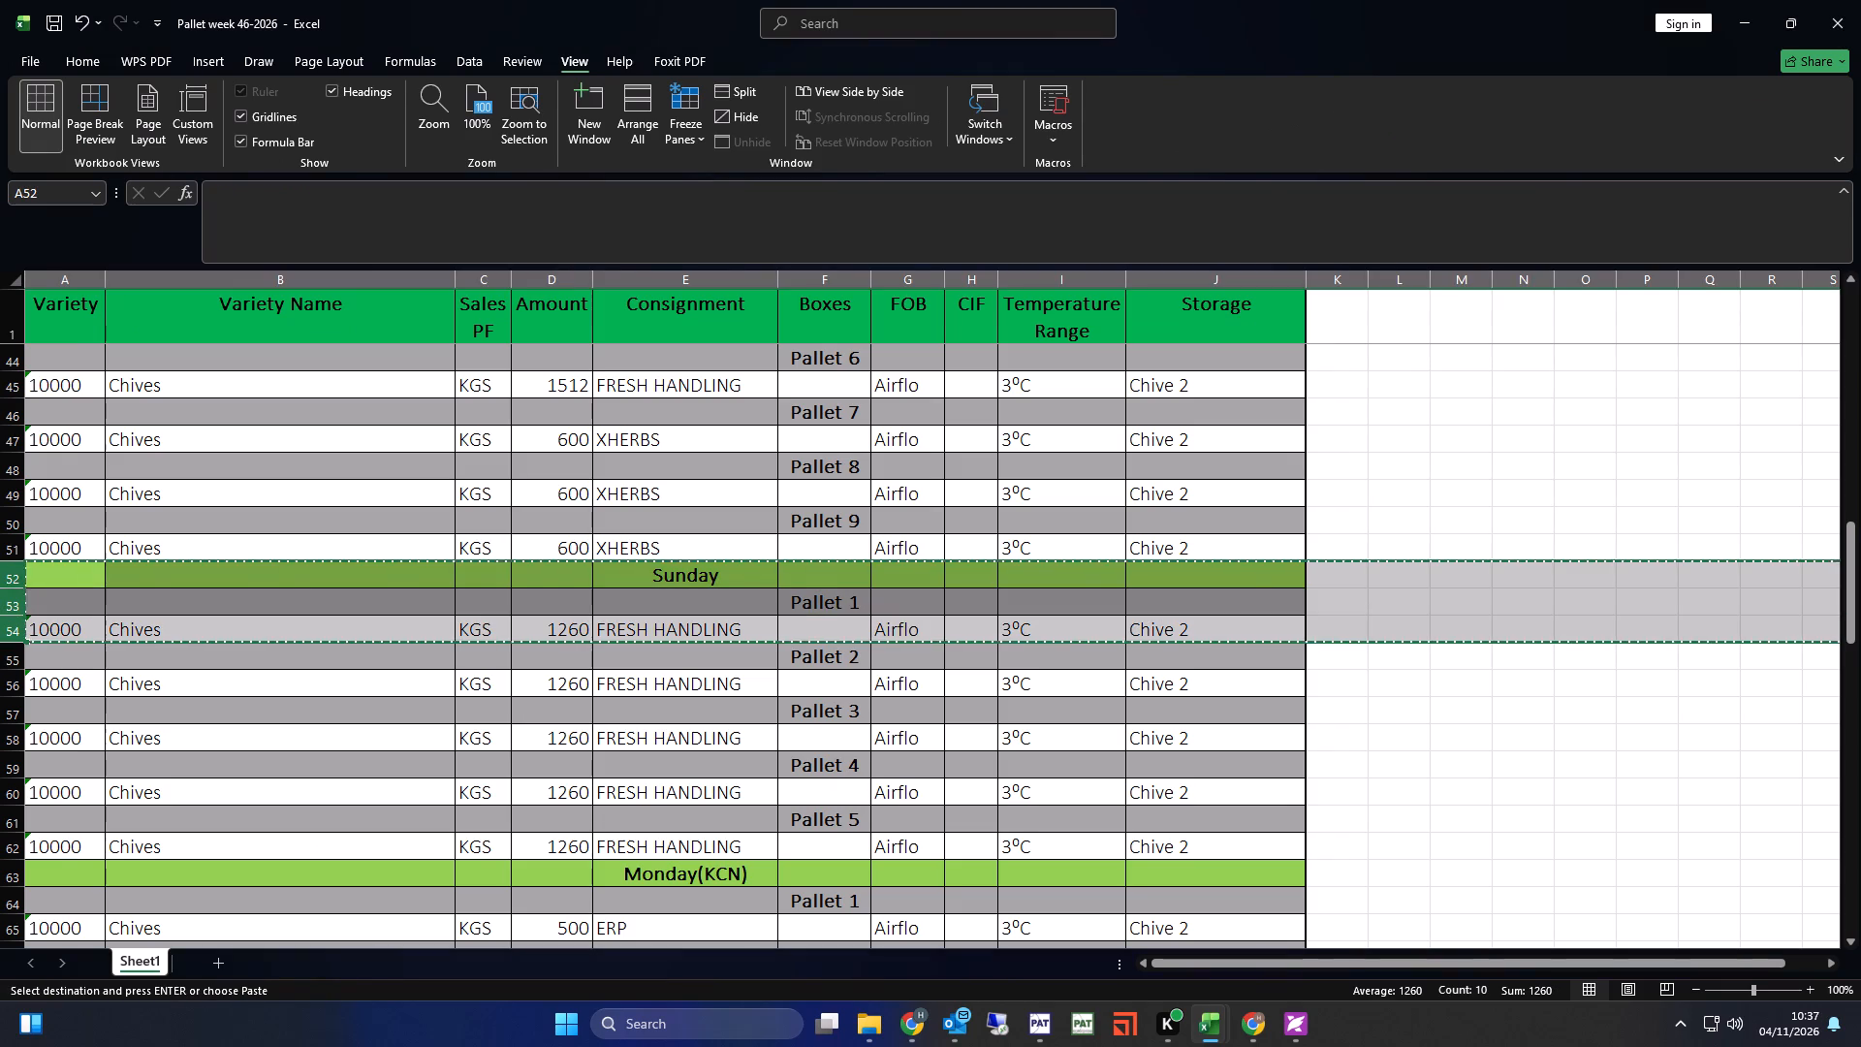
key(ctrl+plus)
click(680, 575)
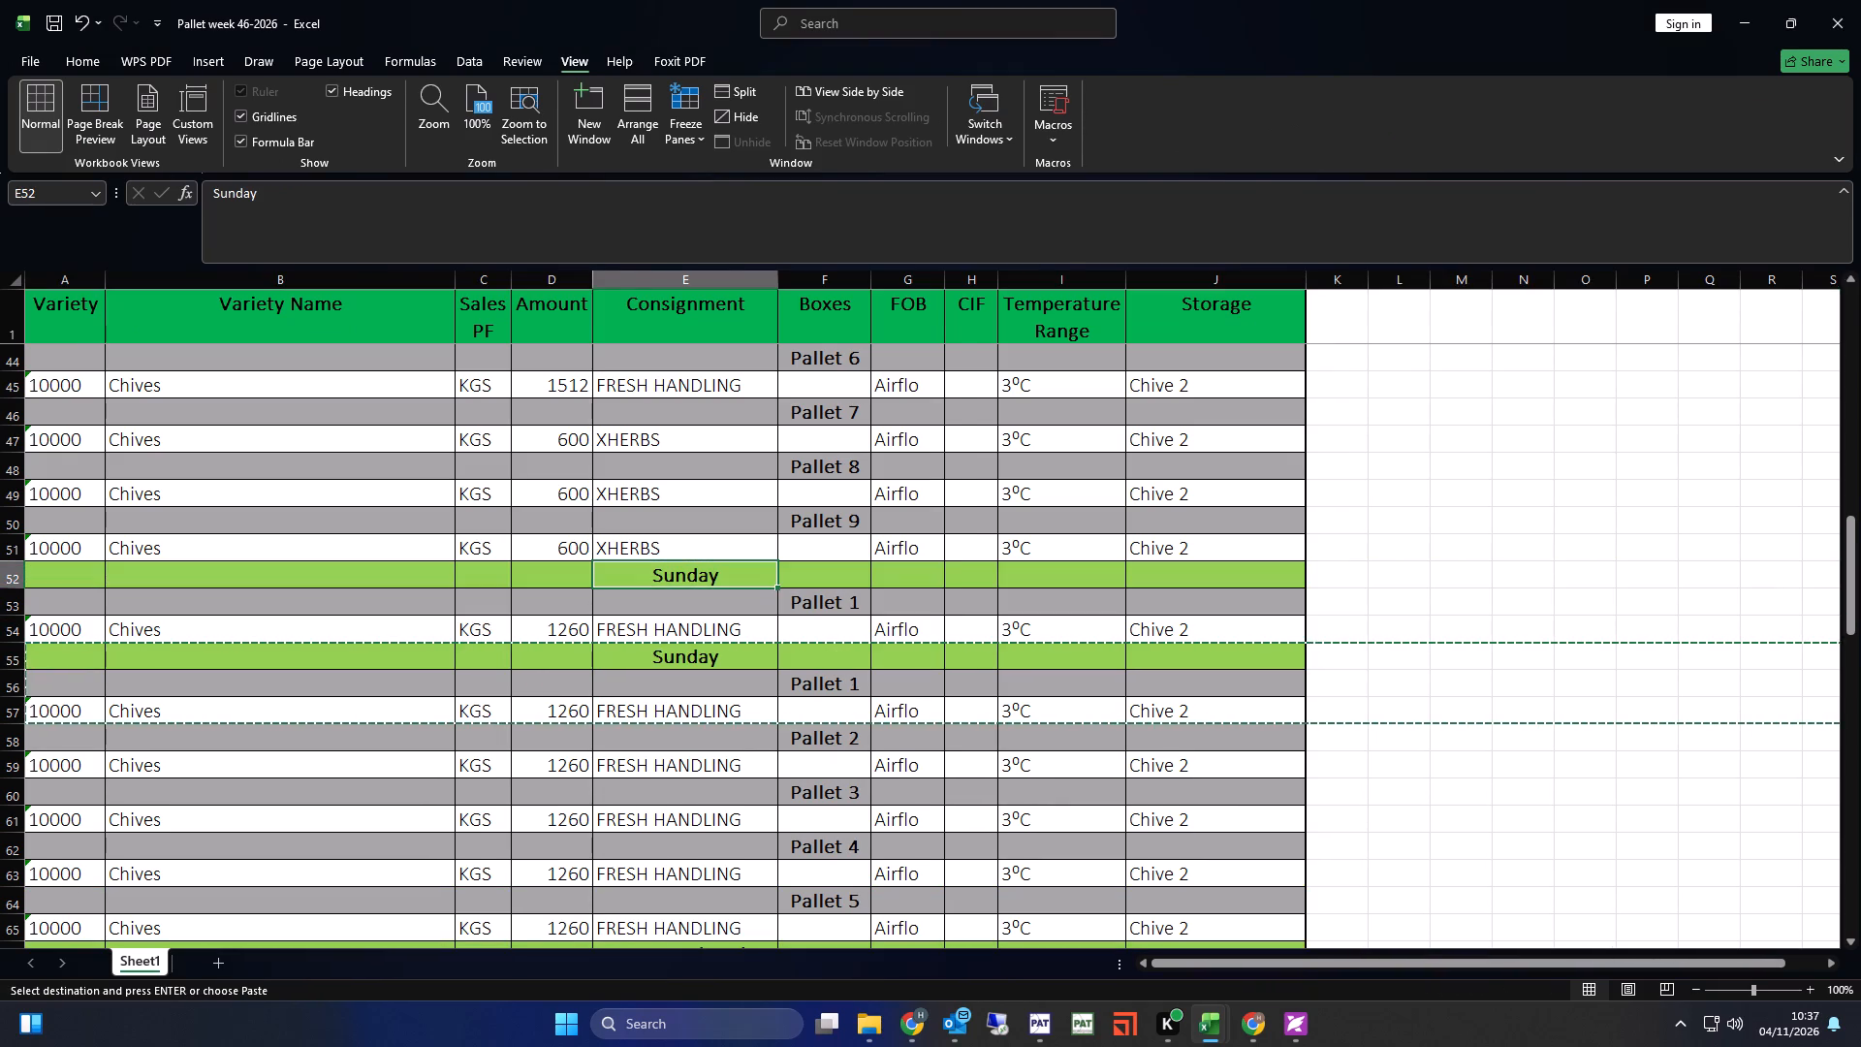